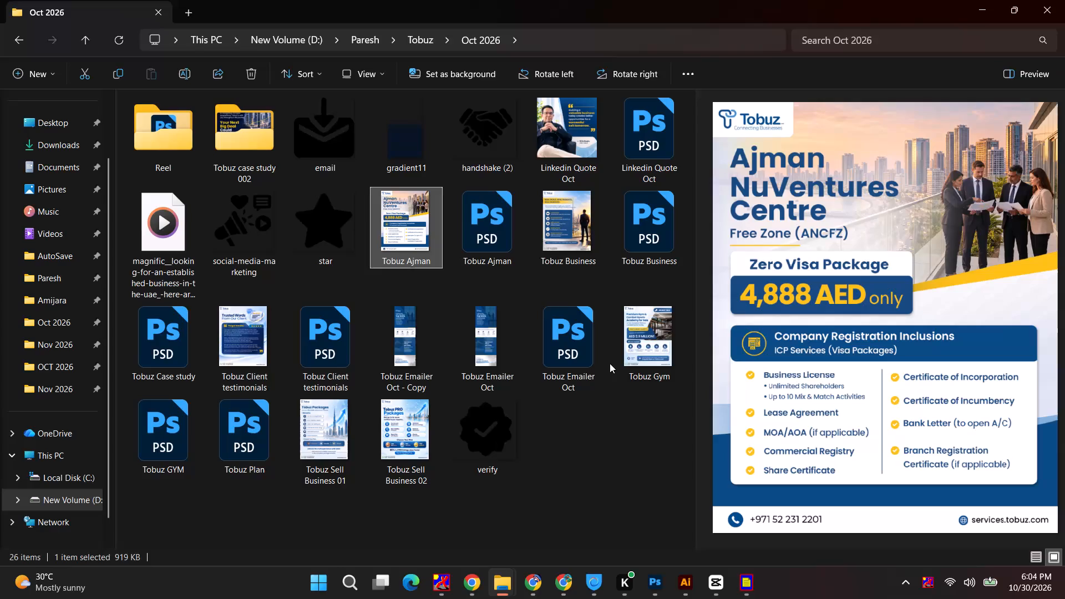
# Switch to Photoshop, save Tobuz Ajman.psd, and close both it and Tobuz Price.psd.
pyautogui.click(658, 595)
pyautogui.hotkey('ctrl', 's')
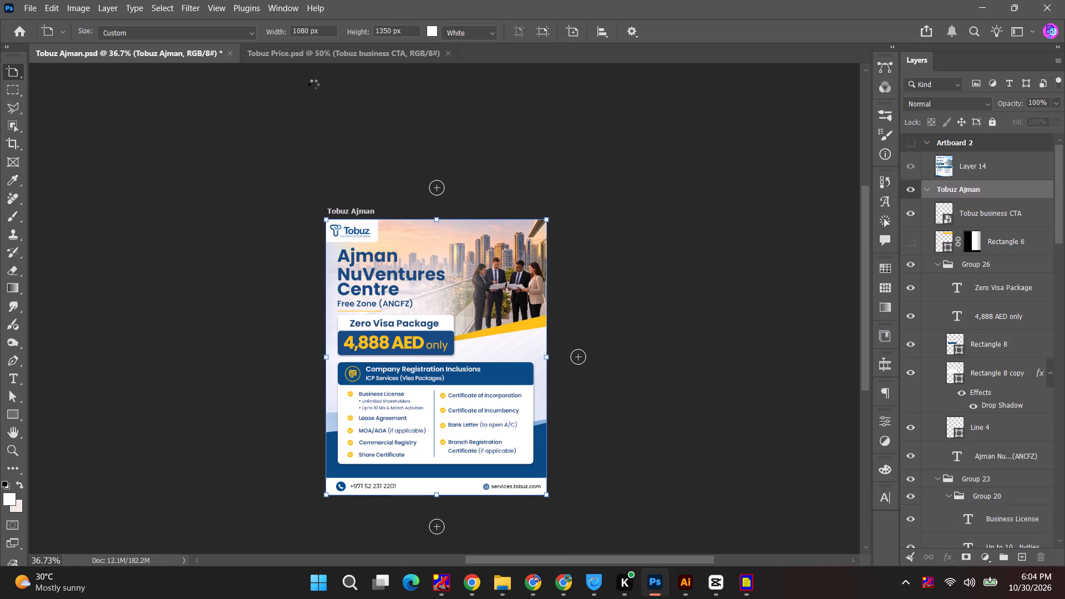
pyautogui.hotkey('ctrl', 'w')
pyautogui.hotkey('ctrl', 'w')
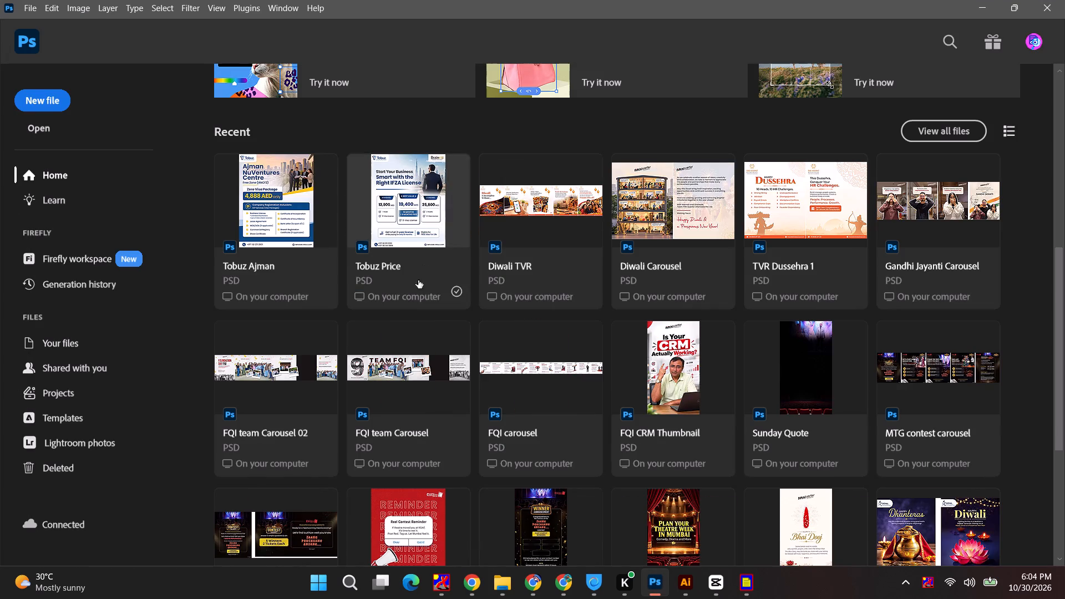
# Switch to File Explorer and open the Tobuz GYM PSD from the Tobuz Oct 2026 folder.
pyautogui.scroll(-3, 423, 275)
pyautogui.hotkey('alt', 'Tab')
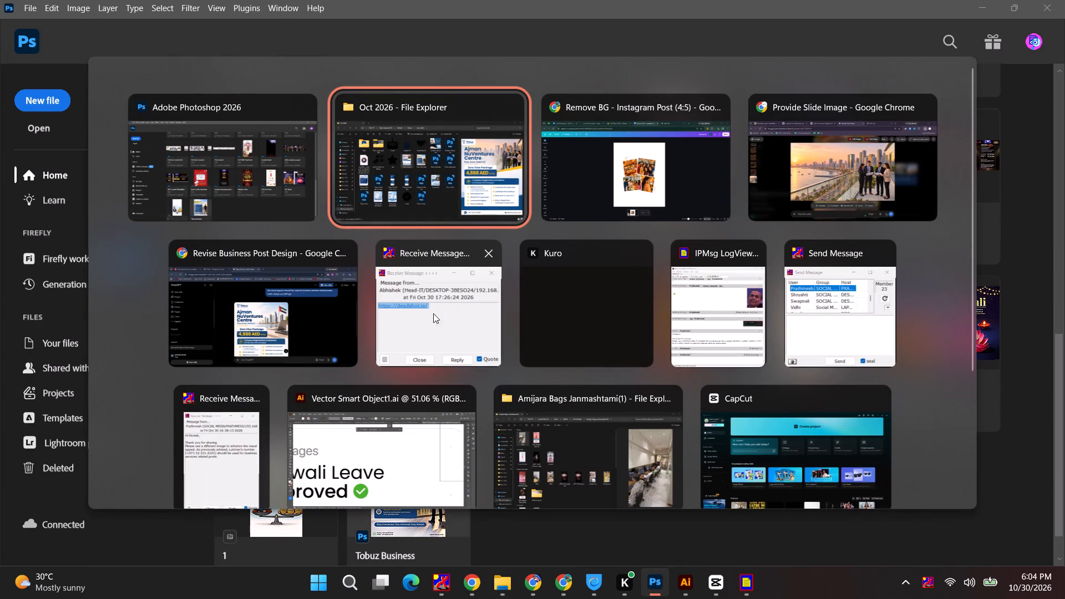
pyautogui.keyDown('alt'); pyautogui.click(381, 216); pyautogui.keyUp('alt')
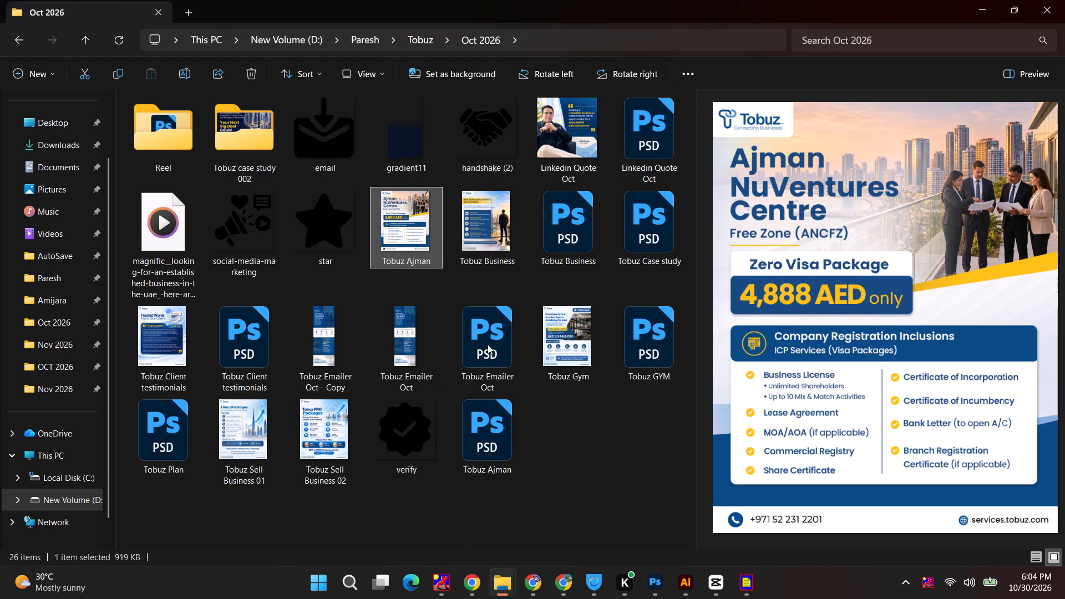
pyautogui.click(547, 340)
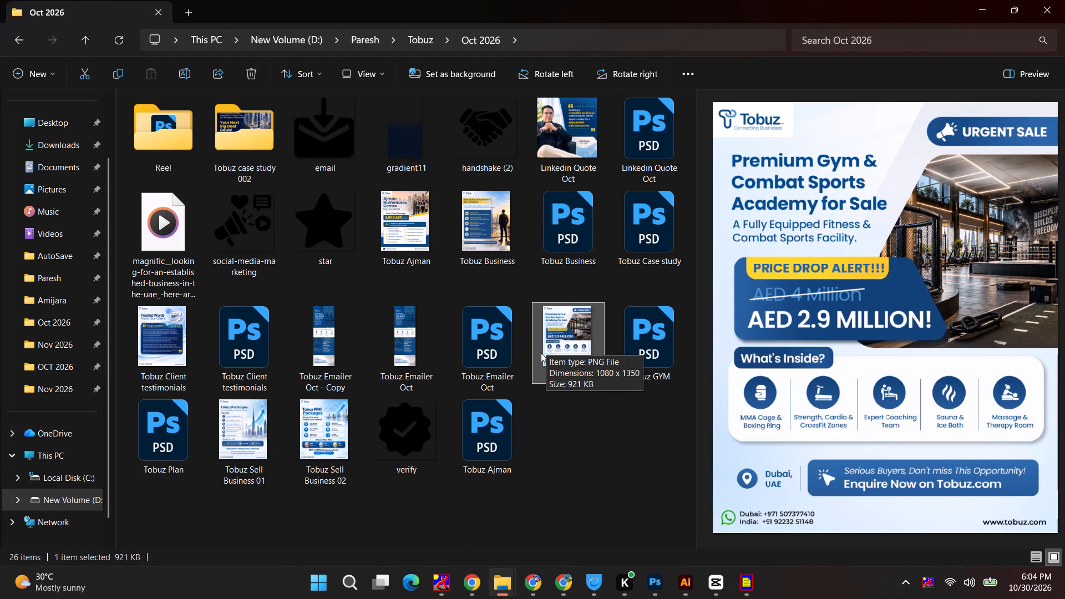
pyautogui.doubleClick(638, 341)
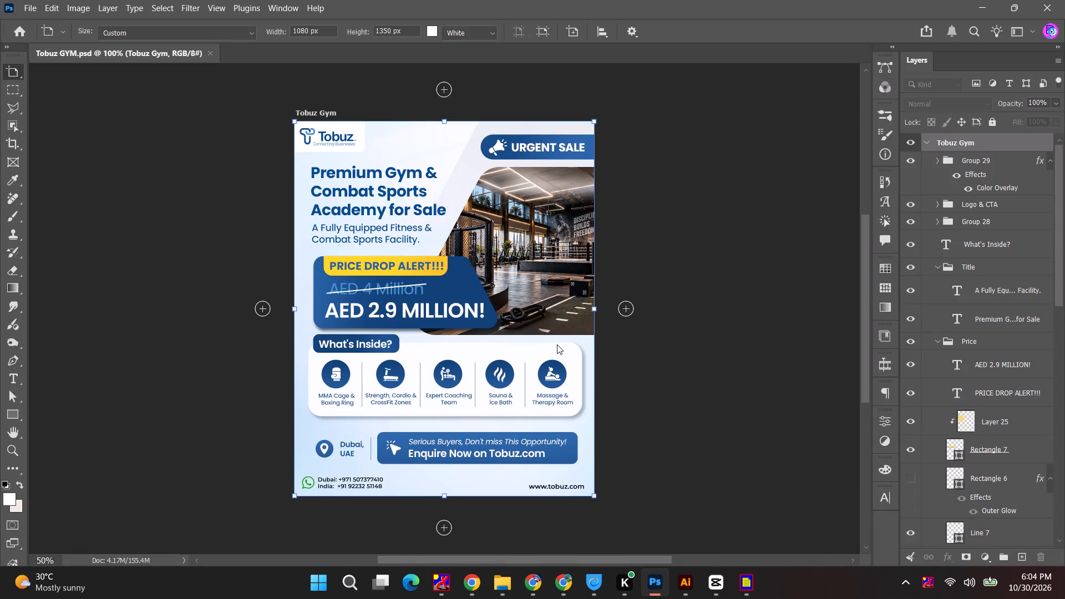
# Save the gym design as a new PSD named Cosmos 03 in the COSMOS > OCT 2026 folder, keeping maximum compatibility.
pyautogui.hotkey('ctrl', 'shift', 's')
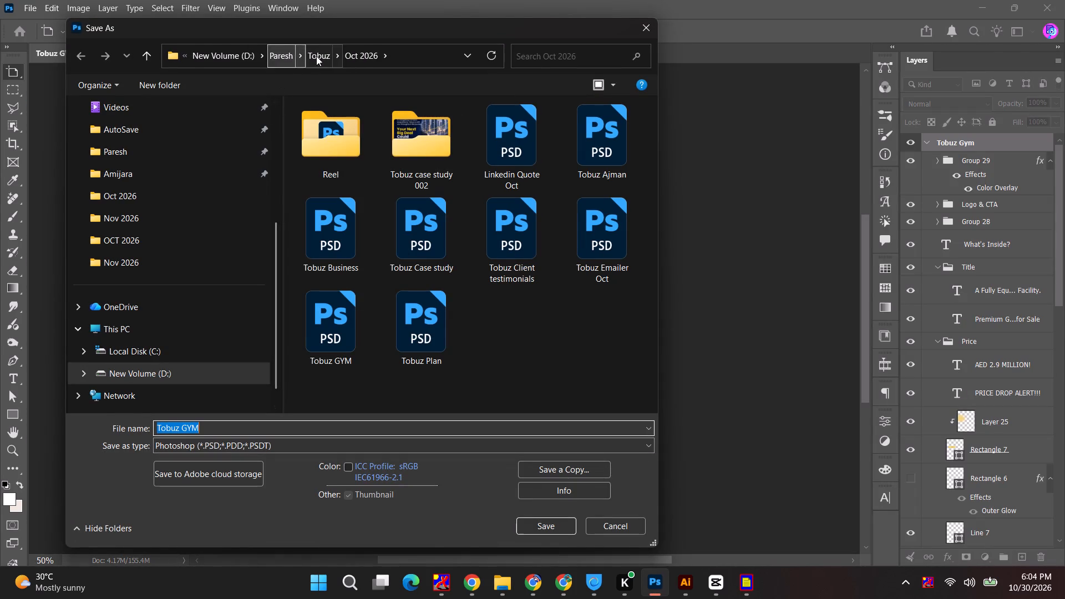
pyautogui.click(317, 55)
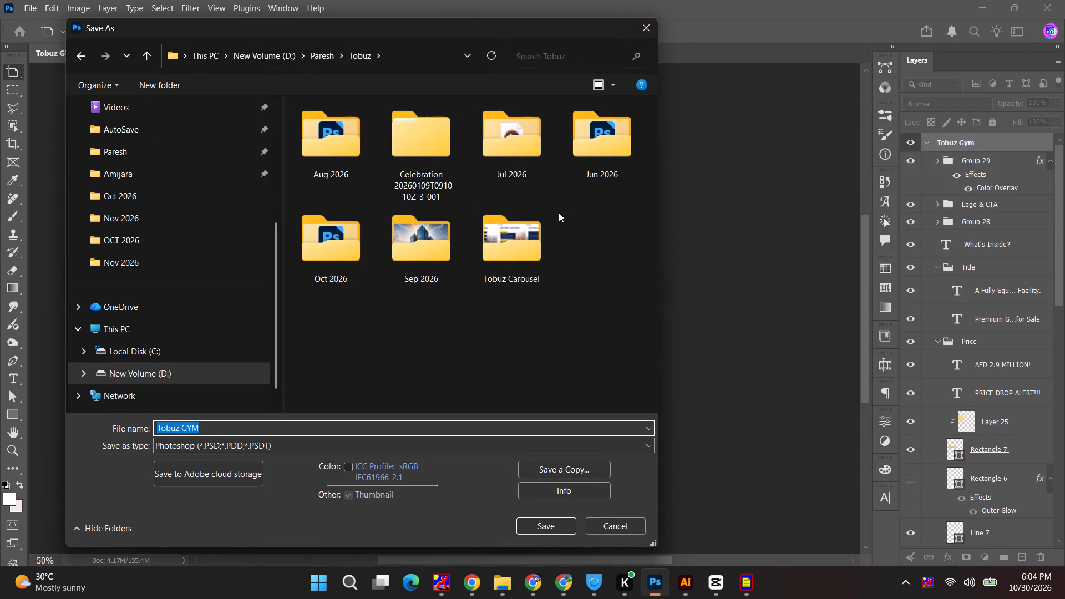
pyautogui.click(315, 58)
pyautogui.doubleClick(576, 167)
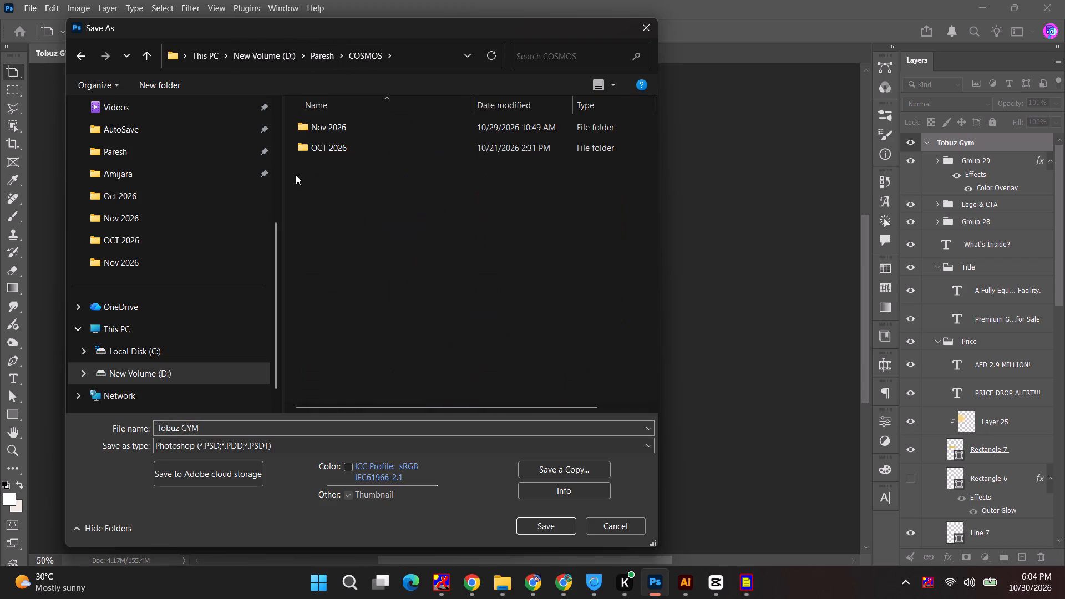
pyautogui.doubleClick(319, 152)
pyautogui.doubleClick(229, 433)
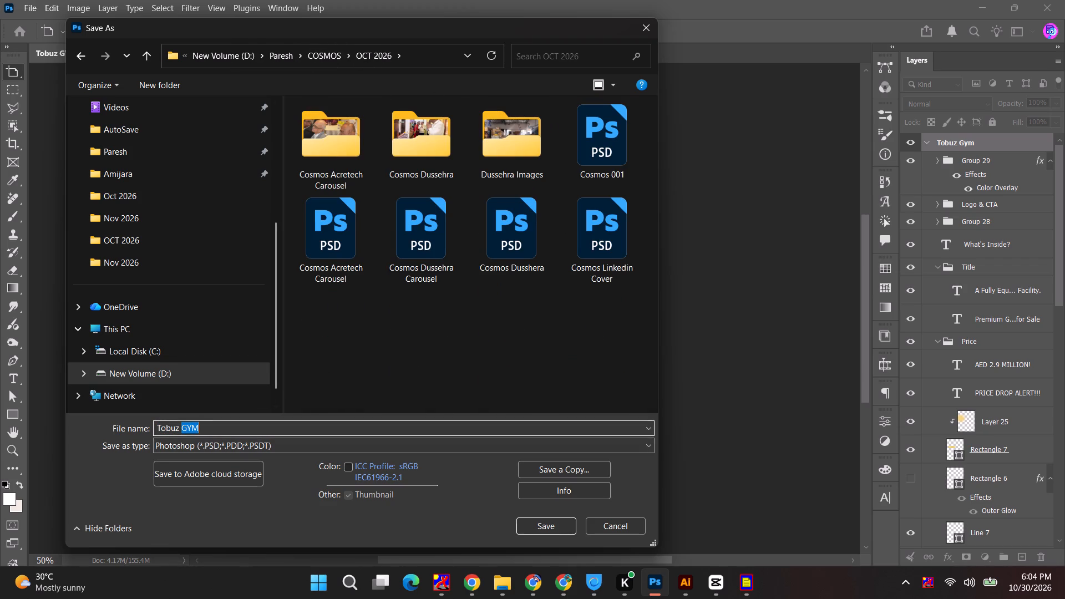
pyautogui.hotkey('ctrl', 'a')
pyautogui.write('Cosmos 0')
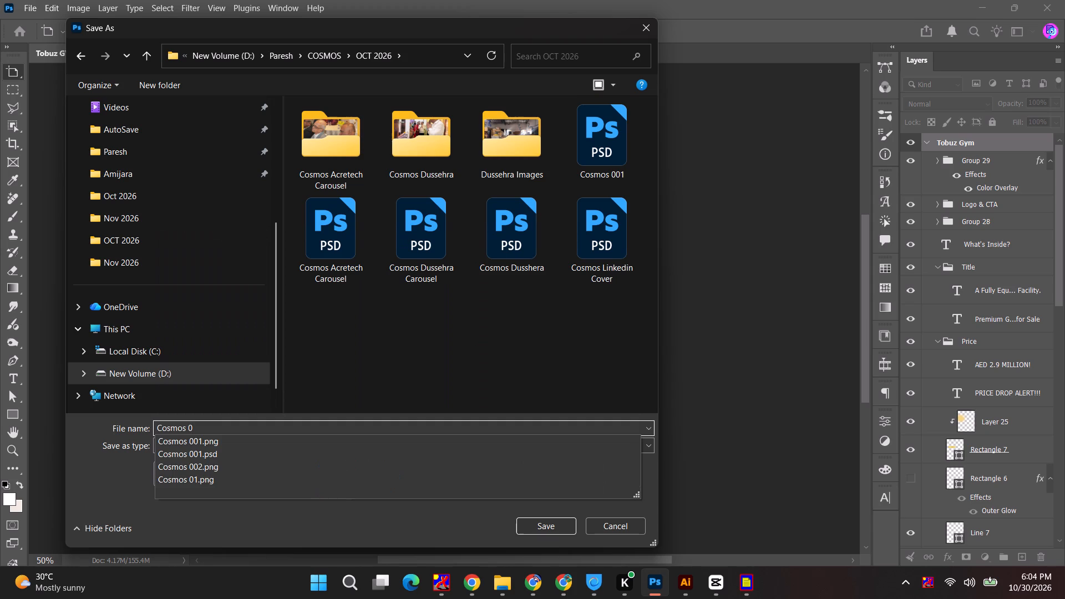
pyautogui.press('3')
pyautogui.press('Return')
pyautogui.click(691, 152)
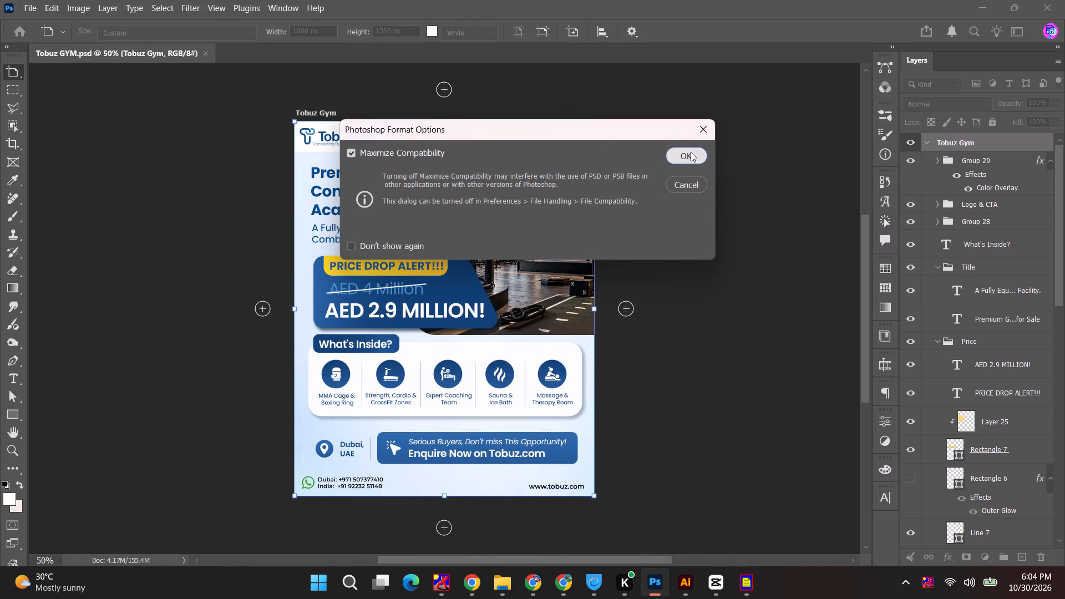
# Look through Photoshop's recent files and File Explorer's COSMOS and Nov 2026 folders for an existing Cosmos design to reuse.
pyautogui.hotkey('alt', 'Tab')
pyautogui.keyDown('alt'); pyautogui.click(447, 186); pyautogui.keyUp('alt')
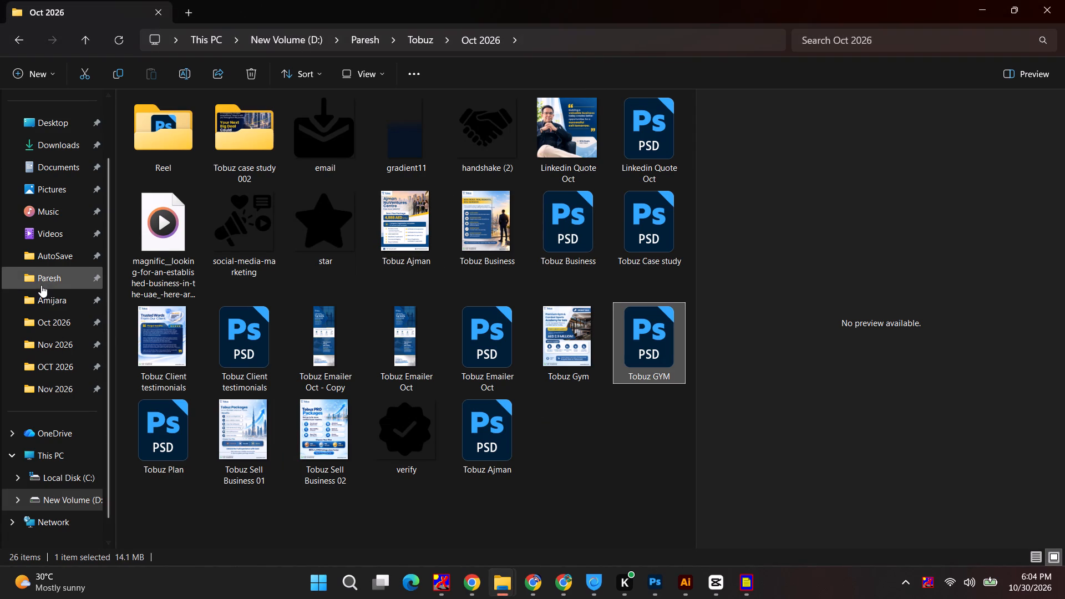
pyautogui.click(41, 285)
pyautogui.doubleClick(403, 144)
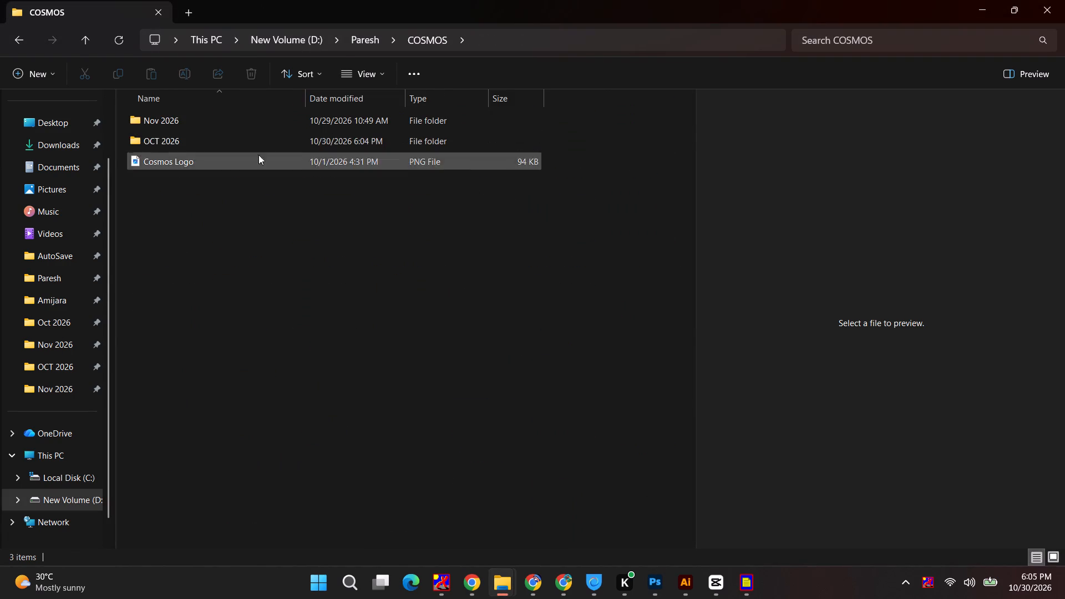
pyautogui.hotkey('alt', 'Tab')
pyautogui.keyDown('alt'); pyautogui.click(429, 196); pyautogui.keyUp('alt')
pyautogui.click(21, 29)
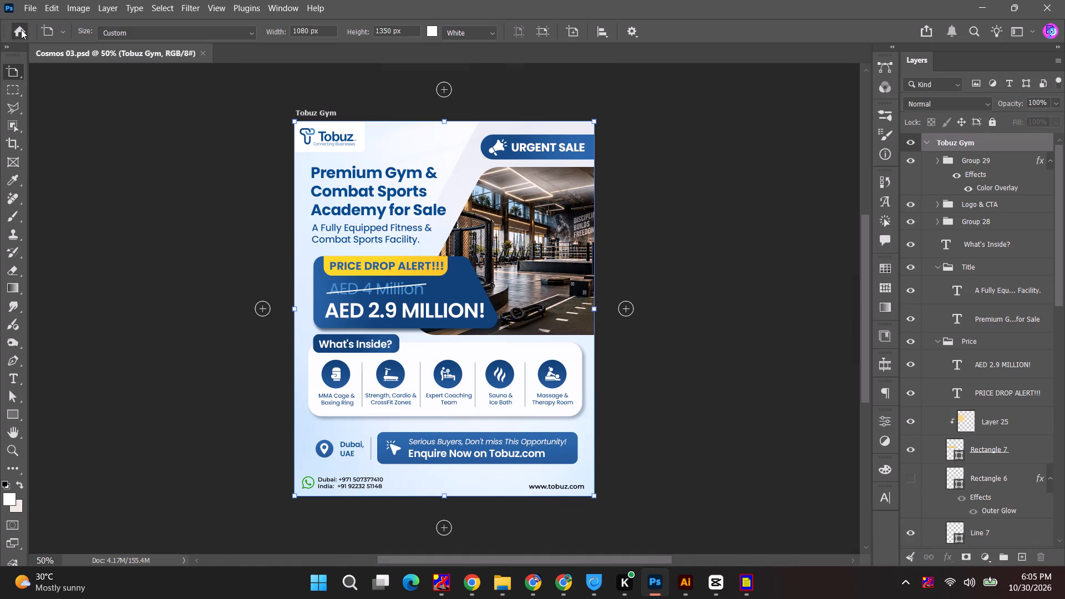
pyautogui.scroll(8, 383, 244)
pyautogui.scroll(-3, 361, 396)
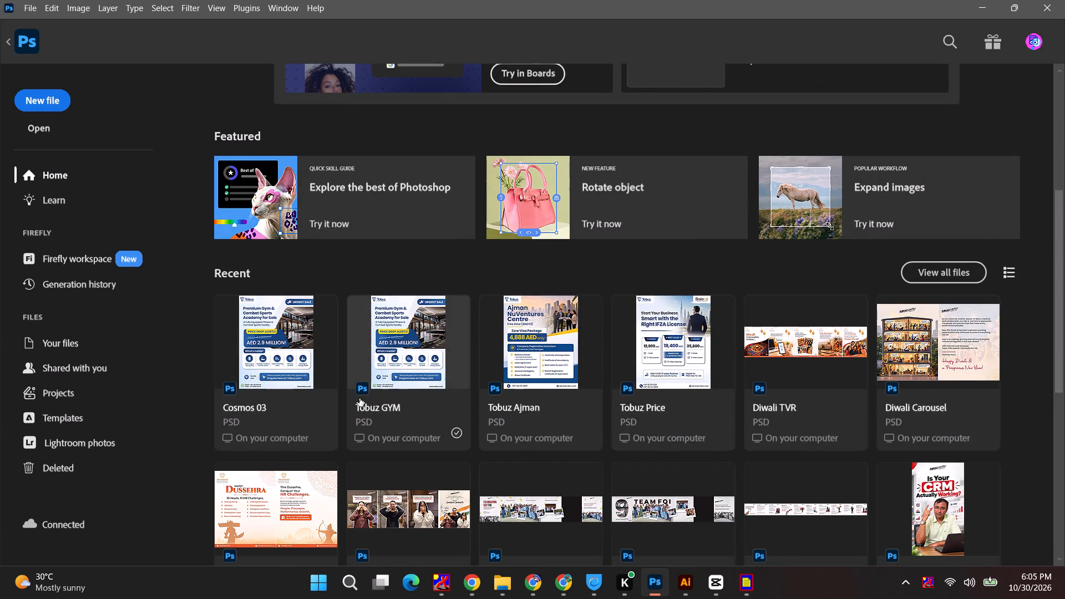
pyautogui.hotkey('alt', 'Tab')
pyautogui.keyDown('alt'); pyautogui.click(454, 181); pyautogui.keyUp('alt')
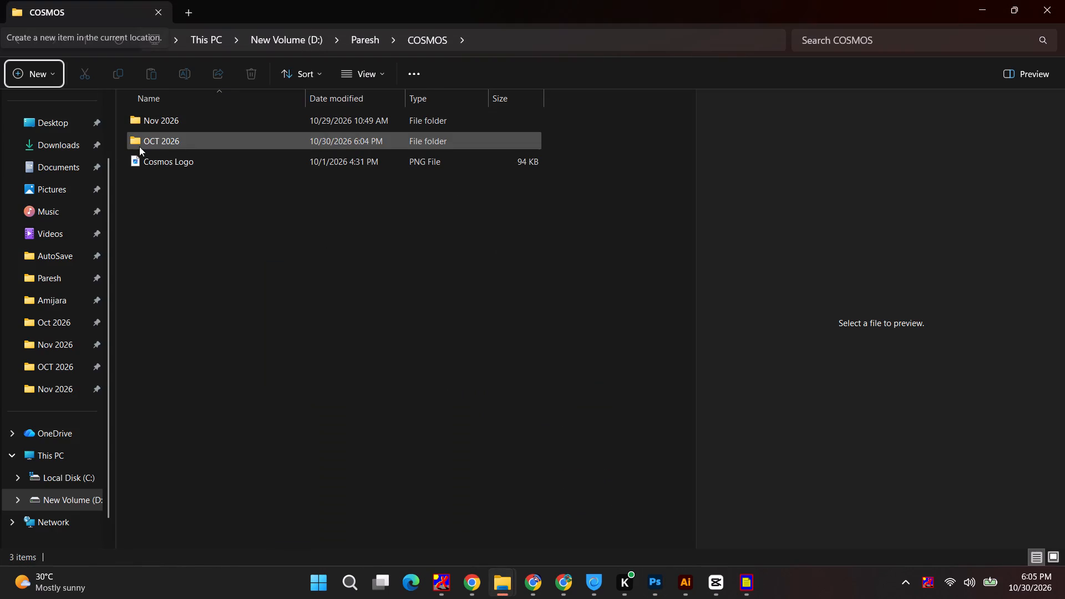
pyautogui.click(76, 149)
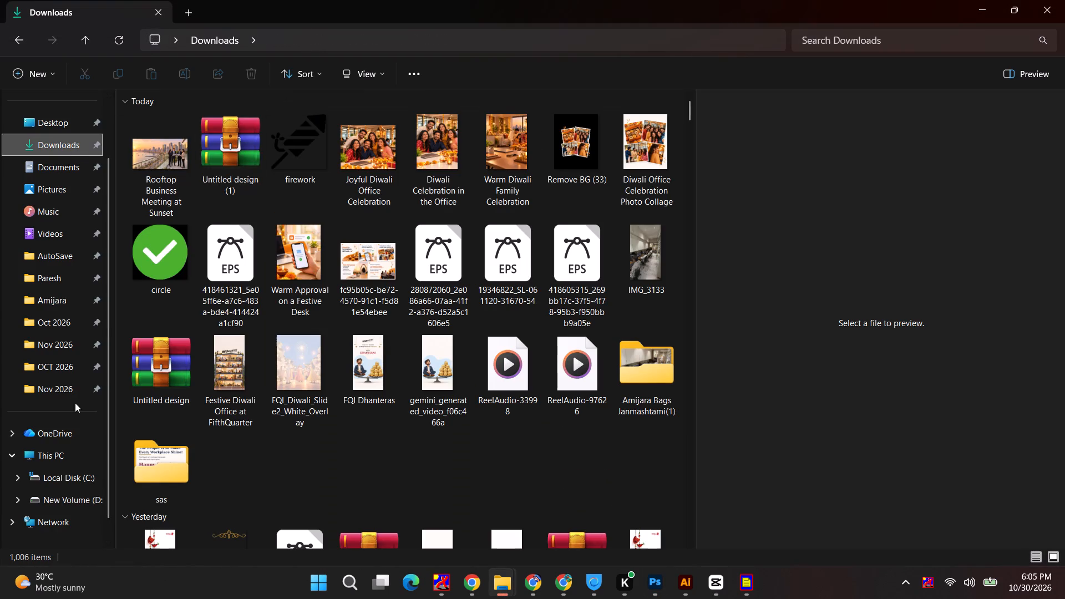
pyautogui.click(47, 289)
pyautogui.click(49, 284)
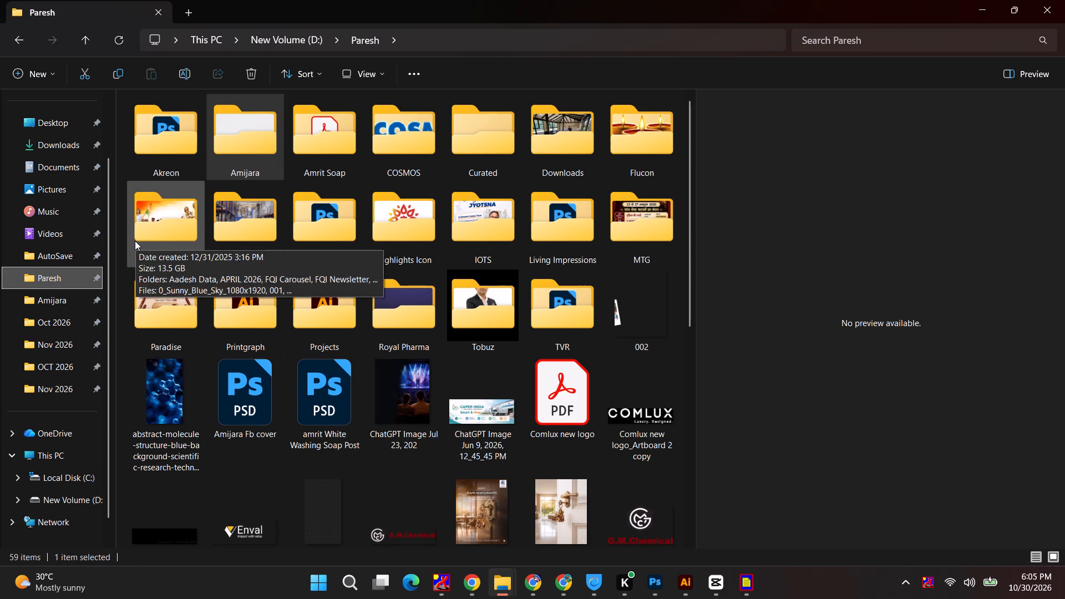
pyautogui.doubleClick(390, 146)
pyautogui.doubleClick(194, 126)
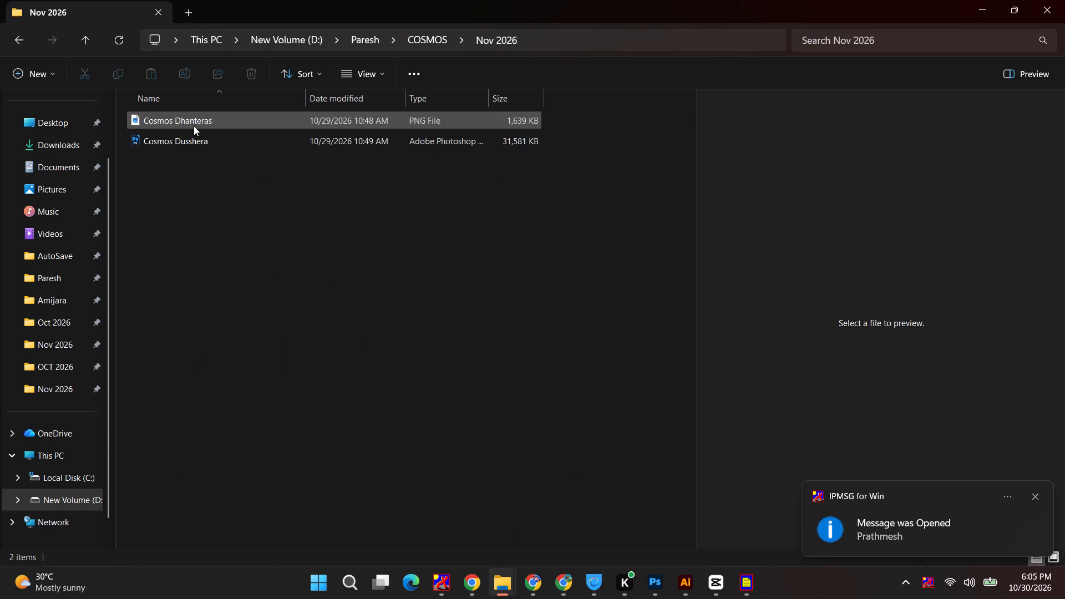
pyautogui.click(191, 130)
pyautogui.click(191, 140)
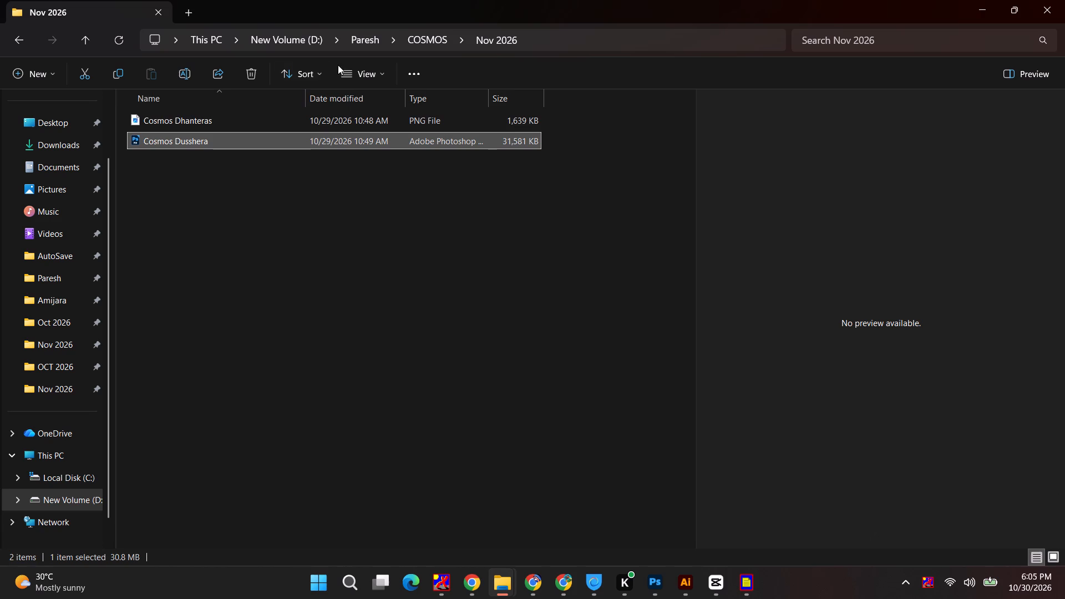
# Open the Cosmos 001 PSD from the COSMOS > OCT 2026 folder.
pyautogui.click(418, 42)
pyautogui.doubleClick(210, 147)
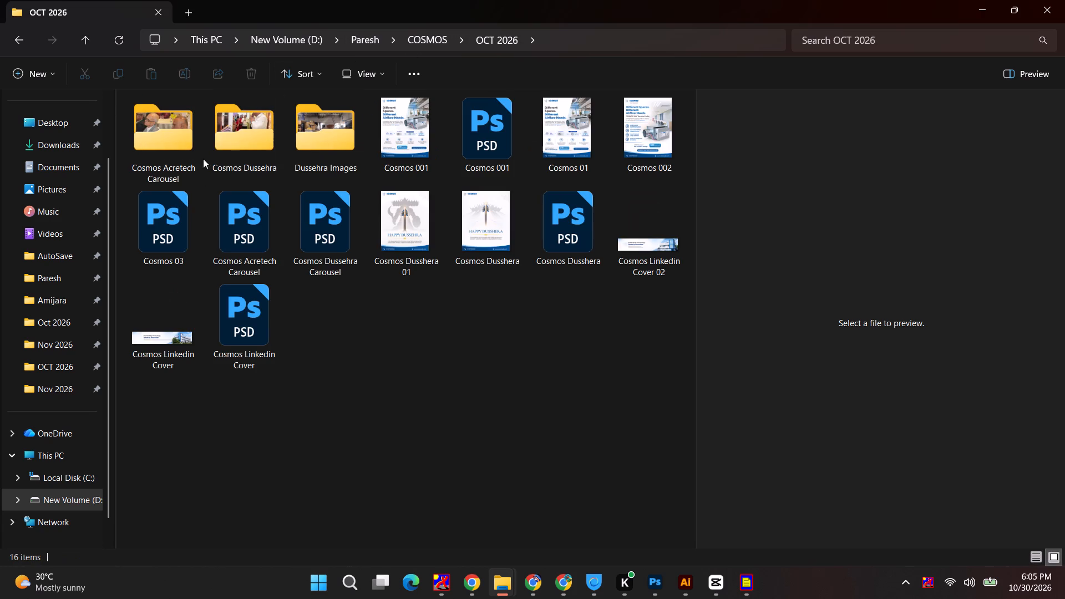
pyautogui.click(197, 246)
pyautogui.click(493, 154)
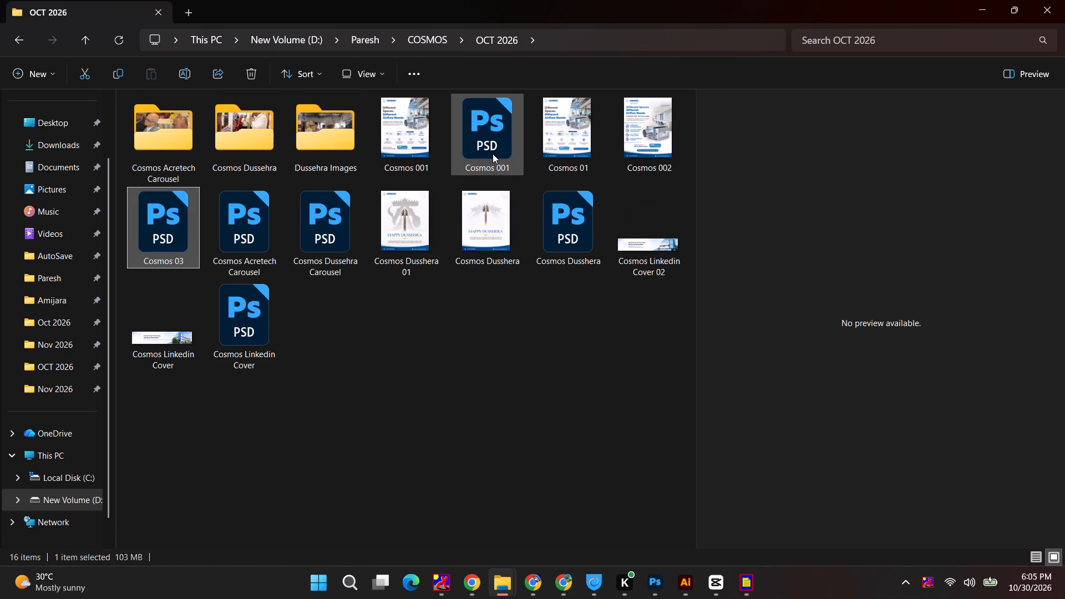
pyautogui.doubleClick(493, 154)
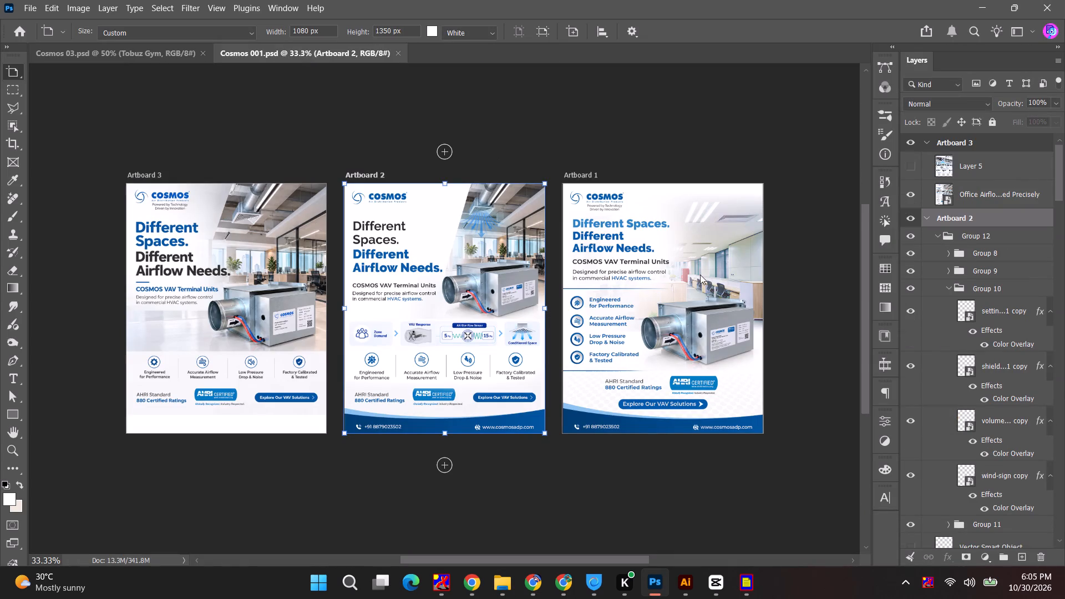
# Duplicate Artboard 2 of Cosmos 001.psd into a new document, leaving the document name blank.
pyautogui.rightClick(16, 70)
pyautogui.click(56, 67)
pyautogui.click(398, 245)
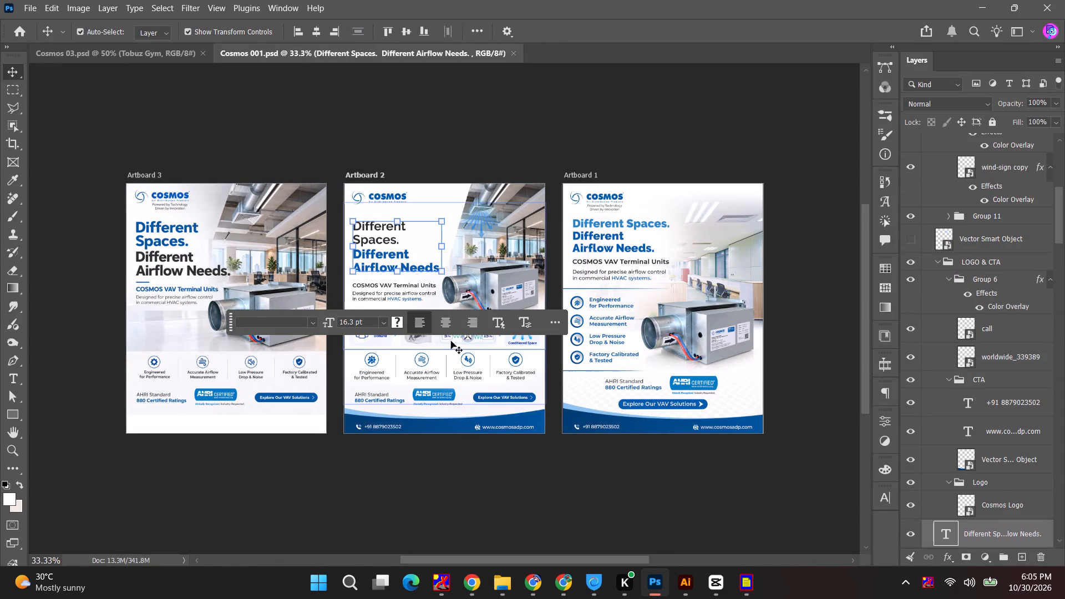
pyautogui.click(377, 174)
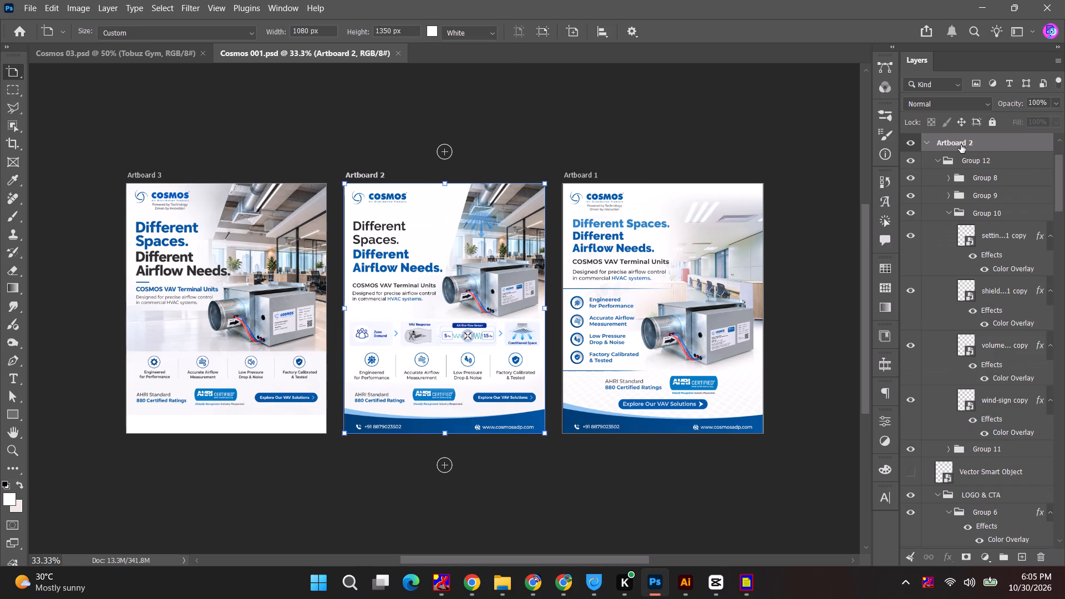
pyautogui.rightClick(961, 145)
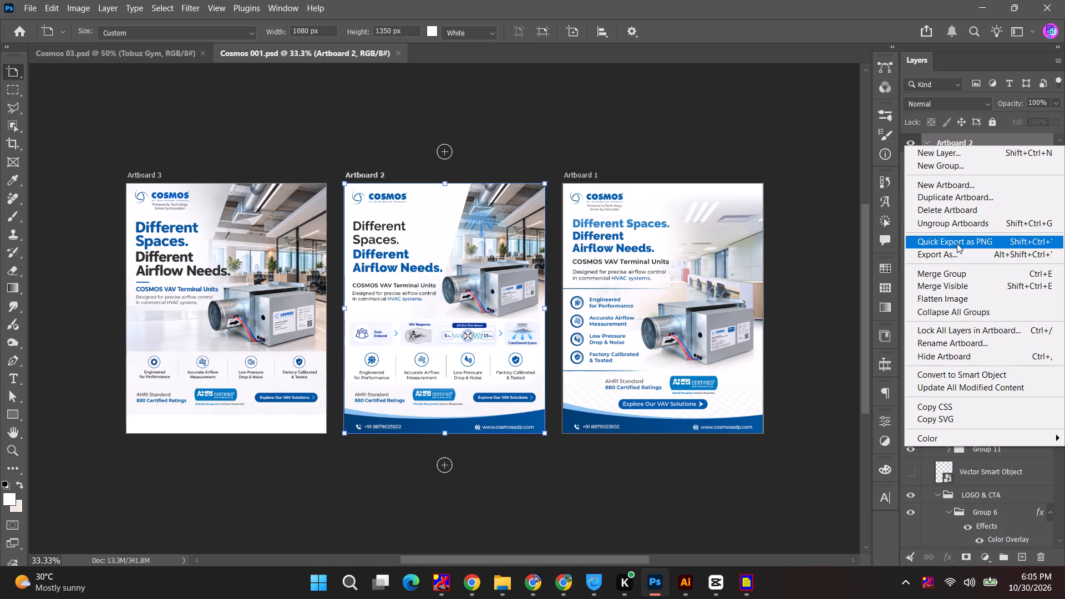
pyautogui.click(954, 200)
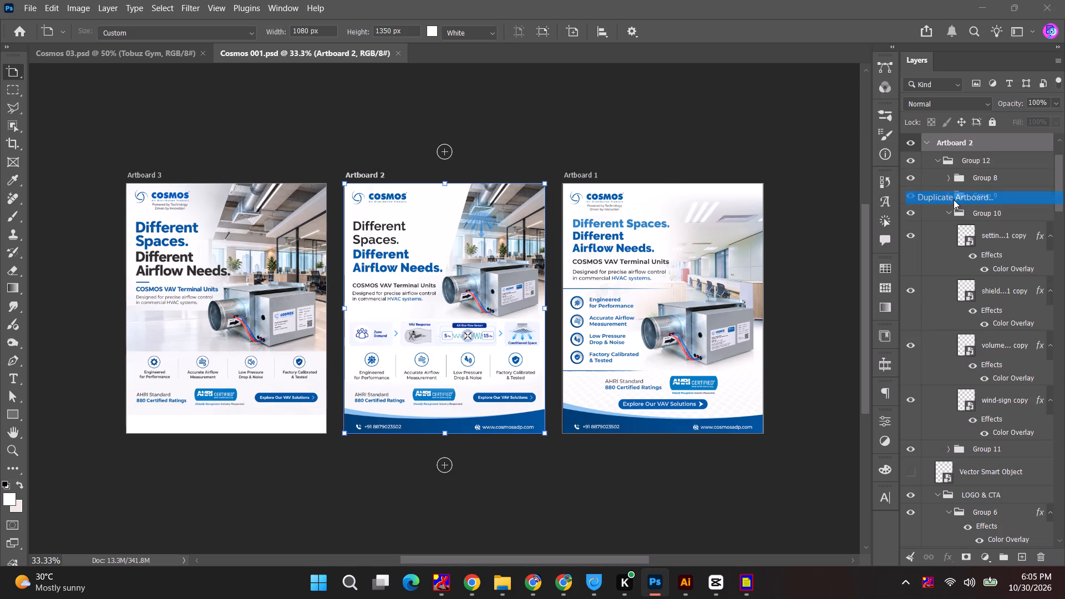
pyautogui.click(463, 200)
pyautogui.click(464, 244)
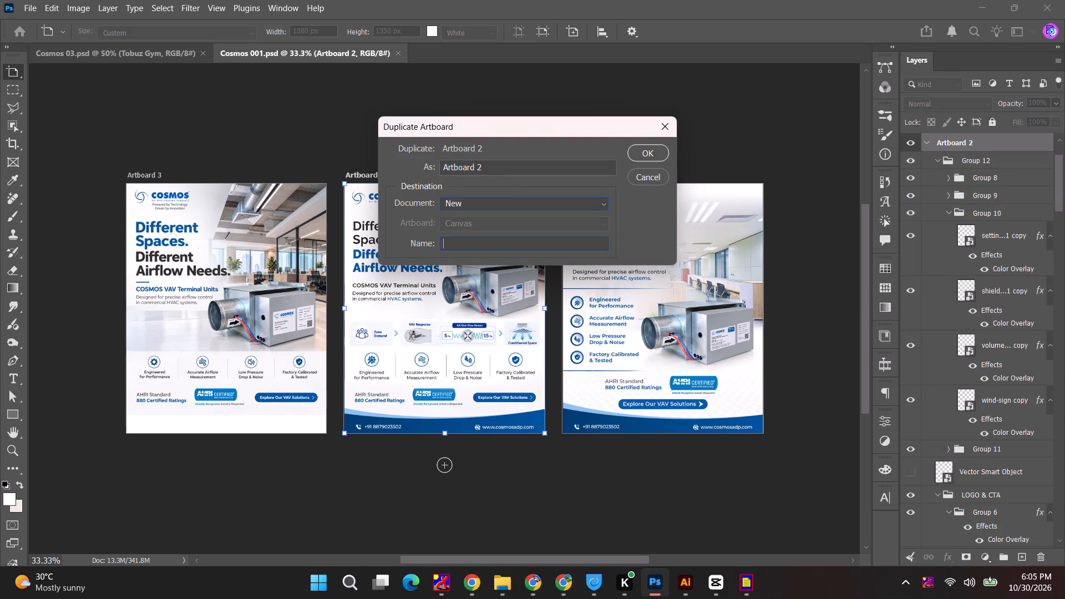
pyautogui.click(653, 151)
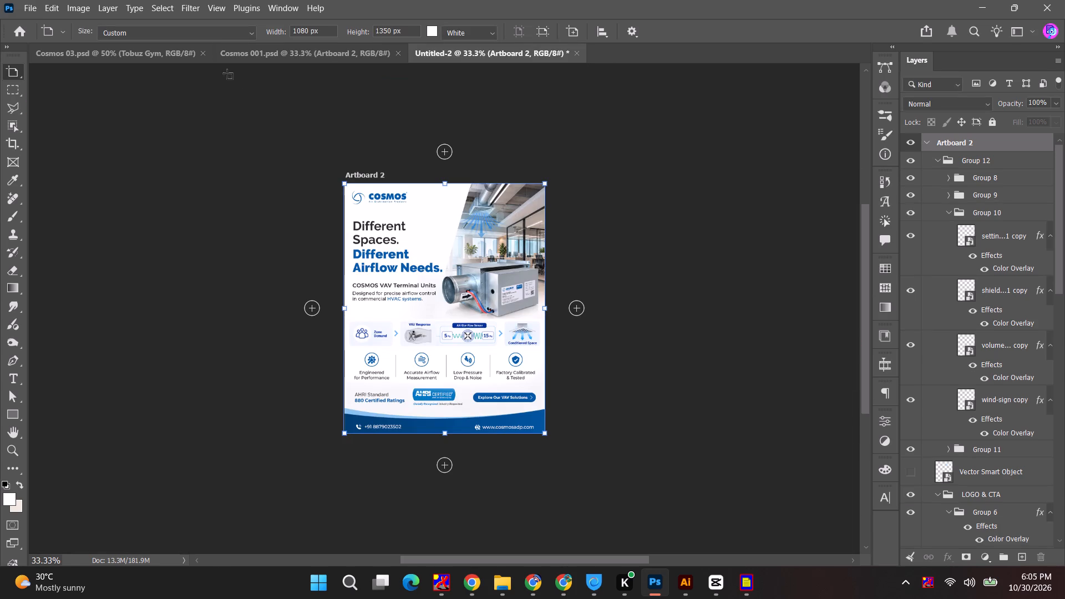
# Duplicate Artboard 2 from the new untitled document into Cosmos 03.psd, keeping the name Artboard 2.
pyautogui.rightClick(972, 141)
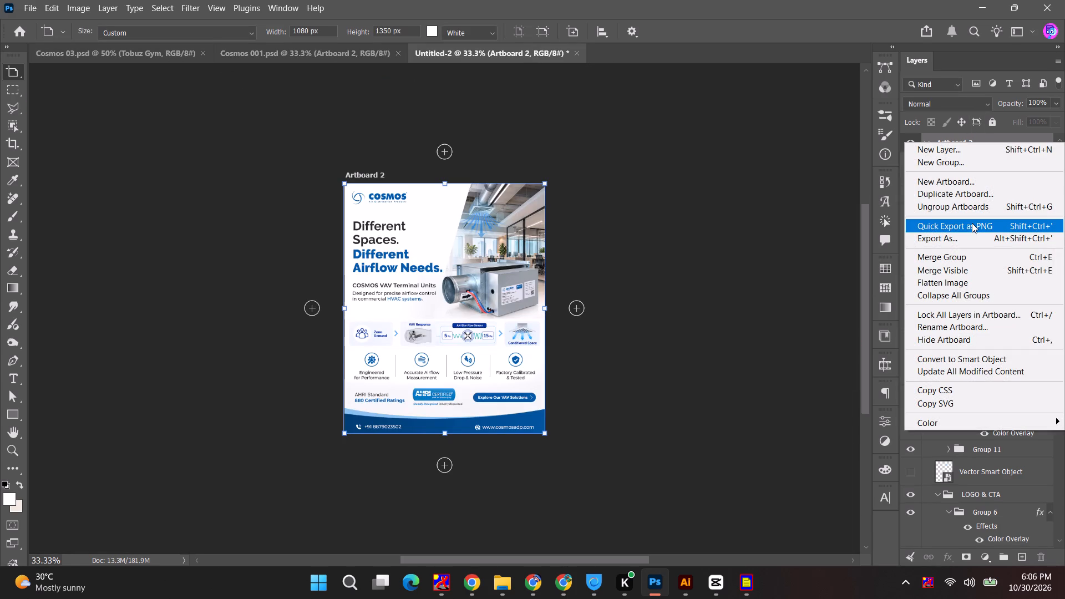
pyautogui.click(968, 194)
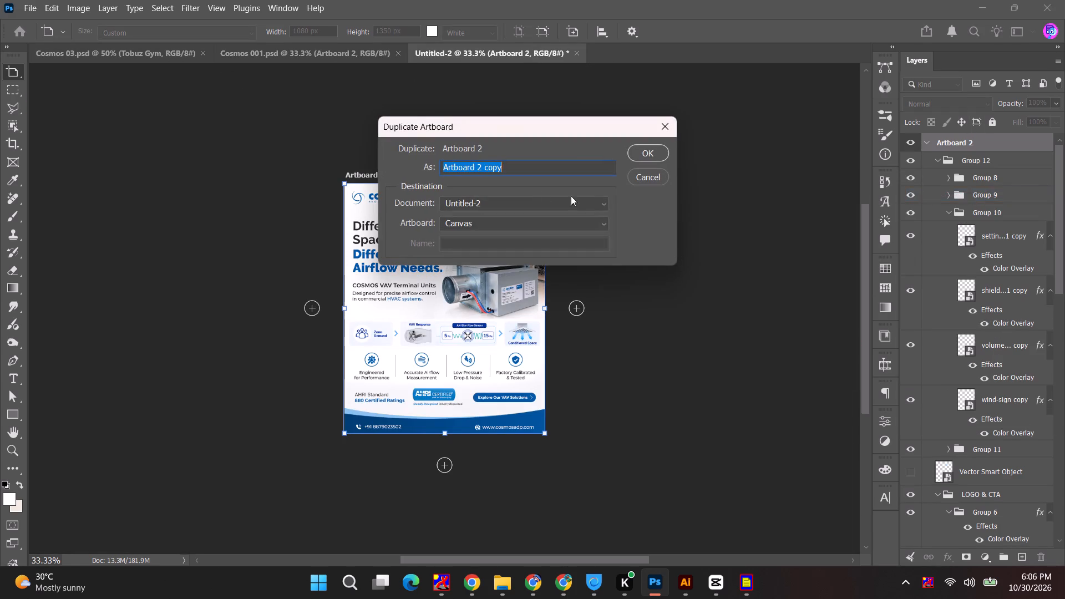
pyautogui.click(515, 201)
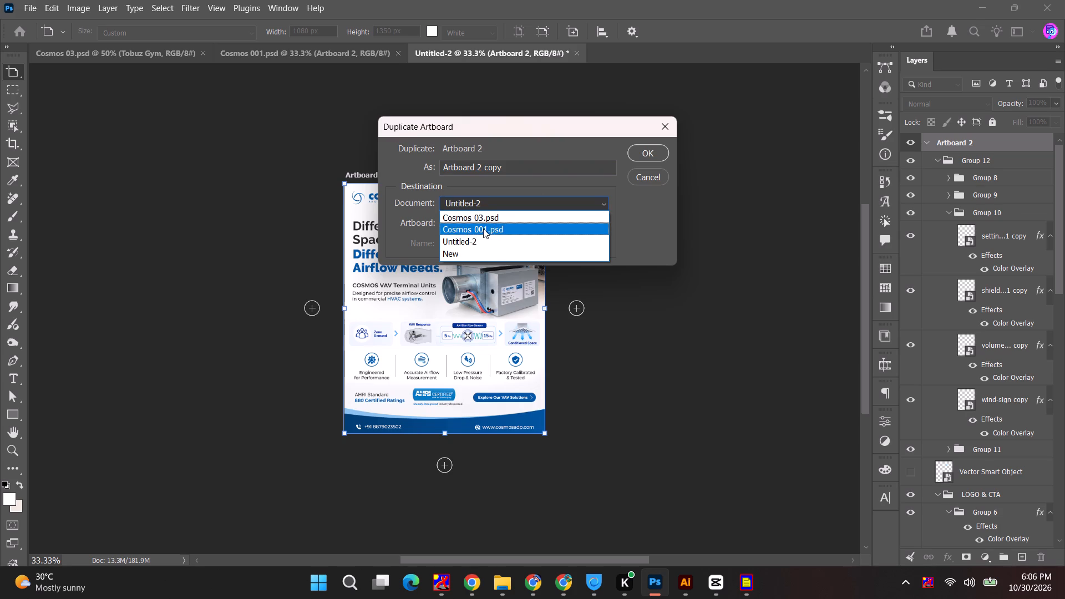
pyautogui.click(480, 220)
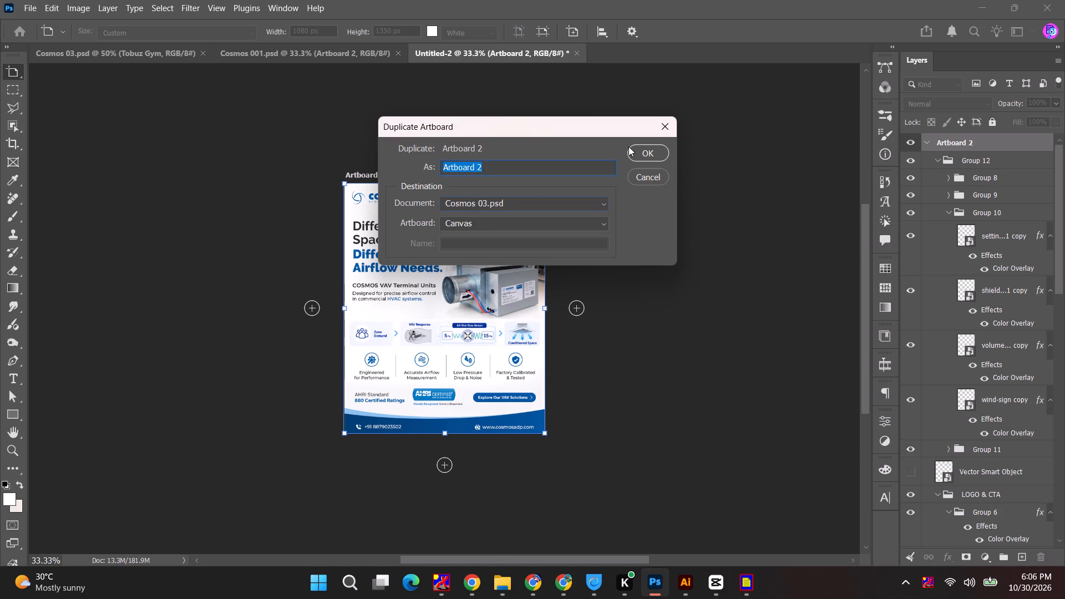
pyautogui.click(653, 152)
# Close the untitled document without saving it, and close Cosmos 001.psd.
pyautogui.click(580, 53)
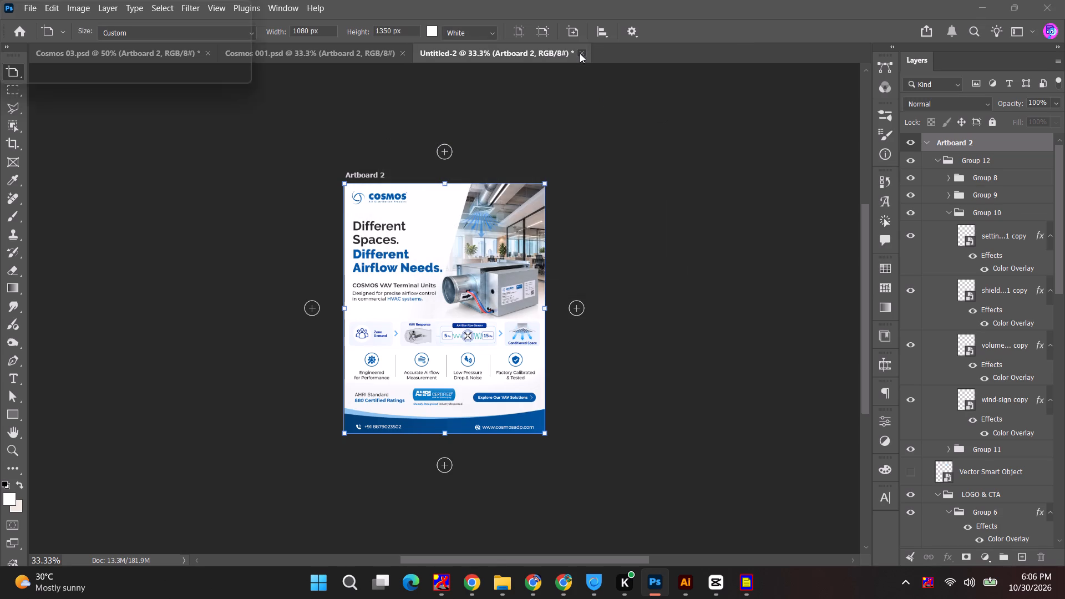
pyautogui.click(559, 233)
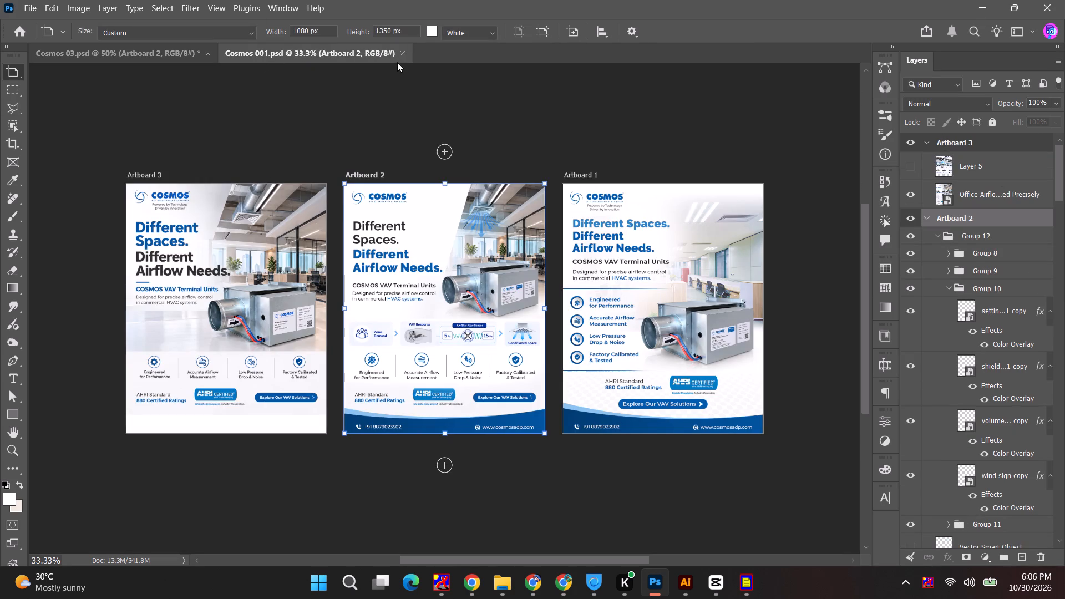
pyautogui.click(402, 55)
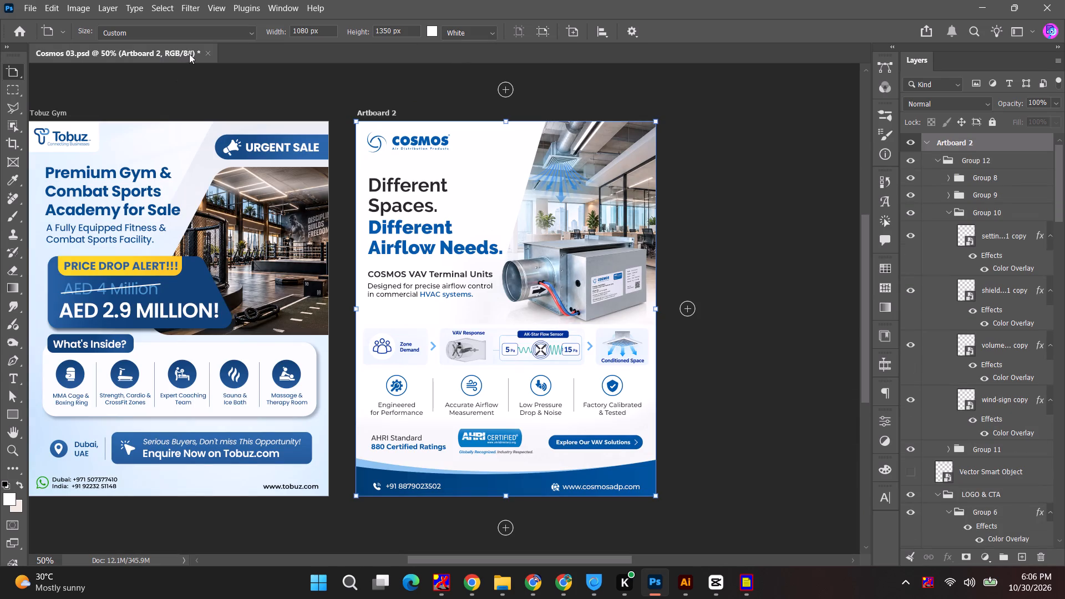
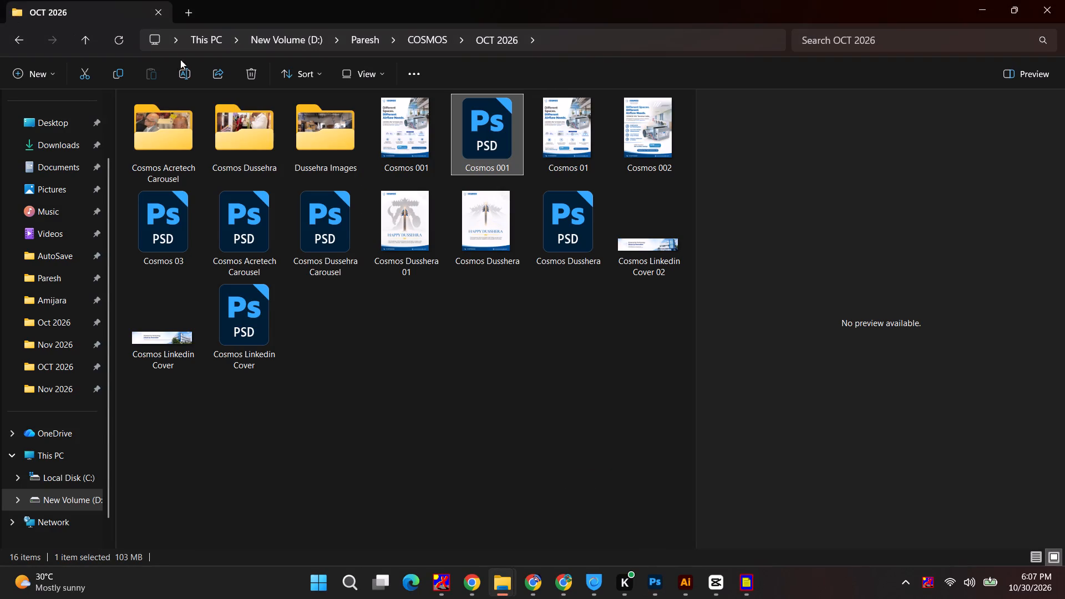
# Switch to Chrome and close the Remove BG design in Canva.
pyautogui.hotkey('alt', 'Tab')
pyautogui.keyDown('alt'); pyautogui.click(625, 177); pyautogui.keyUp('alt')
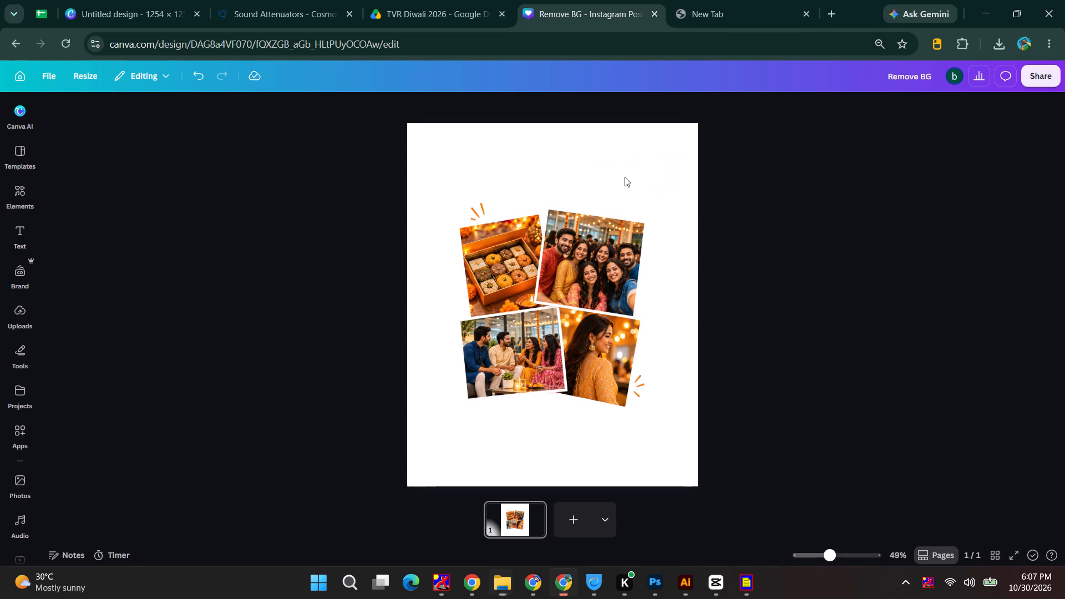
pyautogui.click(601, 270)
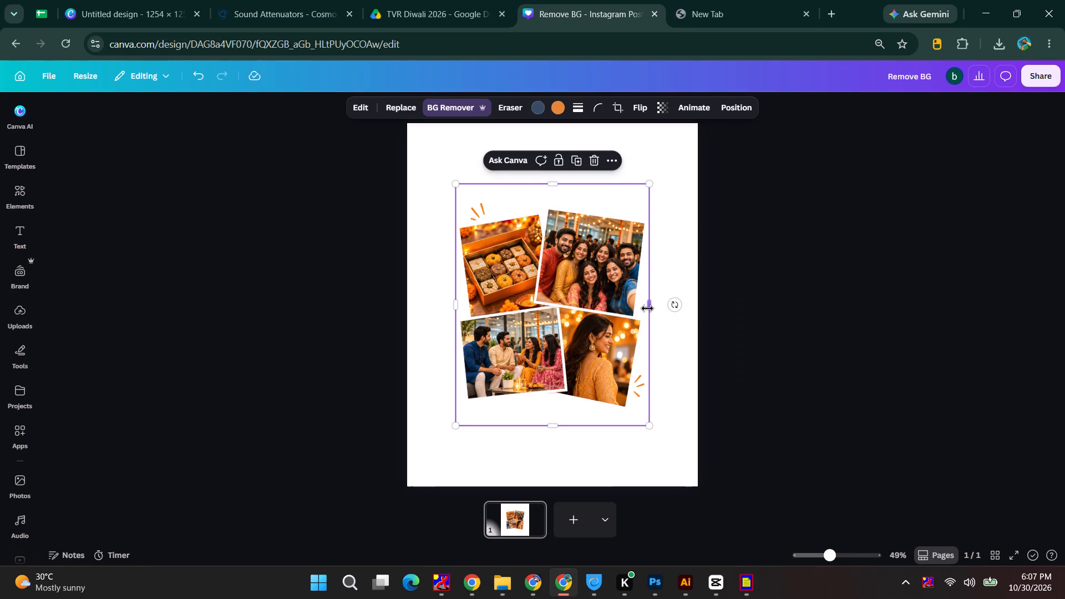
pyautogui.hotkey('ctrl', 'w')
# Compare page 1 of the untitled 1254 × 1254 px Canva design, the COSMOS Sound Attenuators layout, with Artboard 2 in Cosmos 03.psd in Photoshop.
pyautogui.click(164, 0)
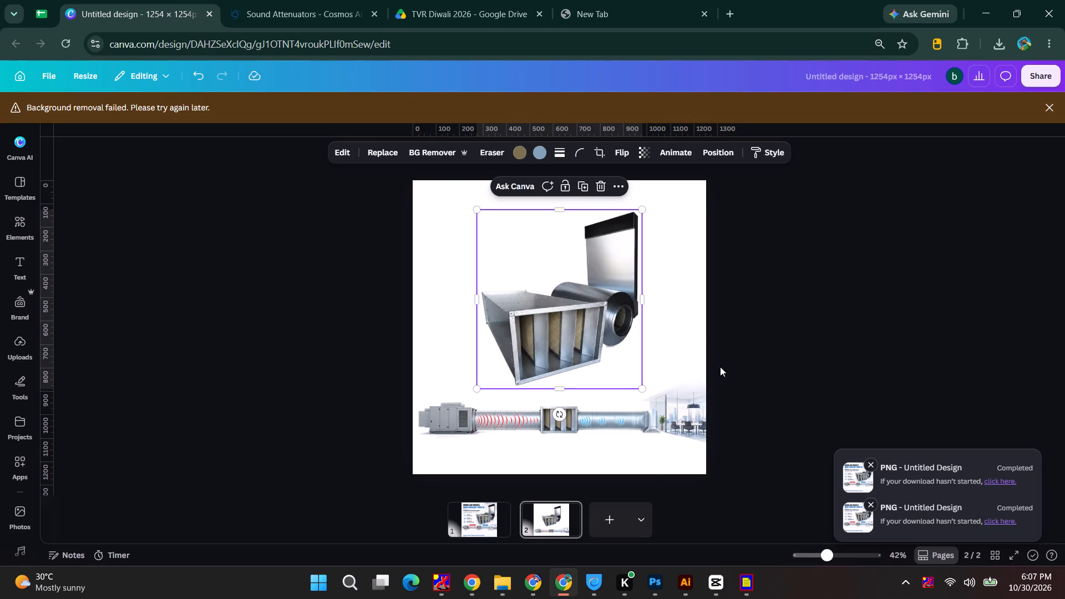
pyautogui.click(471, 520)
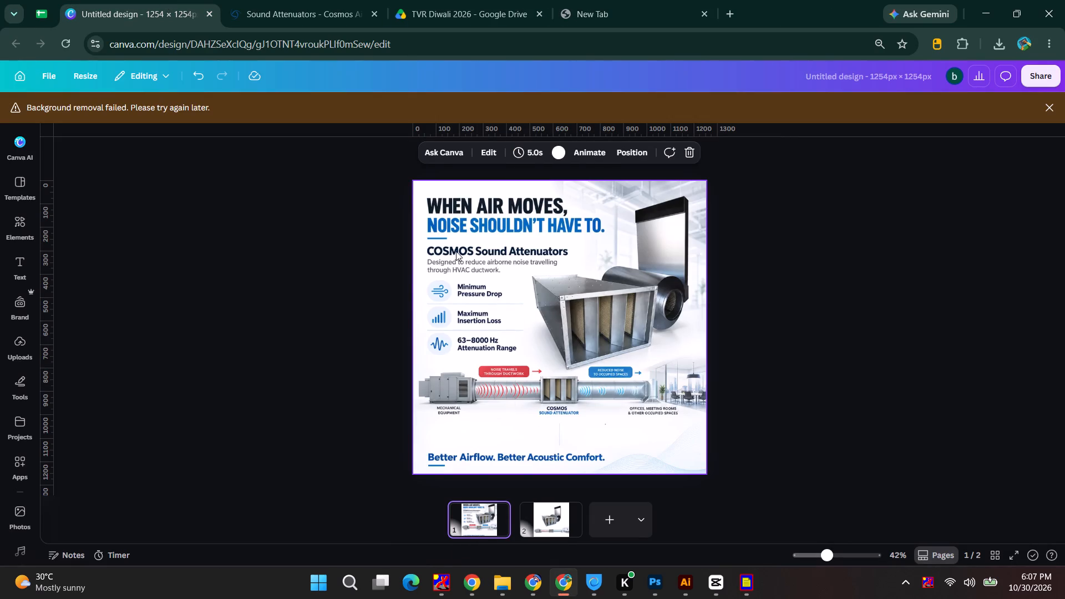
pyautogui.hotkey('alt', 'Tab')
pyautogui.keyDown('alt'); pyautogui.click(650, 186); pyautogui.keyUp('alt')
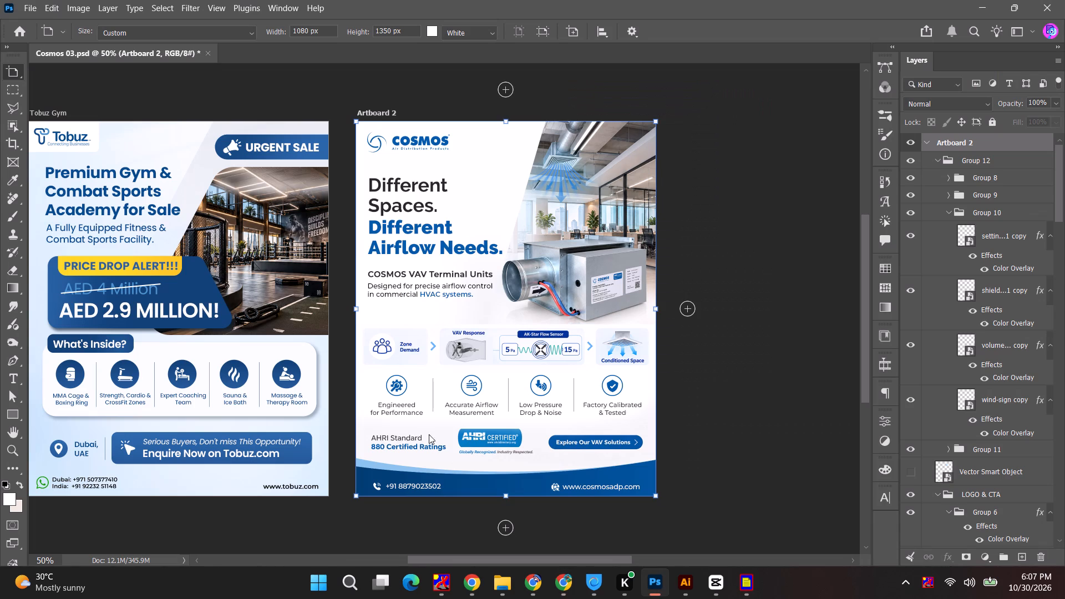
pyautogui.hotkey('alt', 'Tab')
pyautogui.hotkey('alt', 'Tab')
pyautogui.keyDown('alt'); pyautogui.scroll(8, 460, 426); pyautogui.keyUp('alt')
pyautogui.hotkey('alt', 'Tab')
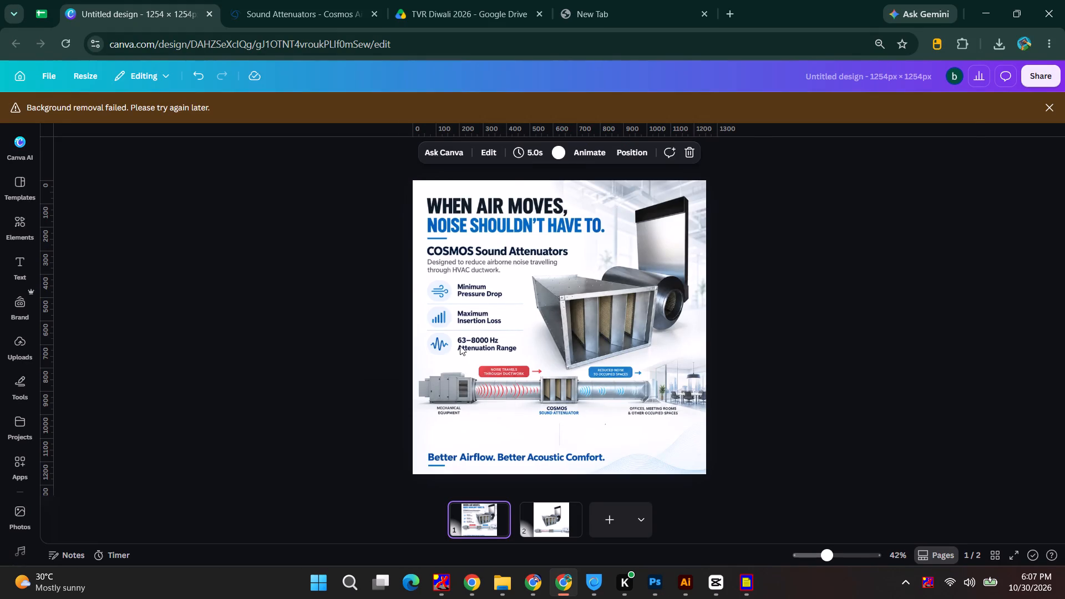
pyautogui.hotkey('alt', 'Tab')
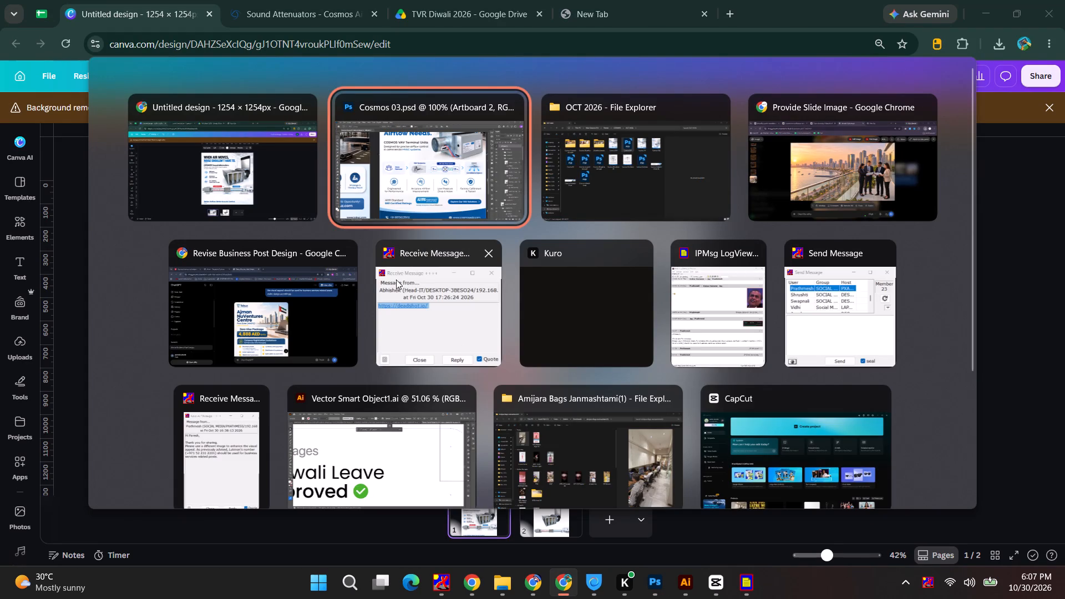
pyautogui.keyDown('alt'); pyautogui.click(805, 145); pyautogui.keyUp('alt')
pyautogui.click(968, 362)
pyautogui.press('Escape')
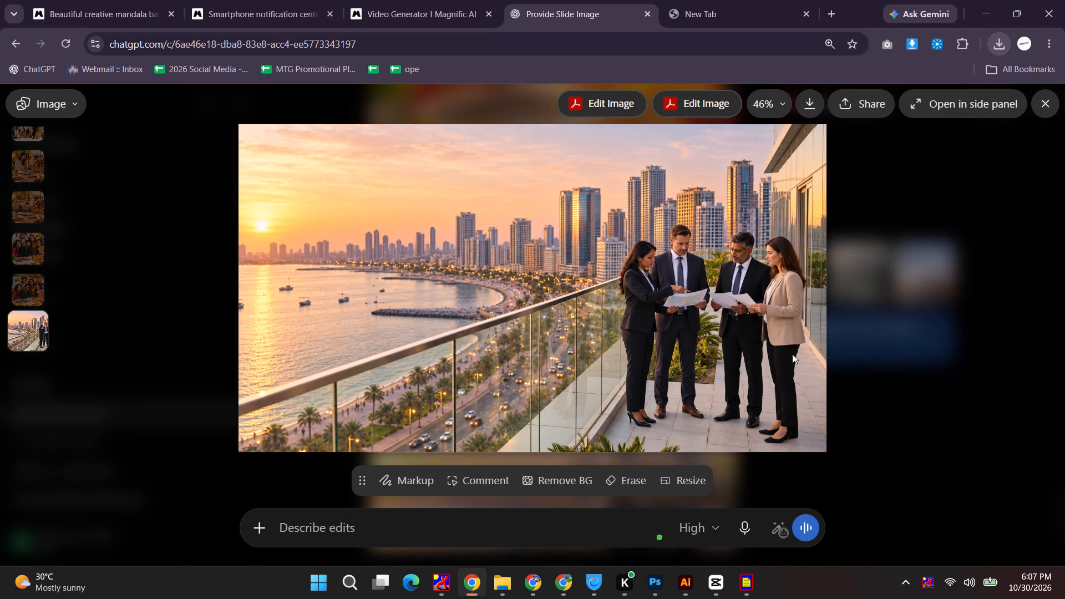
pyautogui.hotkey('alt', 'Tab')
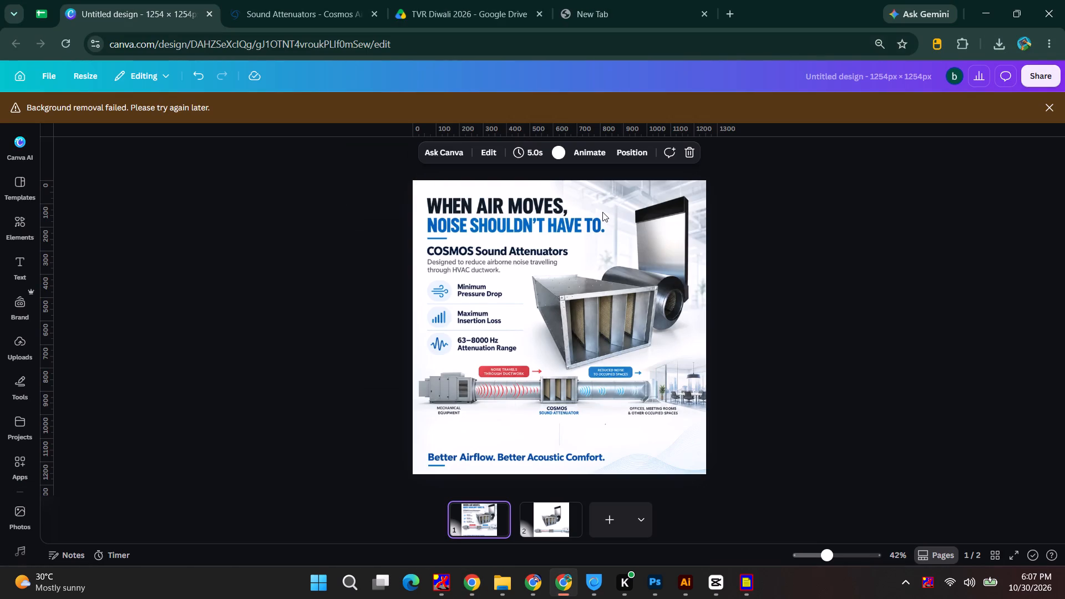
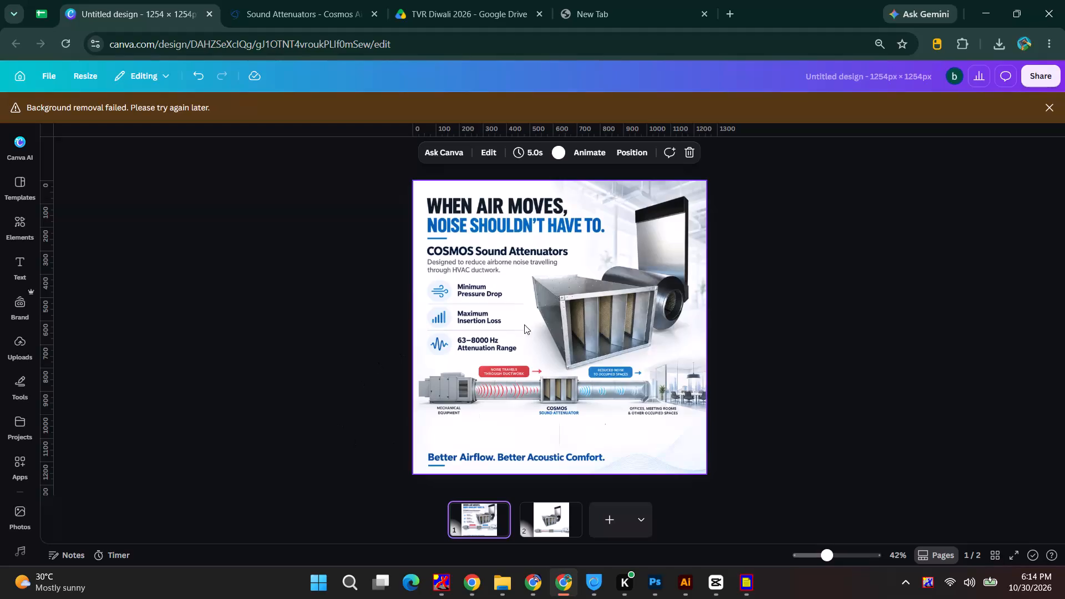
# Switch to Photoshop and review Artboard 2 of Cosmos 03.psd beside the Tobuz gym layout.
pyautogui.hotkey('alt', 'Tab')
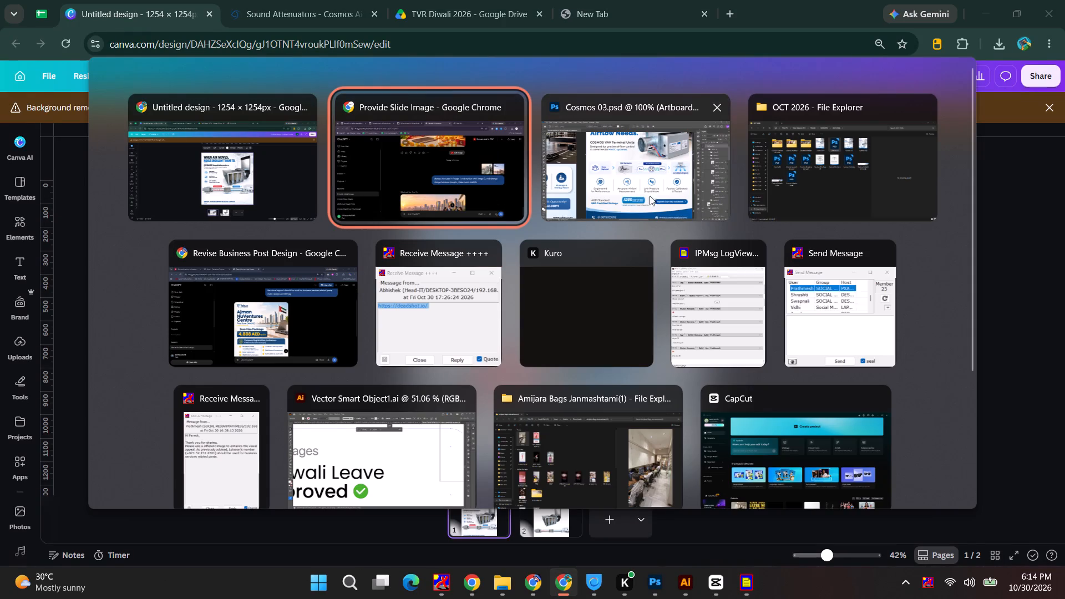
pyautogui.keyDown('alt'); pyautogui.click(638, 168); pyautogui.keyUp('alt')
pyautogui.scroll(8, 328, 303)
pyautogui.keyDown('alt'); pyautogui.scroll(-7, 328, 303); pyautogui.keyUp('alt')
# Switch to the Chrome window with the Pinterest and timesheet pages and show the Ahnik Timesheet Booking page.
pyautogui.hotkey('alt', 'Tab')
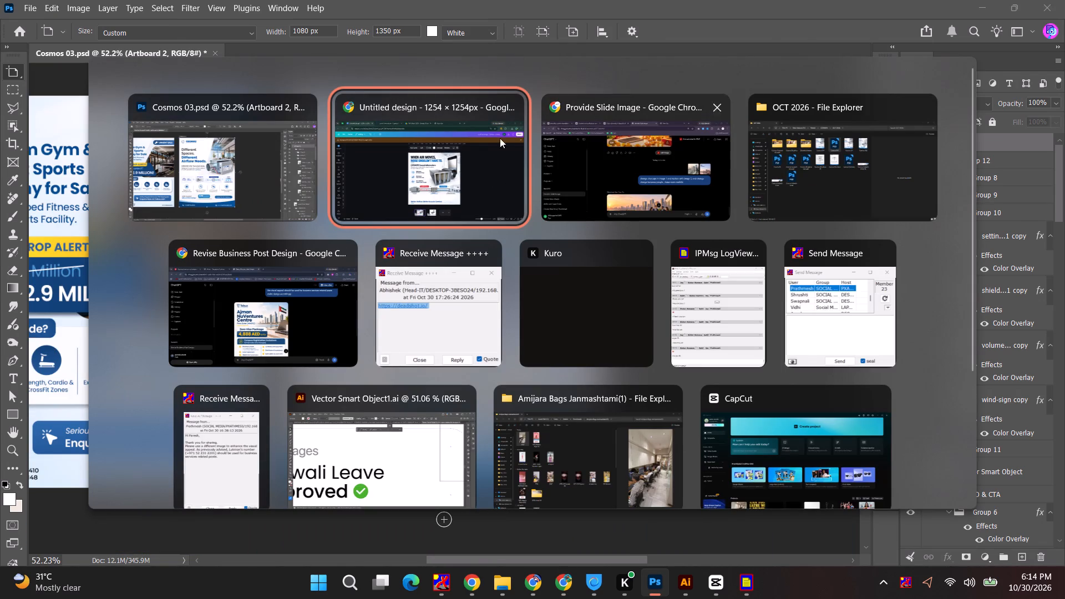
pyautogui.keyDown('alt'); pyautogui.click(537, 582); pyautogui.keyUp('alt')
pyautogui.click(220, 0)
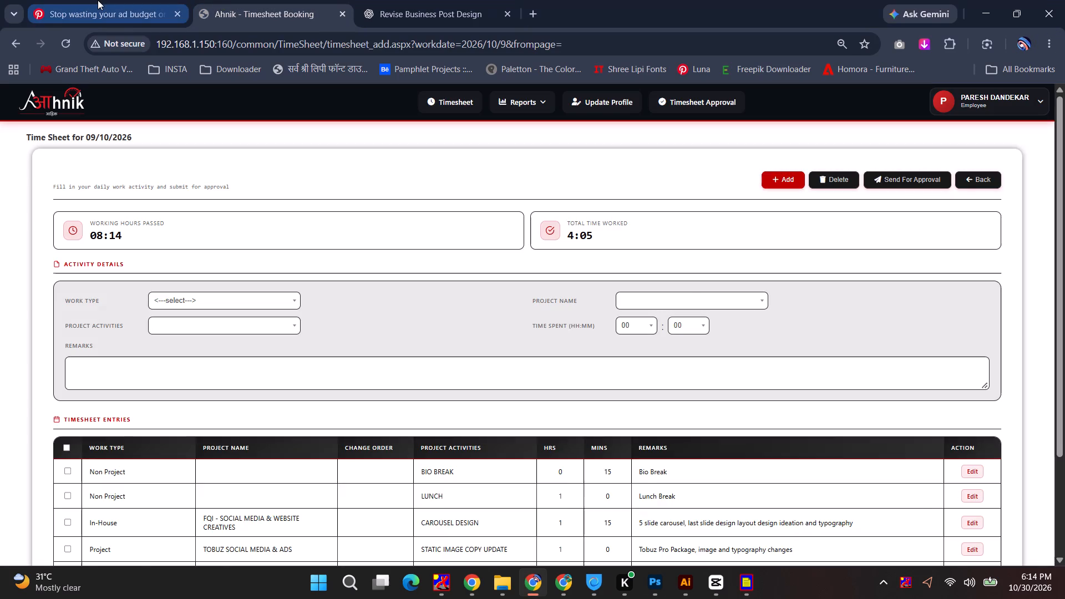
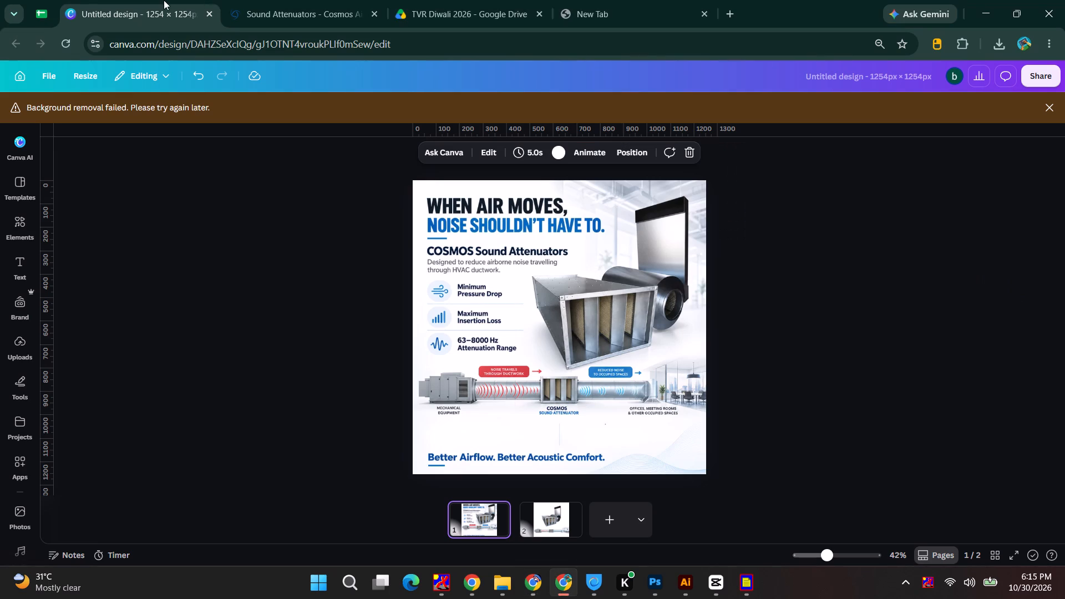
# In the 2026 Social Media - Creative Designing sheet, tick the checkbox for The Vedant Resources (TVR) Festival - Video entry in row 27.
pyautogui.click(45, 0)
pyautogui.press('Escape')
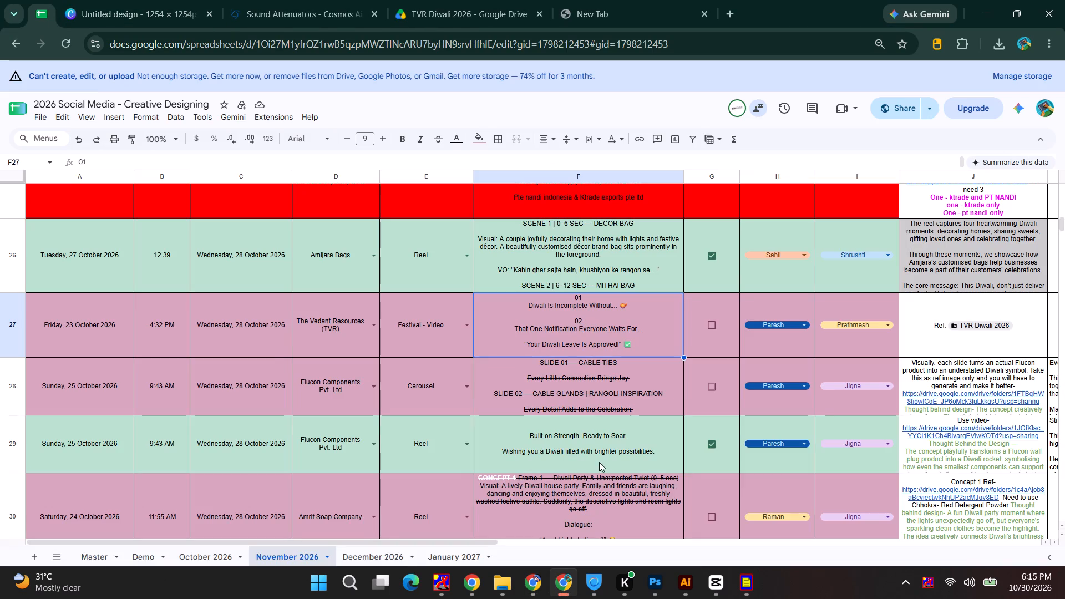
pyautogui.click(714, 322)
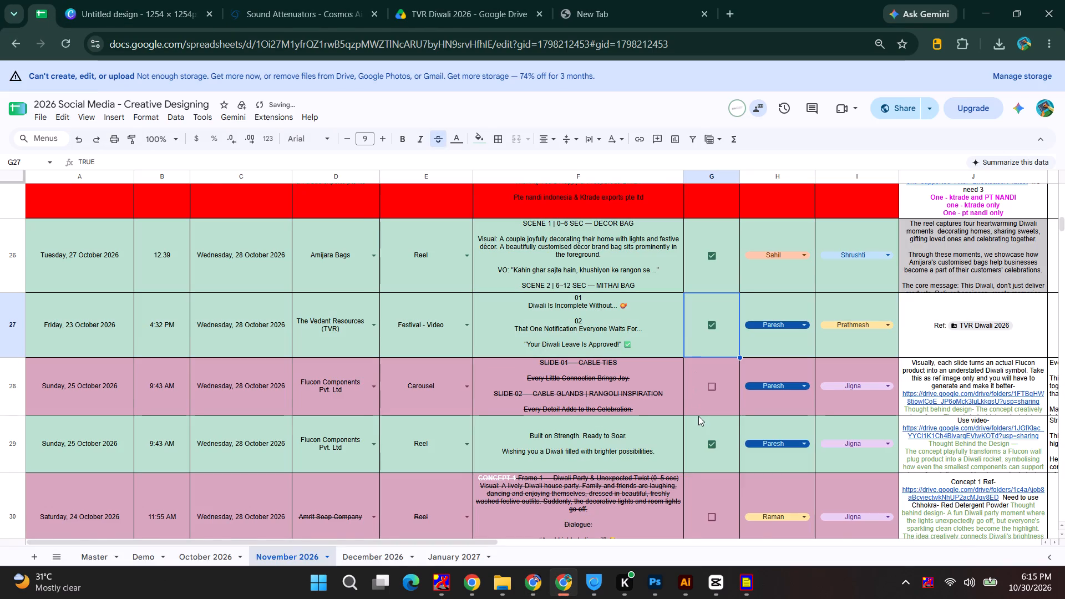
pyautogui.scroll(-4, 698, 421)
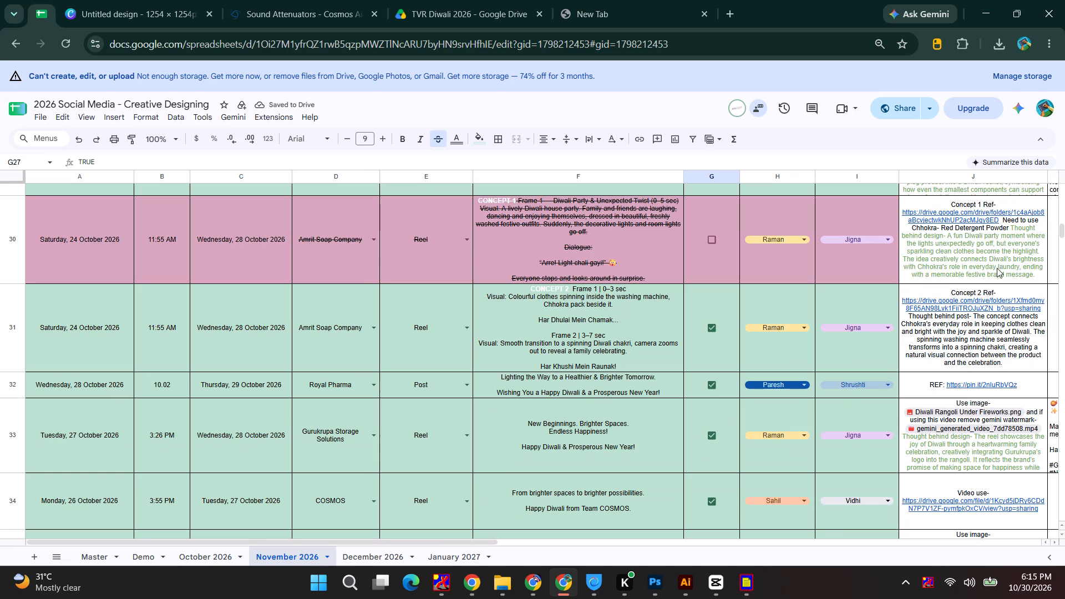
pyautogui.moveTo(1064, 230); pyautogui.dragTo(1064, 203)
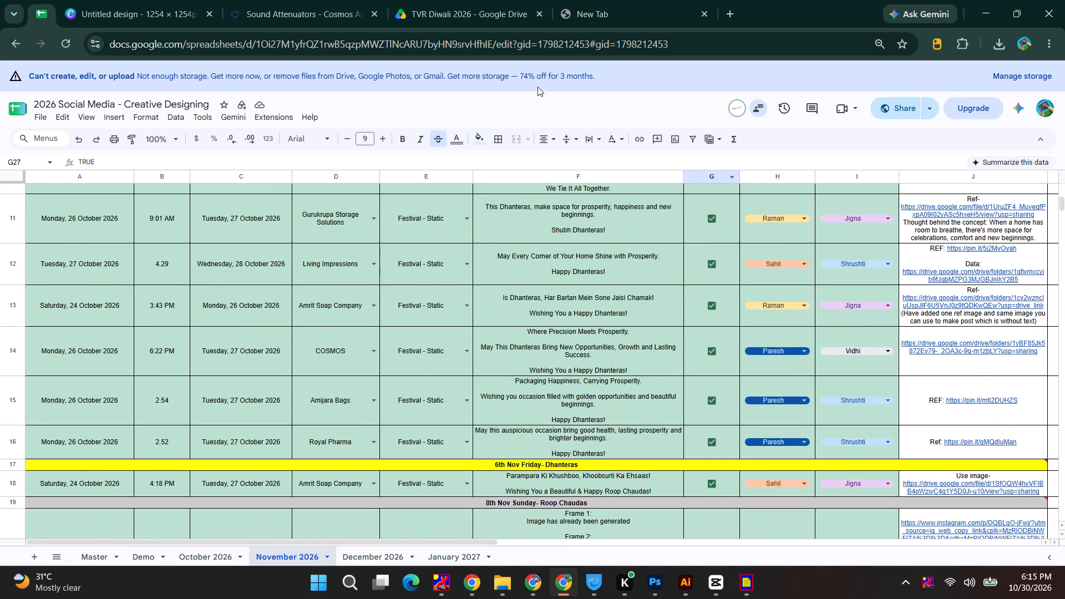
# Close the Sound Attenuators browser page.
pyautogui.click(310, 6)
pyautogui.scroll(-5, 373, 465)
pyautogui.hotkey('ctrl', 'w')
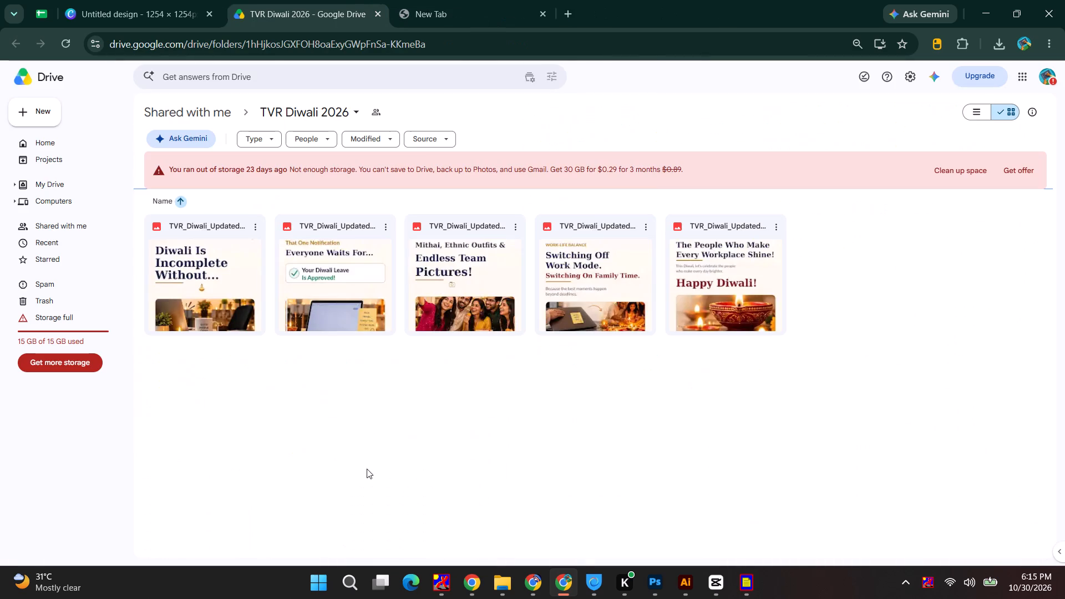
# Switch to Cosmos 03.psd in Photoshop and activate the Move tool in place of the Artboard tool.
pyautogui.hotkey('alt', 'Tab')
pyautogui.keyDown('alt'); pyautogui.click(629, 184); pyautogui.keyUp('alt')
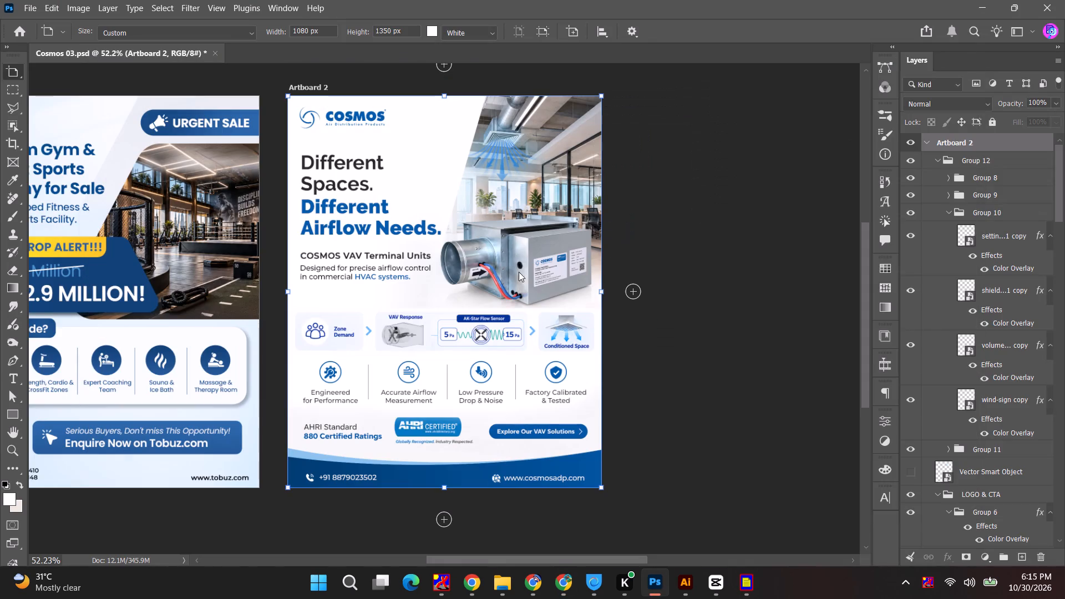
pyautogui.rightClick(18, 77)
pyautogui.click(59, 75)
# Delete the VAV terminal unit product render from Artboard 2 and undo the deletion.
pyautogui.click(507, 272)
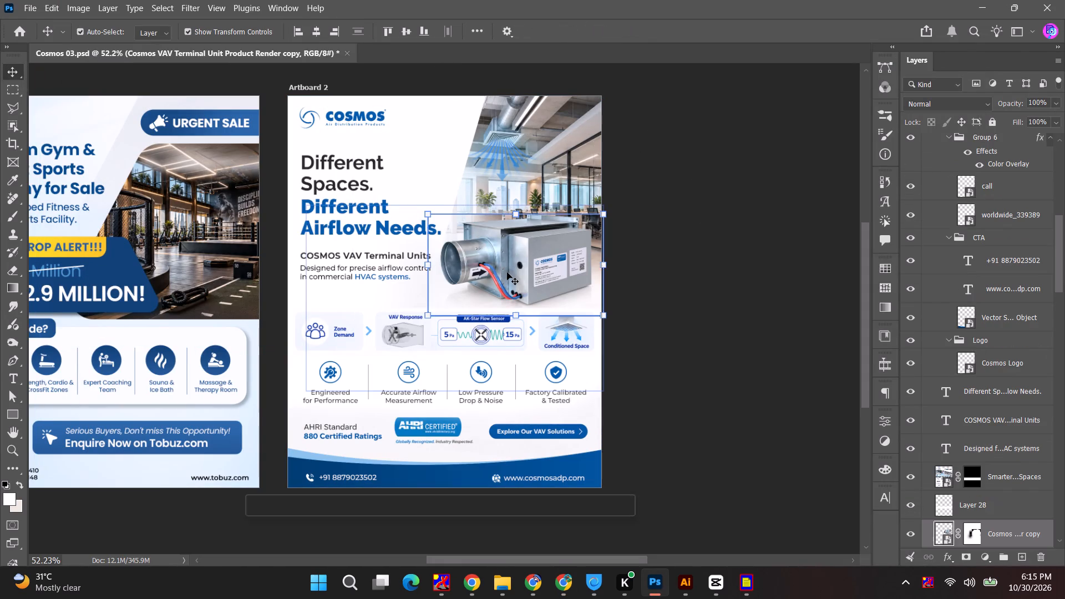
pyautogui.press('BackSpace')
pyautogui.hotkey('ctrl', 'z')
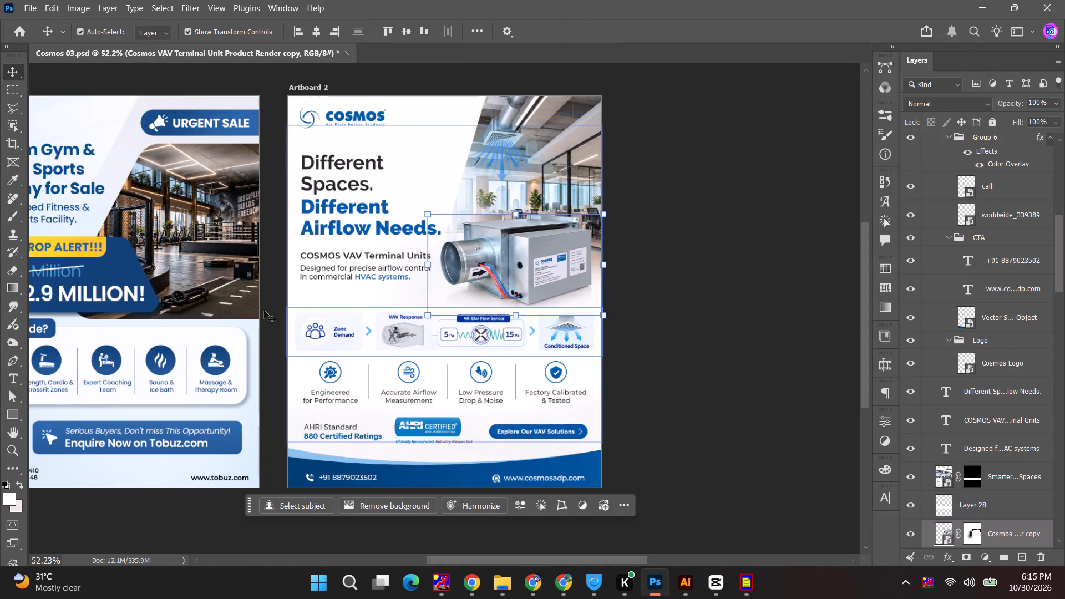
# Copy the slanted blue Vector Smart Object beneath the Tobuz gym photo and paste it in place on Artboard 2 above the product render.
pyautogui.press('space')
pyautogui.click(143, 255)
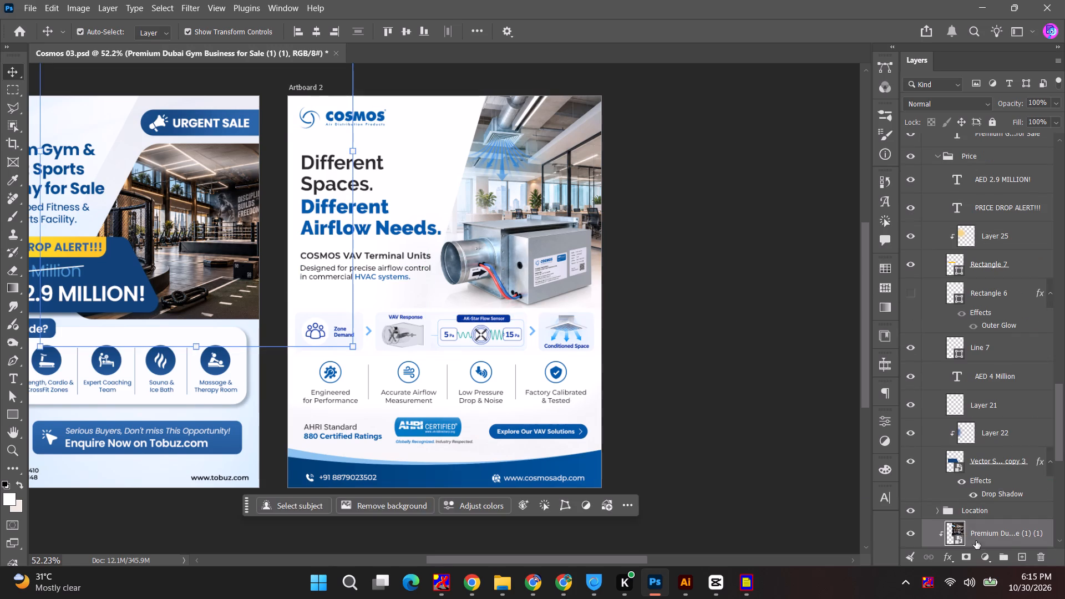
pyautogui.scroll(-9, 997, 554)
pyautogui.click(995, 486)
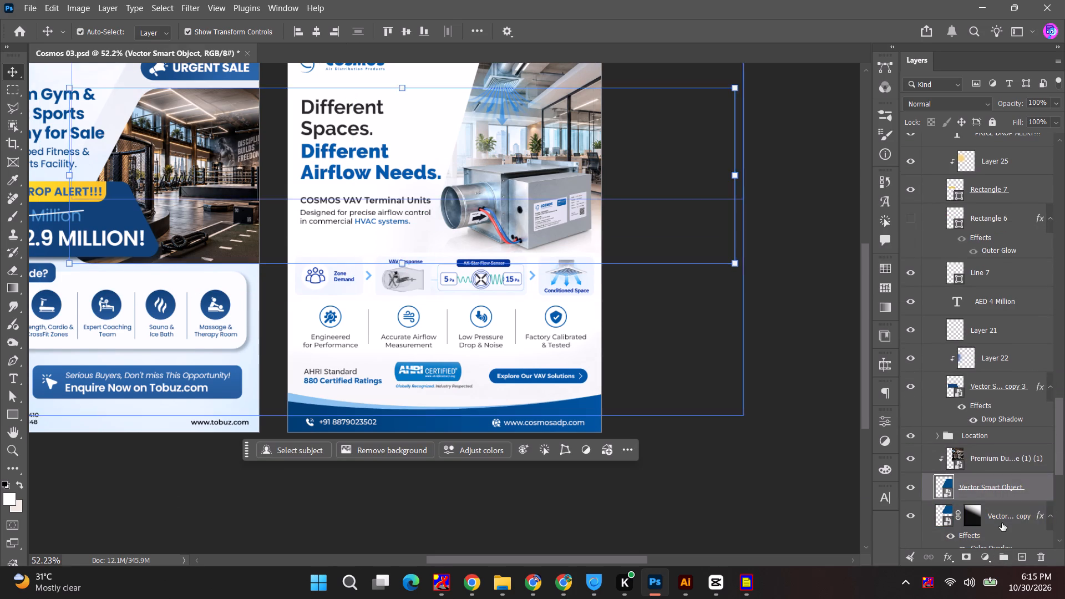
pyautogui.keyDown('ctrl'); pyautogui.click(1008, 521); pyautogui.keyUp('ctrl')
pyautogui.click(1012, 494)
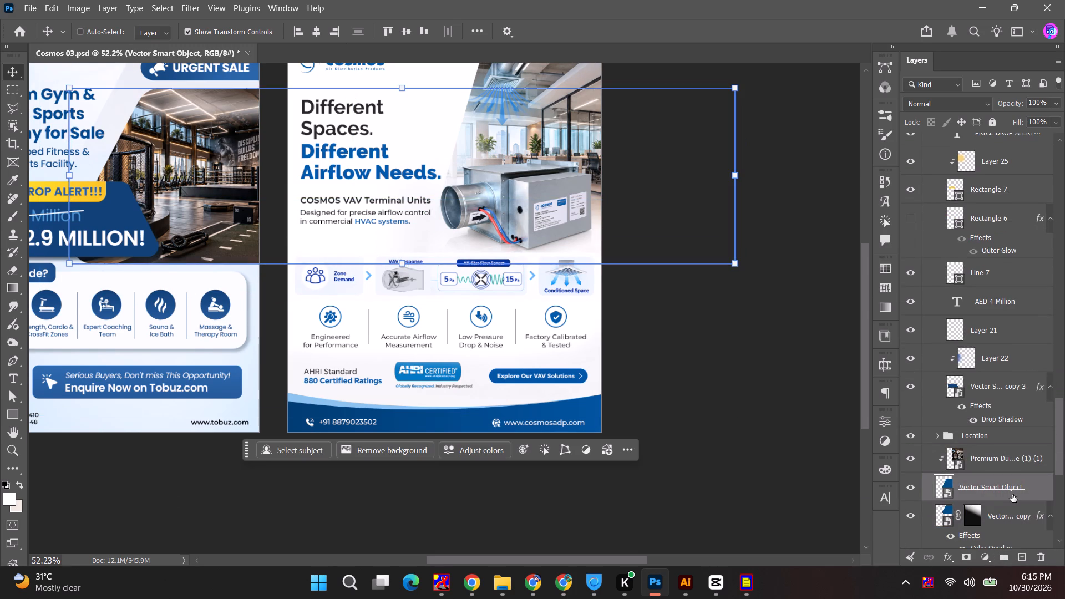
pyautogui.hotkey('ctrl', 'c')
pyautogui.click(499, 217)
pyautogui.hotkey('ctrl', 'shift', 'v')
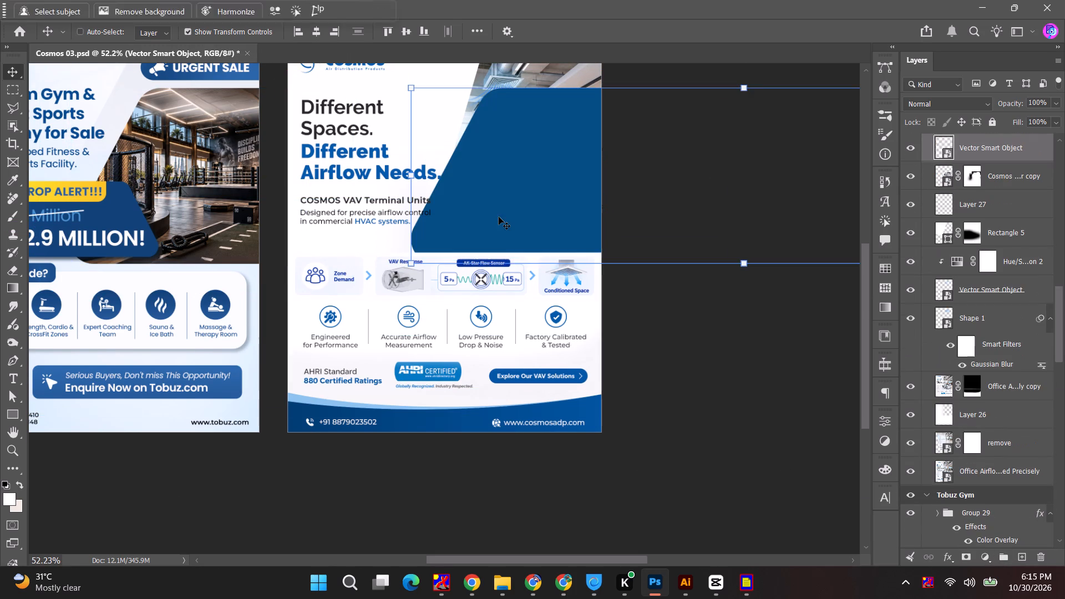
pyautogui.click(926, 586)
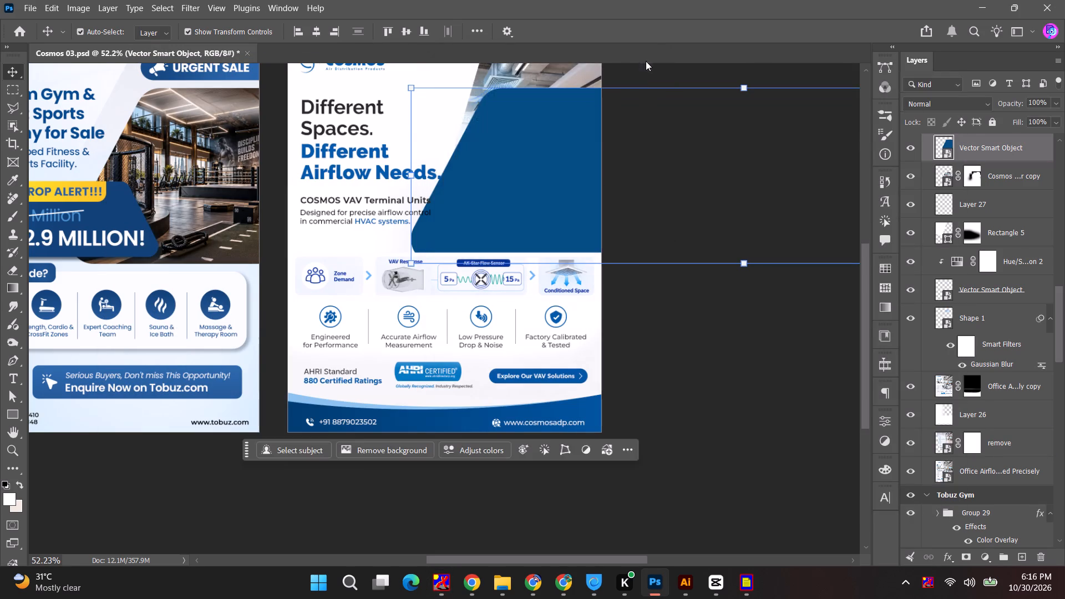
# Check the COSMOS OCT 2026 folder in File Explorer and return to Cosmos 03.psd in Photoshop.
pyautogui.hotkey('alt', 'Tab')
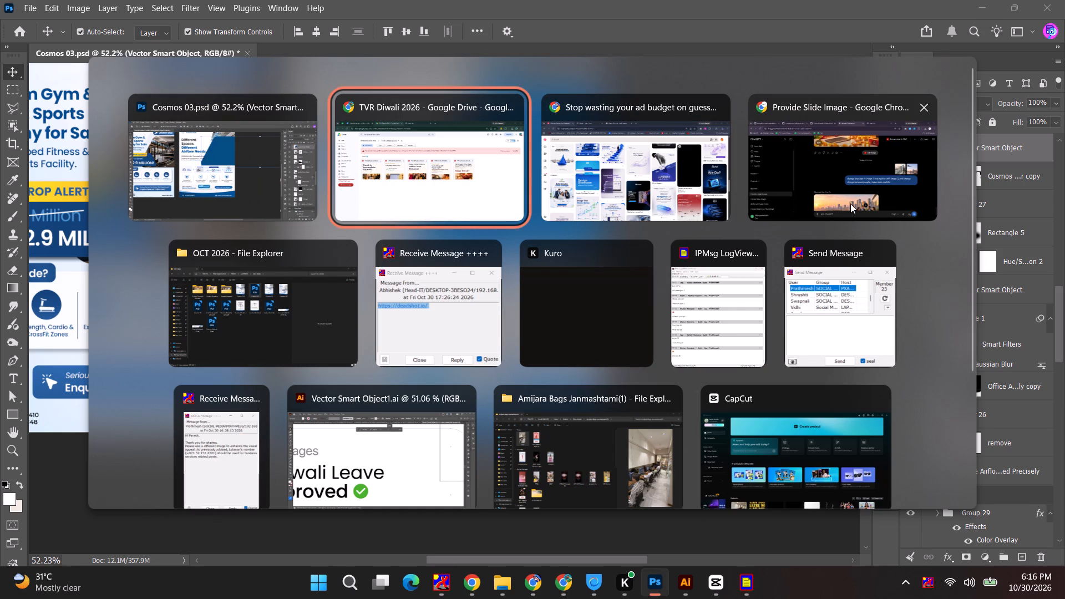
pyautogui.keyDown('alt'); pyautogui.click(263, 344); pyautogui.keyUp('alt')
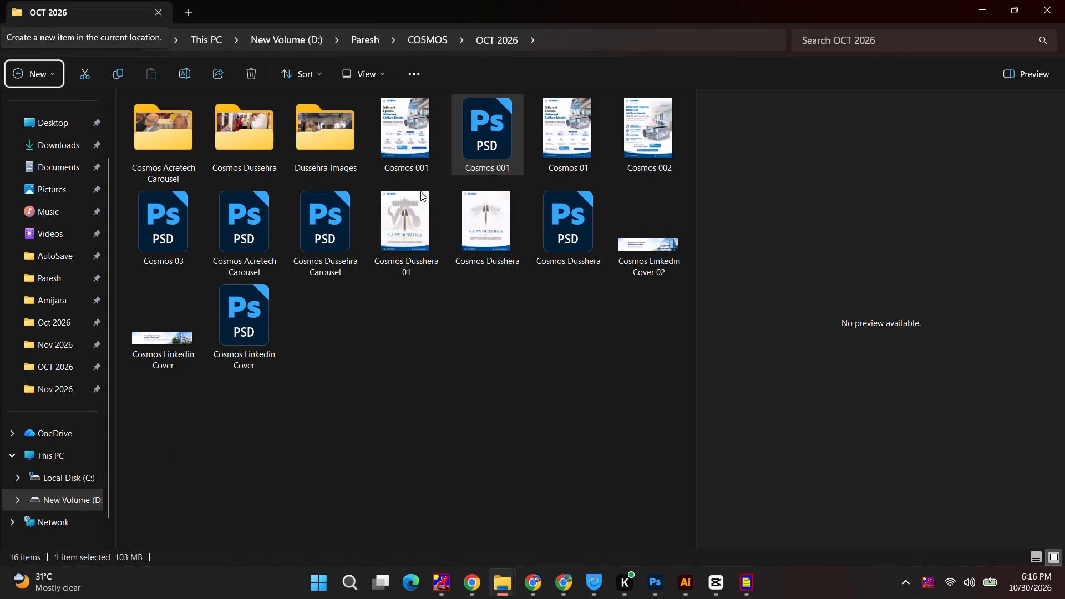
pyautogui.hotkey('alt', 'Tab')
# Stretch the pasted blue shape to 34.92% height and position it over the office photo, covering Artboard 2's upper-right area to its top edge.
pyautogui.click(543, 138)
pyautogui.moveTo(747, 90); pyautogui.dragTo(745, 64)
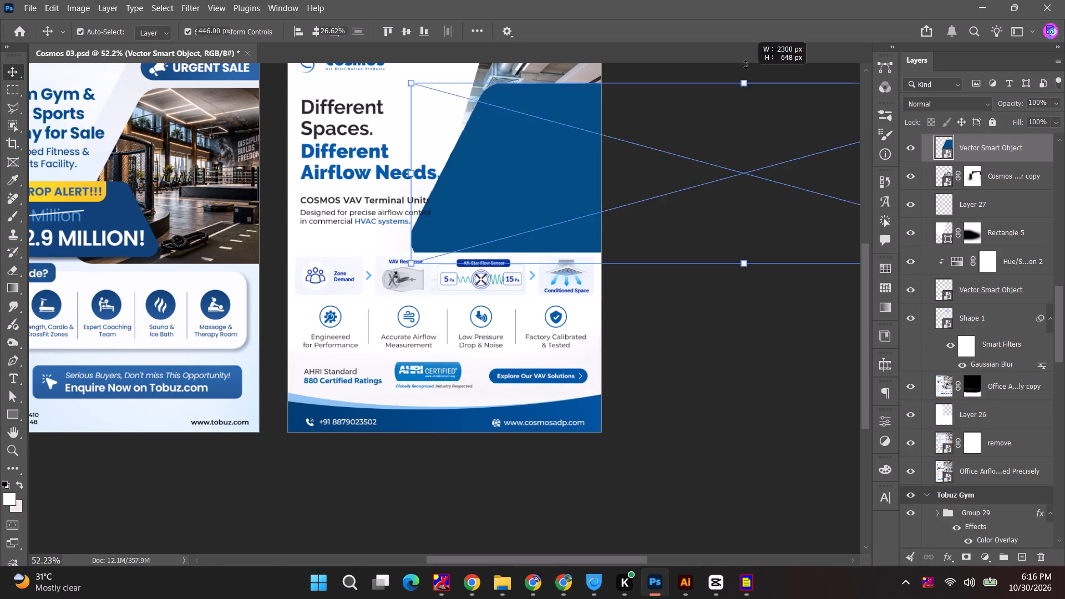
pyautogui.moveTo(745, 64); pyautogui.dragTo(738, 126)
pyautogui.moveTo(509, 277); pyautogui.dragTo(534, 247)
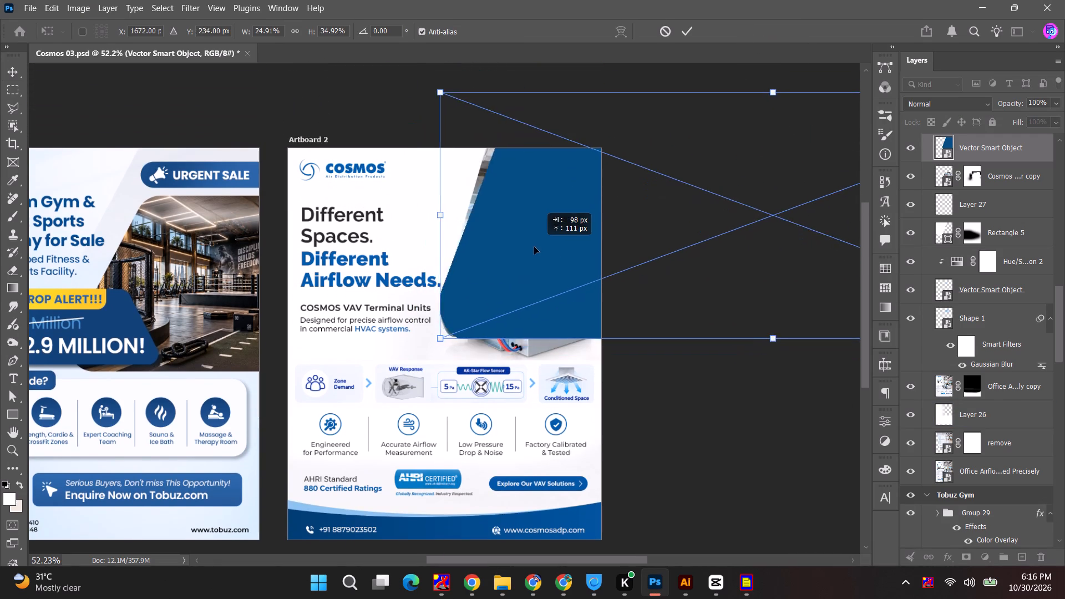
pyautogui.moveTo(534, 247); pyautogui.dragTo(530, 249)
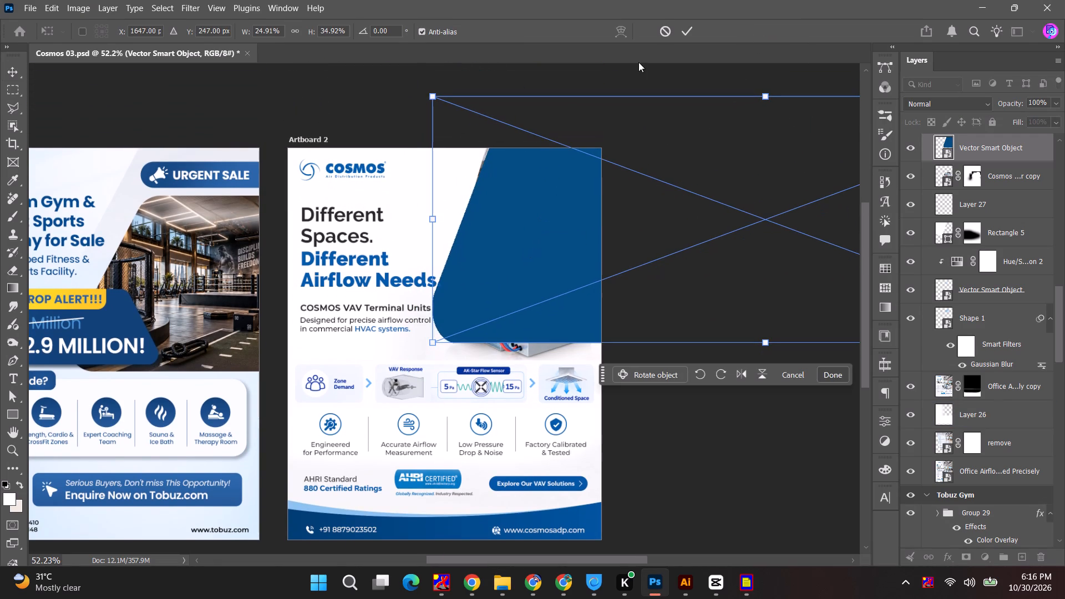
pyautogui.click(687, 31)
pyautogui.click(679, 207)
pyautogui.moveTo(509, 253); pyautogui.dragTo(501, 253)
pyautogui.click(662, 248)
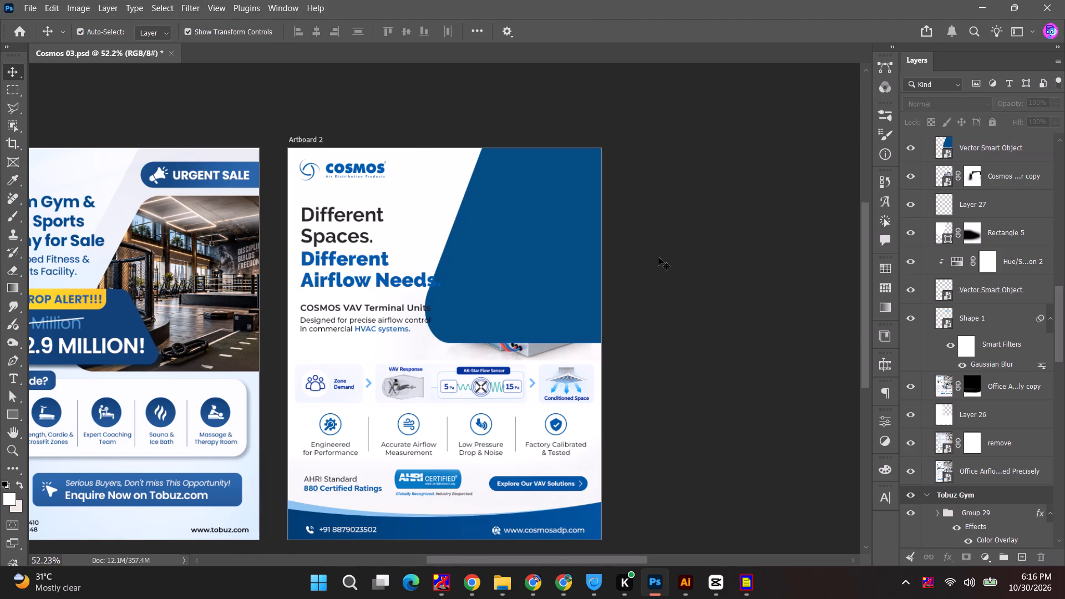
# Switch to File Explorer, go to Downloads and open the Untitled design (1) archive in WinRAR.
pyautogui.hotkey('alt', 'Tab')
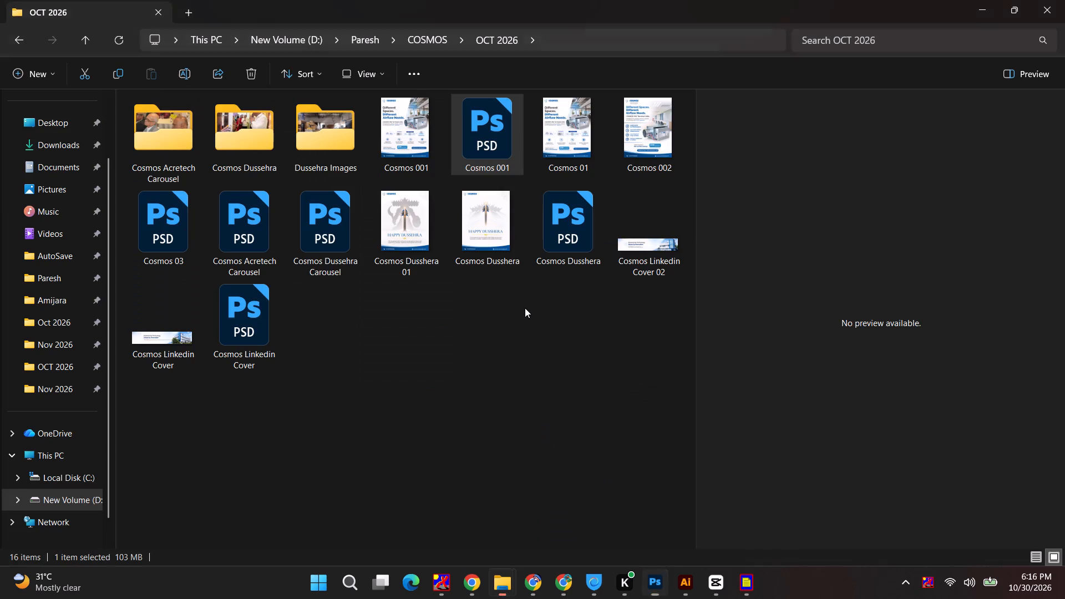
pyautogui.hotkey('alt', 'Tab')
pyautogui.hotkey('alt', 'Tab')
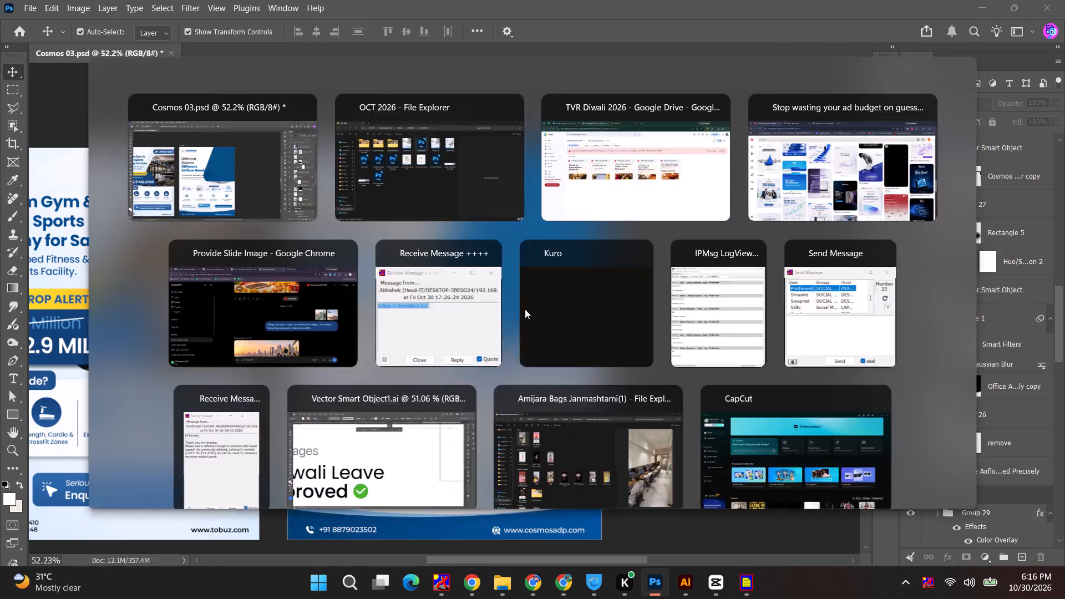
pyautogui.click(571, 144)
pyautogui.hotkey('alt', 'Tab')
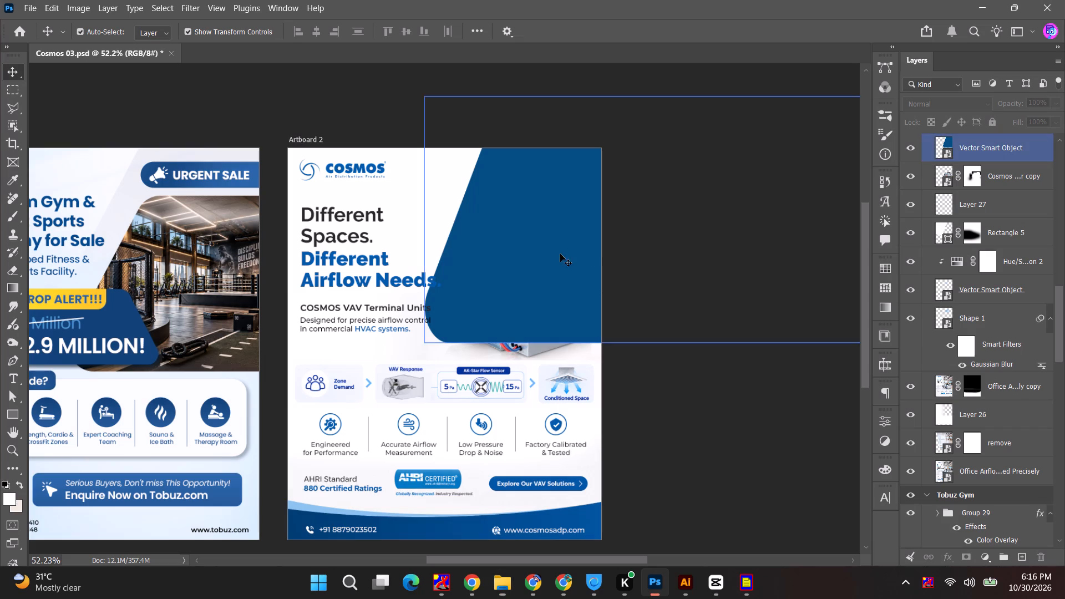
pyautogui.click(485, 587)
pyautogui.click(508, 588)
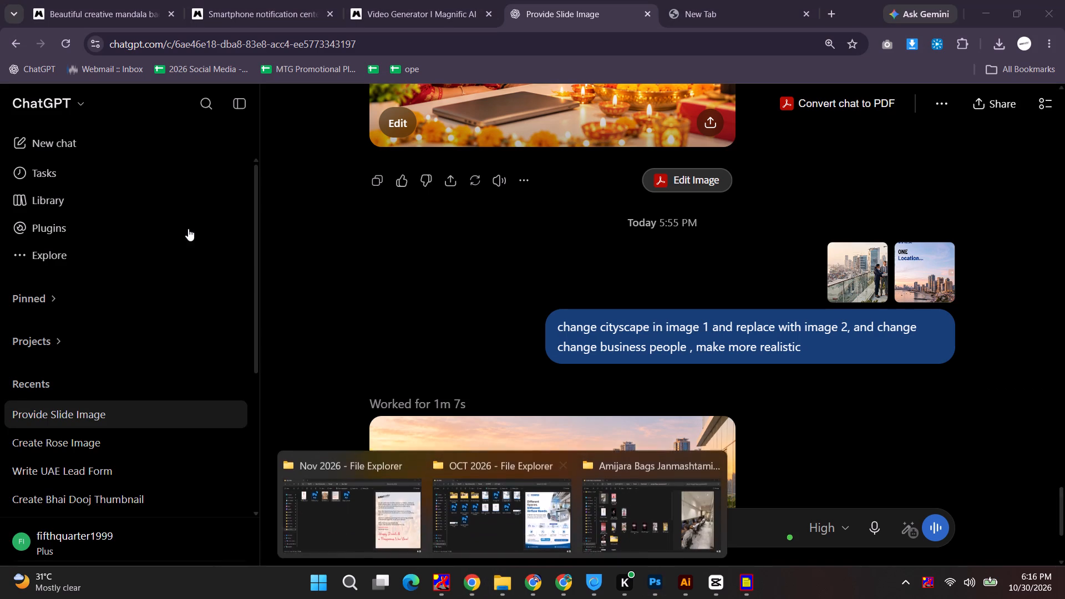
pyautogui.click(388, 508)
pyautogui.click(68, 148)
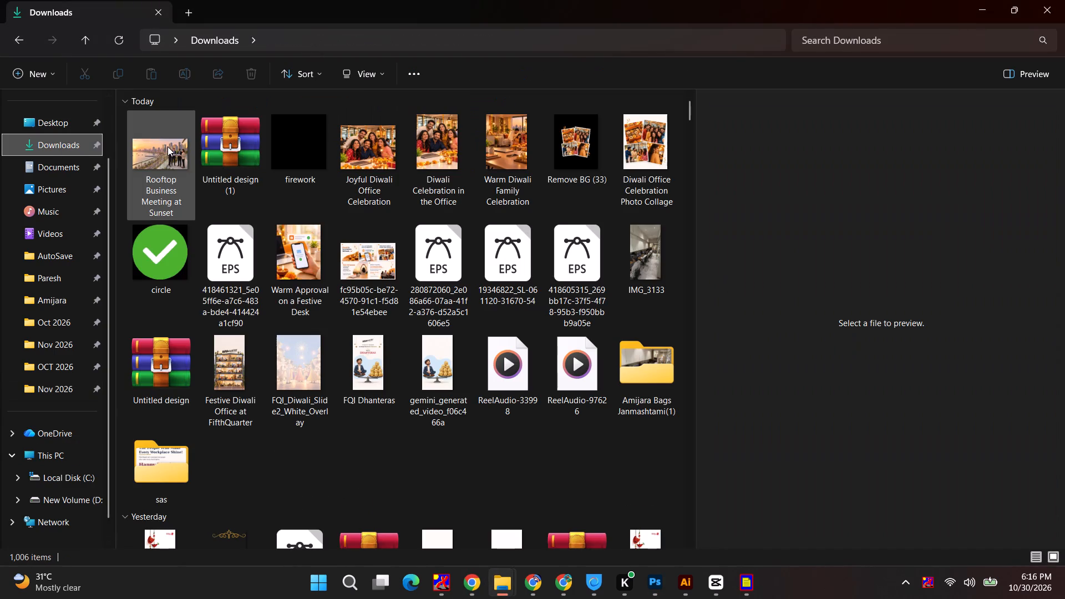
pyautogui.click(301, 165)
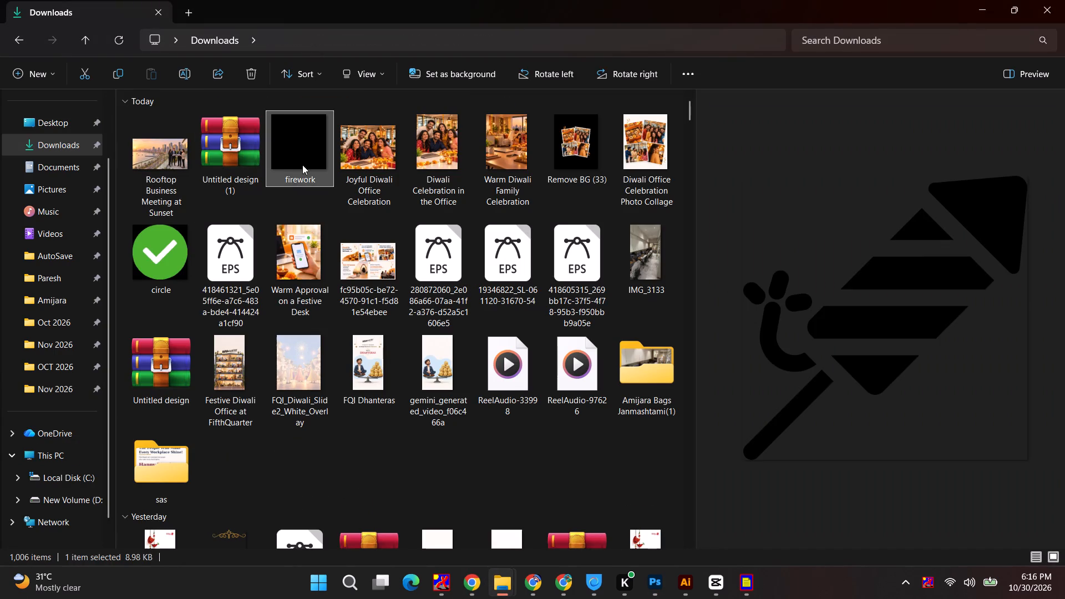
pyautogui.doubleClick(220, 162)
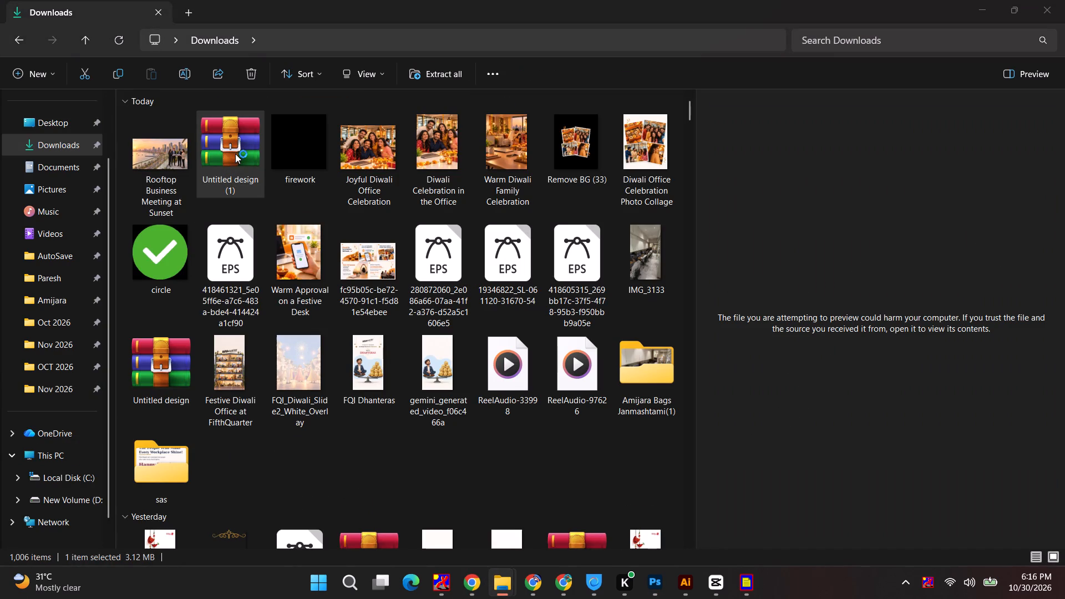
pyautogui.doubleClick(235, 154)
pyautogui.click(581, 306)
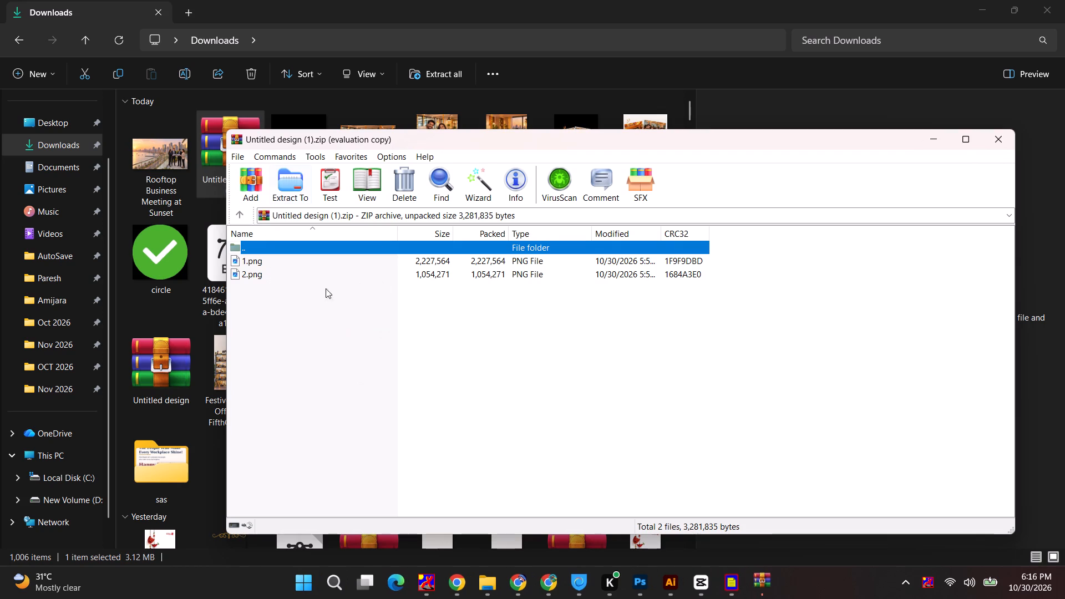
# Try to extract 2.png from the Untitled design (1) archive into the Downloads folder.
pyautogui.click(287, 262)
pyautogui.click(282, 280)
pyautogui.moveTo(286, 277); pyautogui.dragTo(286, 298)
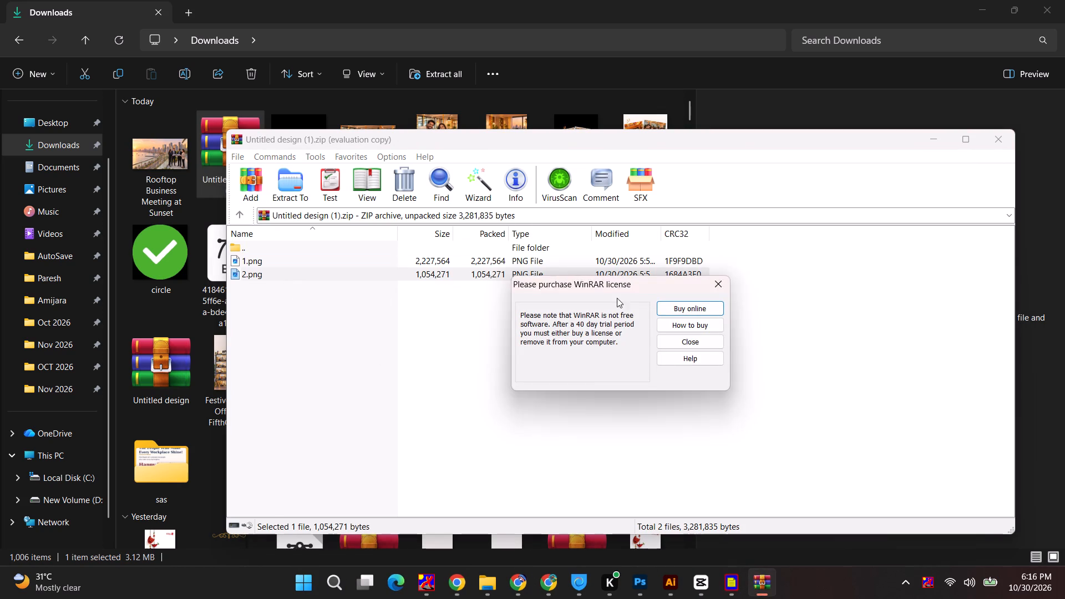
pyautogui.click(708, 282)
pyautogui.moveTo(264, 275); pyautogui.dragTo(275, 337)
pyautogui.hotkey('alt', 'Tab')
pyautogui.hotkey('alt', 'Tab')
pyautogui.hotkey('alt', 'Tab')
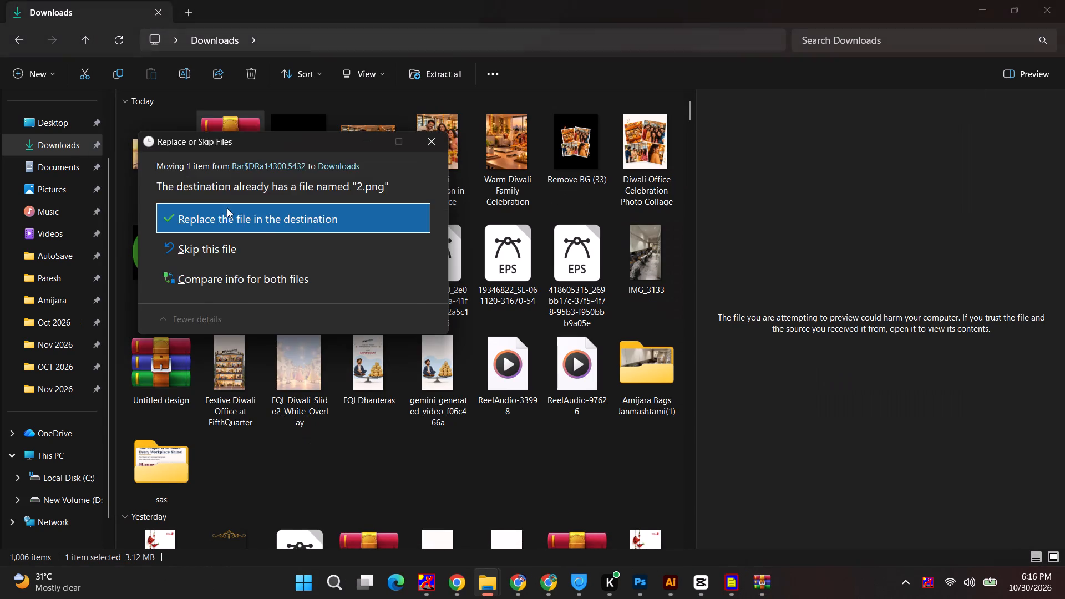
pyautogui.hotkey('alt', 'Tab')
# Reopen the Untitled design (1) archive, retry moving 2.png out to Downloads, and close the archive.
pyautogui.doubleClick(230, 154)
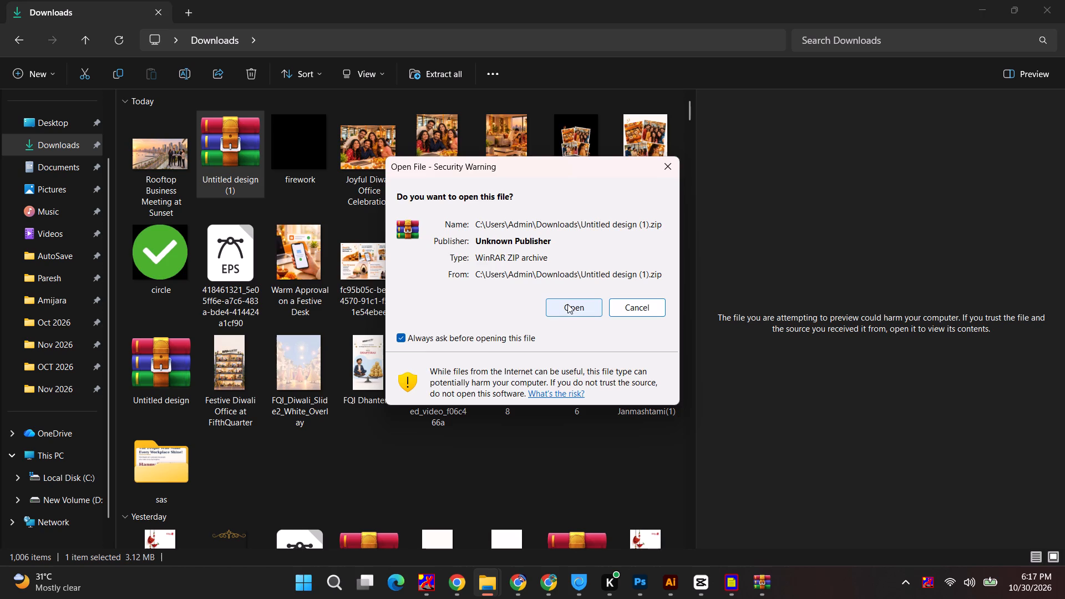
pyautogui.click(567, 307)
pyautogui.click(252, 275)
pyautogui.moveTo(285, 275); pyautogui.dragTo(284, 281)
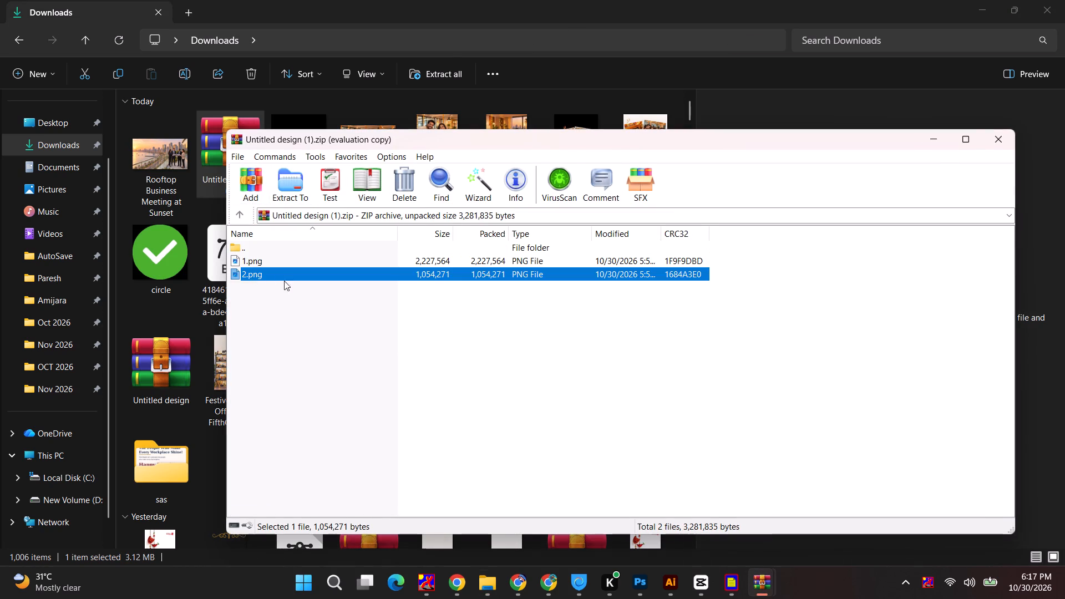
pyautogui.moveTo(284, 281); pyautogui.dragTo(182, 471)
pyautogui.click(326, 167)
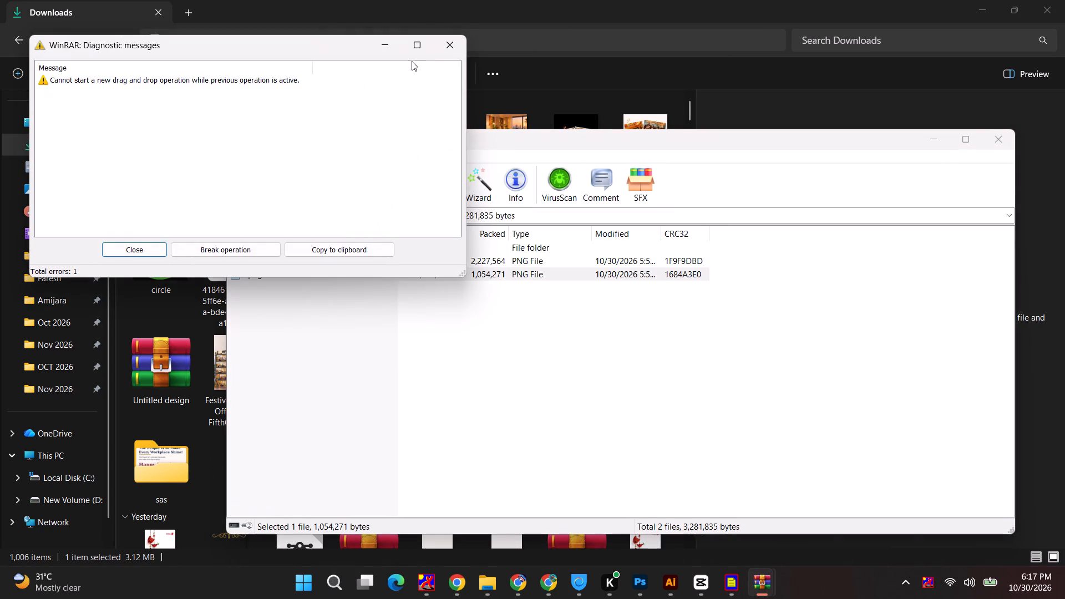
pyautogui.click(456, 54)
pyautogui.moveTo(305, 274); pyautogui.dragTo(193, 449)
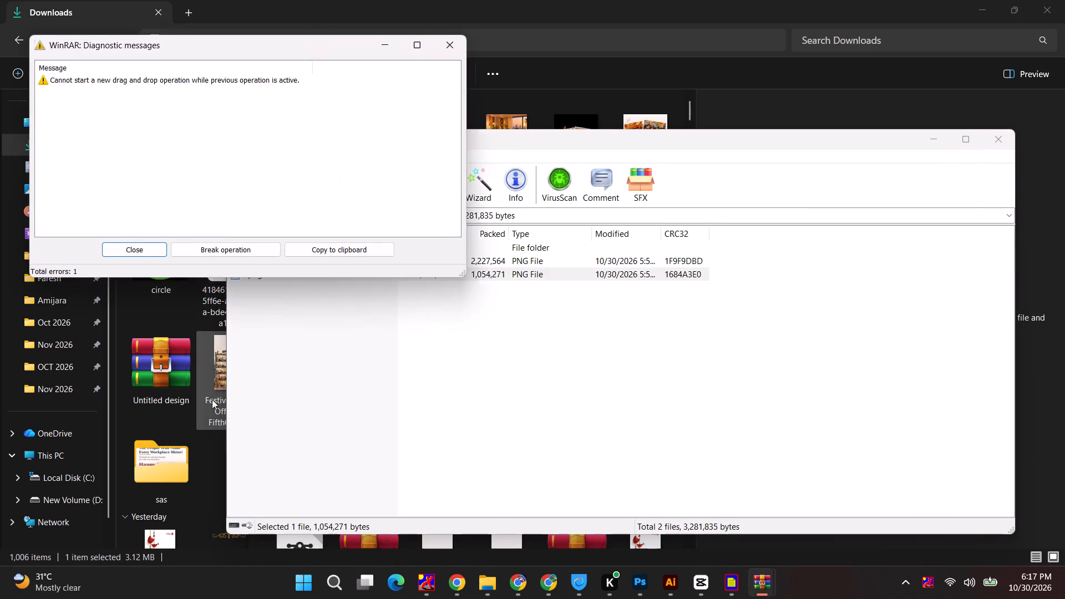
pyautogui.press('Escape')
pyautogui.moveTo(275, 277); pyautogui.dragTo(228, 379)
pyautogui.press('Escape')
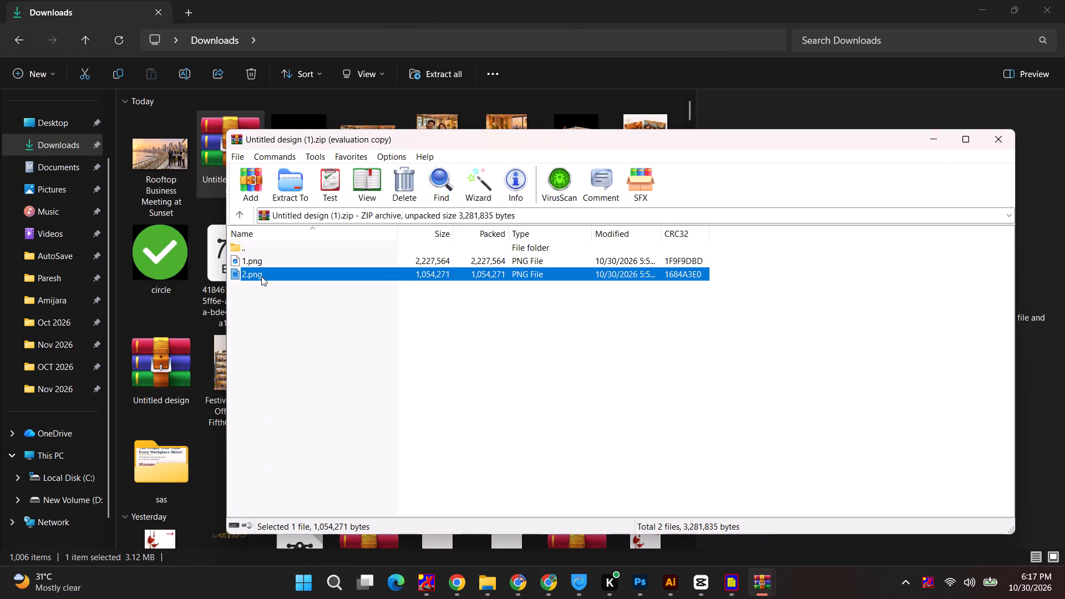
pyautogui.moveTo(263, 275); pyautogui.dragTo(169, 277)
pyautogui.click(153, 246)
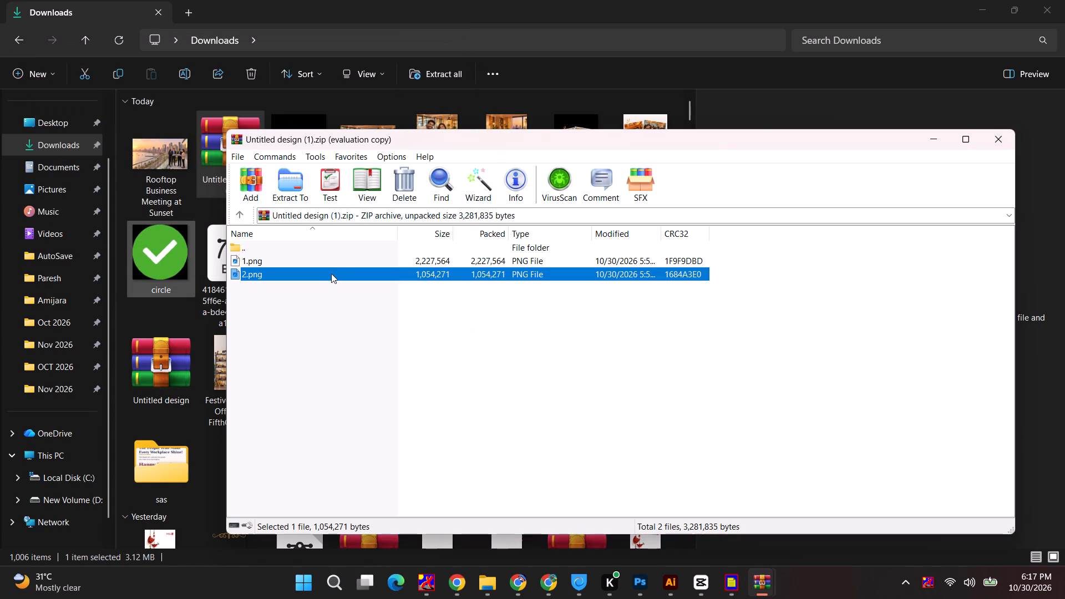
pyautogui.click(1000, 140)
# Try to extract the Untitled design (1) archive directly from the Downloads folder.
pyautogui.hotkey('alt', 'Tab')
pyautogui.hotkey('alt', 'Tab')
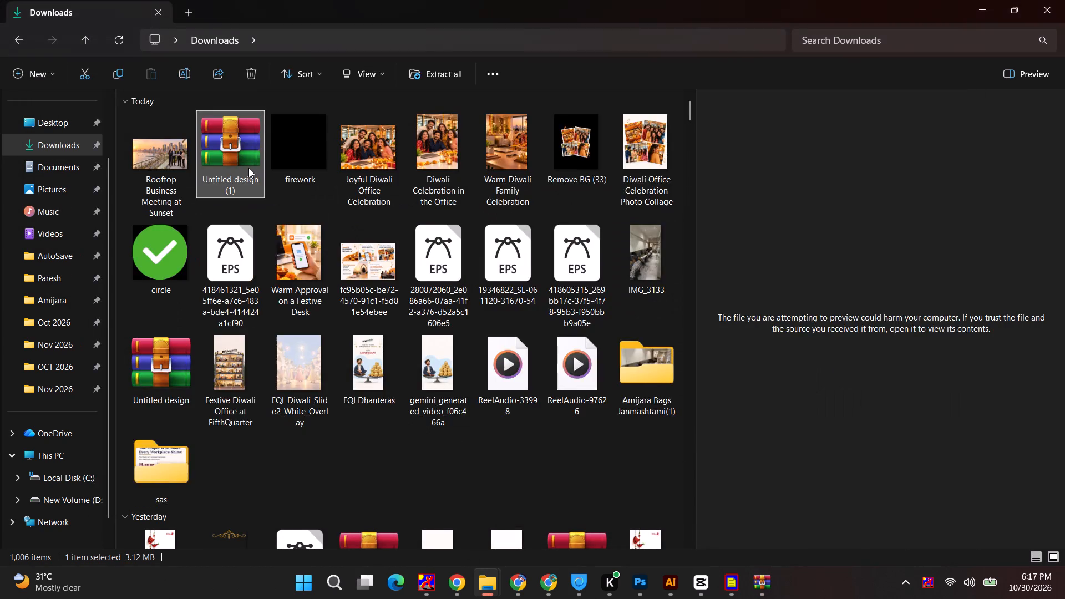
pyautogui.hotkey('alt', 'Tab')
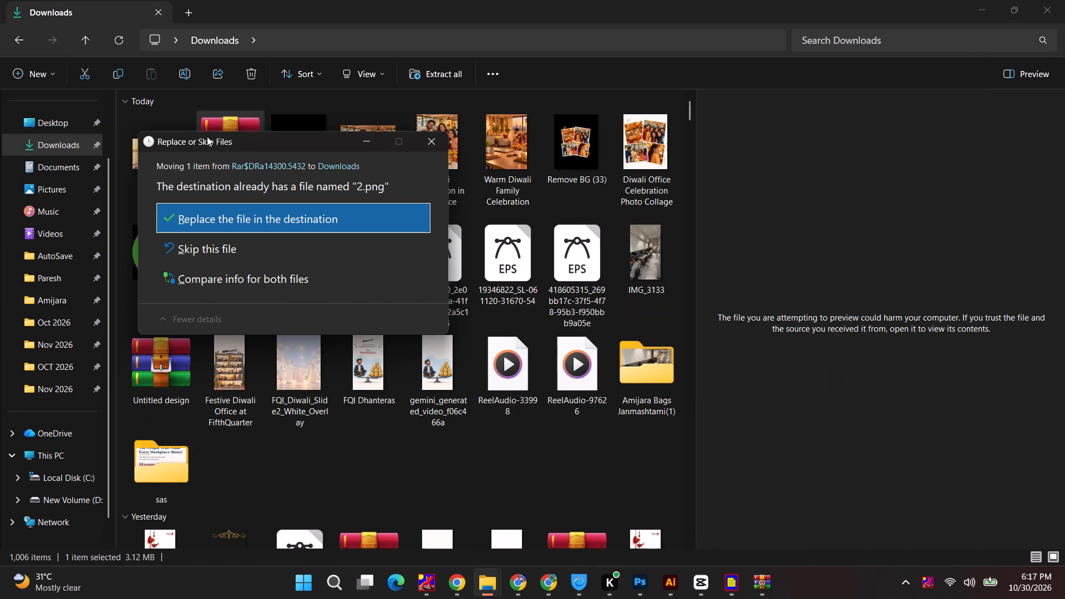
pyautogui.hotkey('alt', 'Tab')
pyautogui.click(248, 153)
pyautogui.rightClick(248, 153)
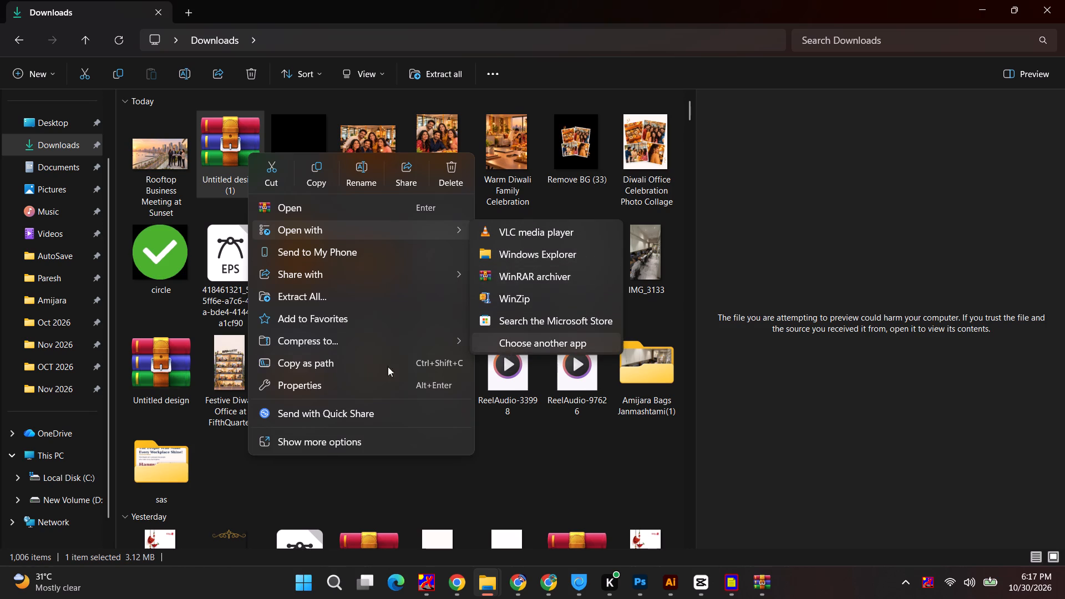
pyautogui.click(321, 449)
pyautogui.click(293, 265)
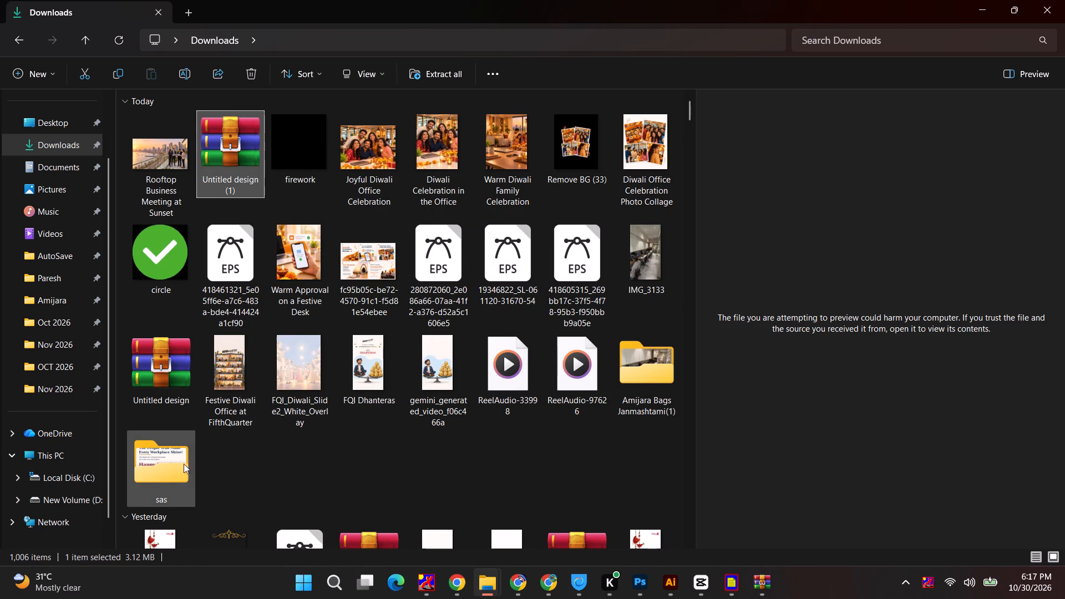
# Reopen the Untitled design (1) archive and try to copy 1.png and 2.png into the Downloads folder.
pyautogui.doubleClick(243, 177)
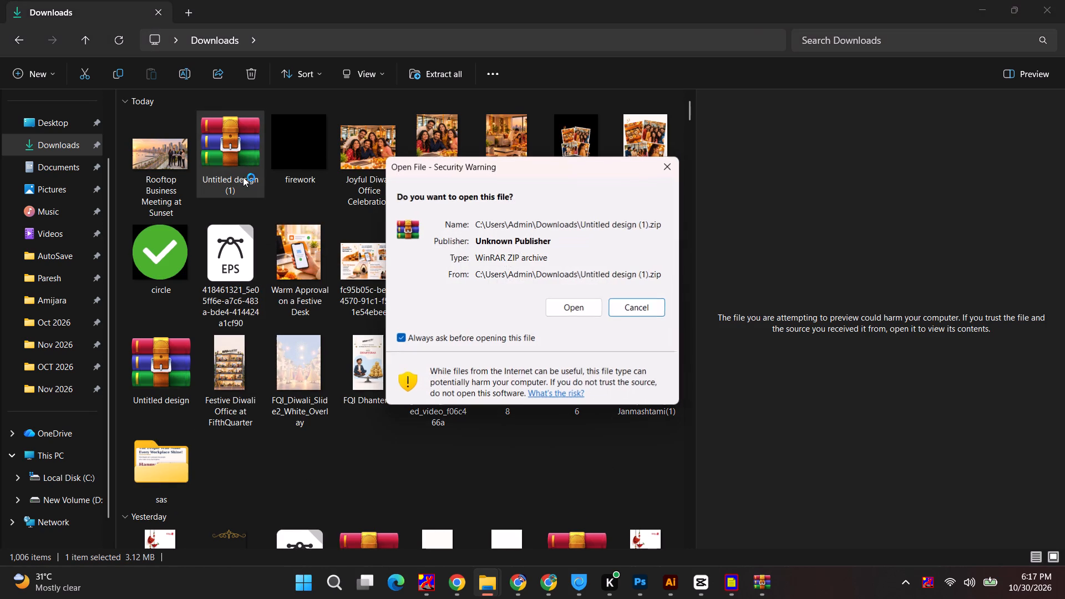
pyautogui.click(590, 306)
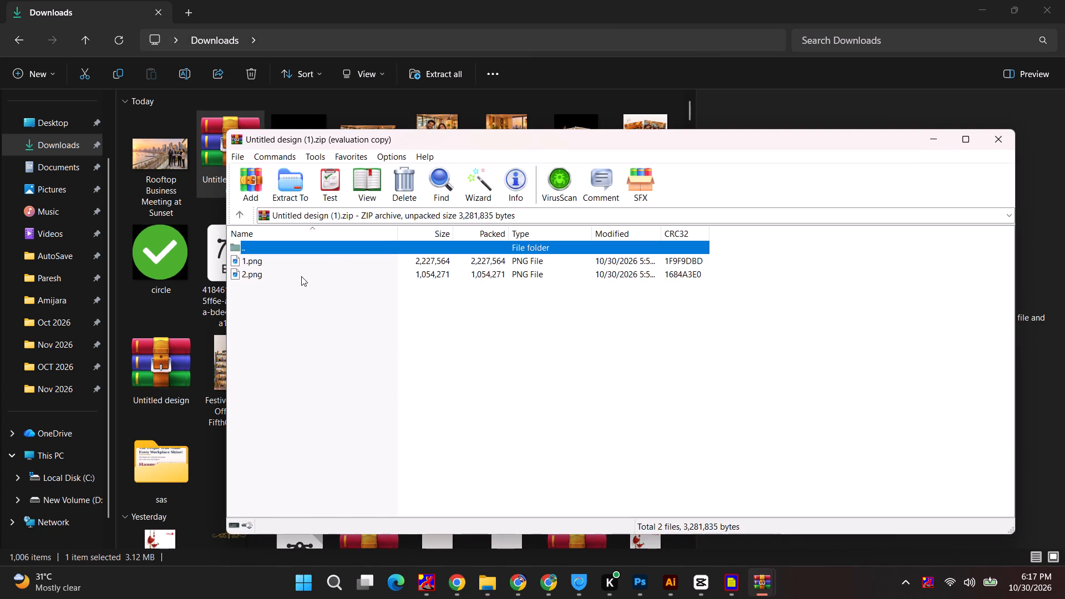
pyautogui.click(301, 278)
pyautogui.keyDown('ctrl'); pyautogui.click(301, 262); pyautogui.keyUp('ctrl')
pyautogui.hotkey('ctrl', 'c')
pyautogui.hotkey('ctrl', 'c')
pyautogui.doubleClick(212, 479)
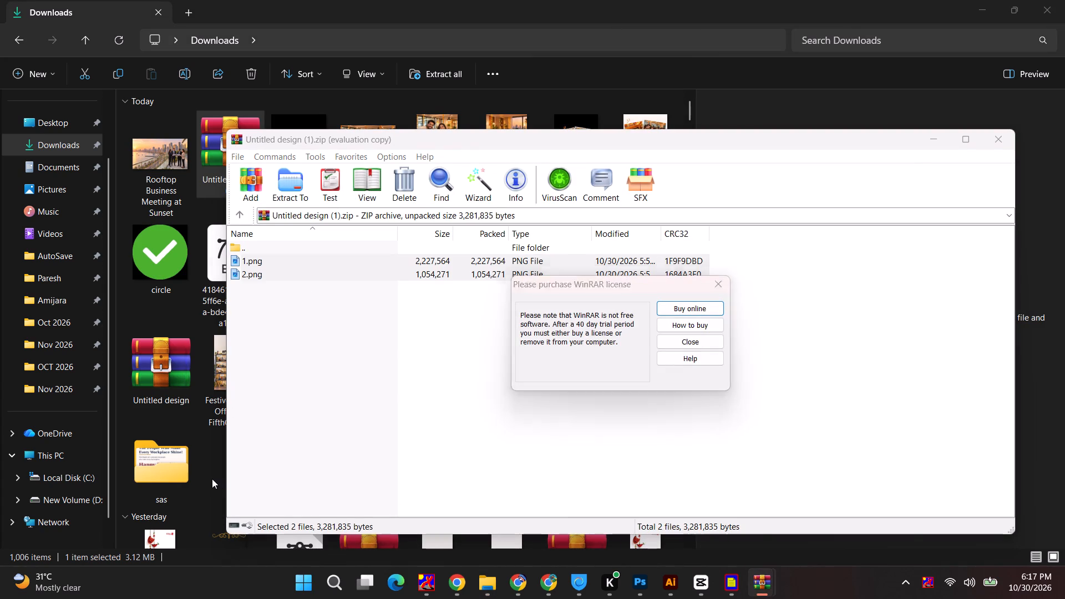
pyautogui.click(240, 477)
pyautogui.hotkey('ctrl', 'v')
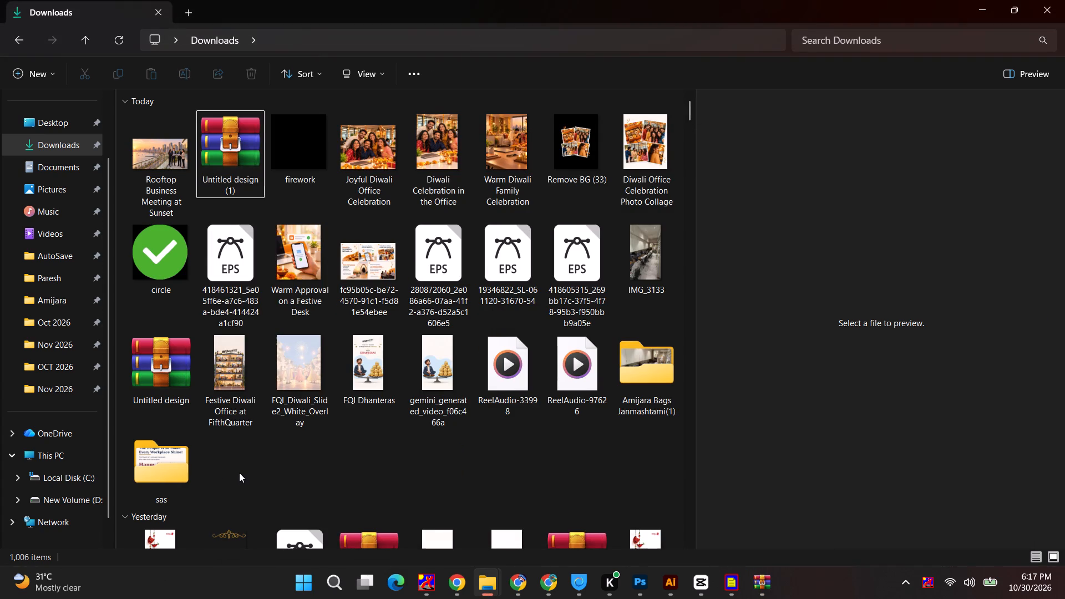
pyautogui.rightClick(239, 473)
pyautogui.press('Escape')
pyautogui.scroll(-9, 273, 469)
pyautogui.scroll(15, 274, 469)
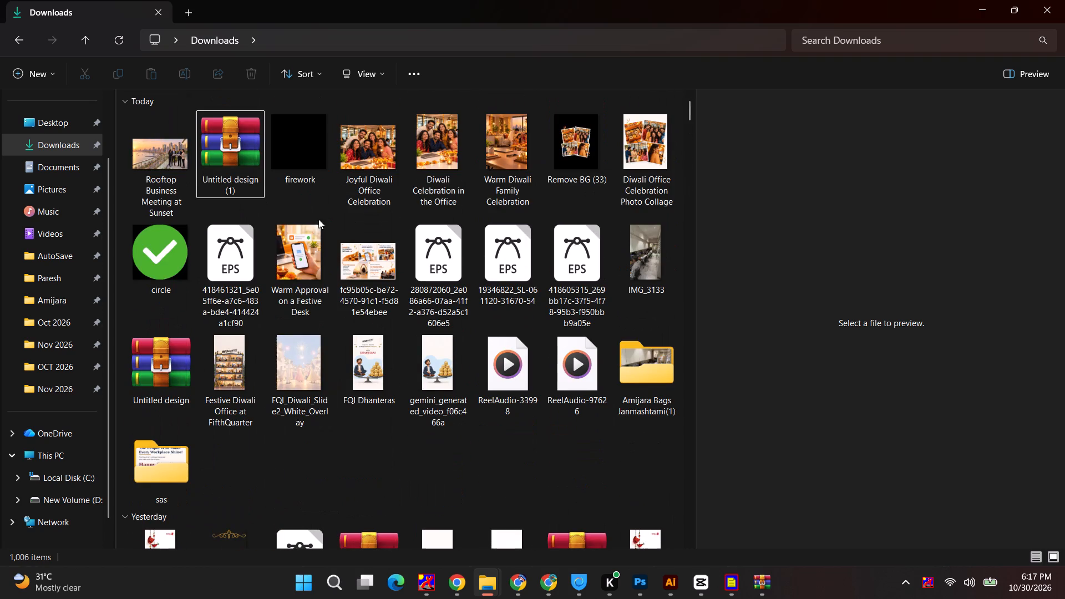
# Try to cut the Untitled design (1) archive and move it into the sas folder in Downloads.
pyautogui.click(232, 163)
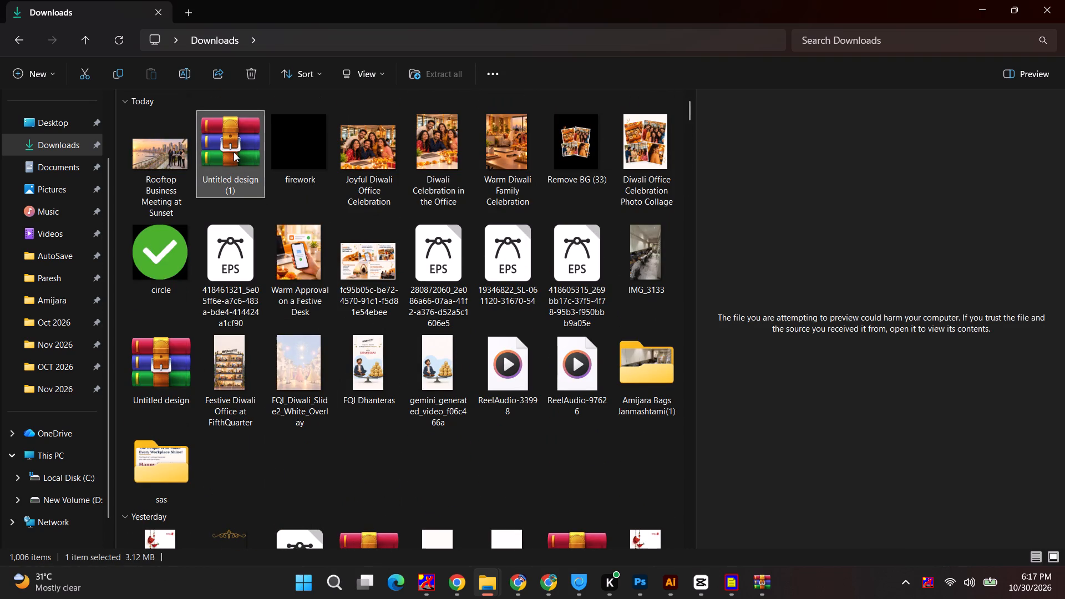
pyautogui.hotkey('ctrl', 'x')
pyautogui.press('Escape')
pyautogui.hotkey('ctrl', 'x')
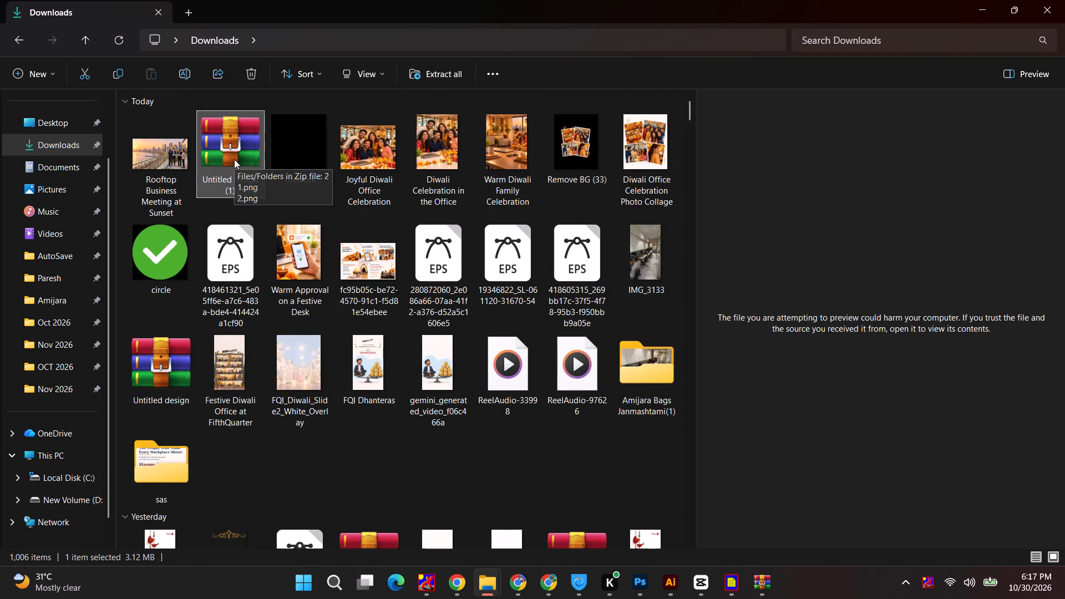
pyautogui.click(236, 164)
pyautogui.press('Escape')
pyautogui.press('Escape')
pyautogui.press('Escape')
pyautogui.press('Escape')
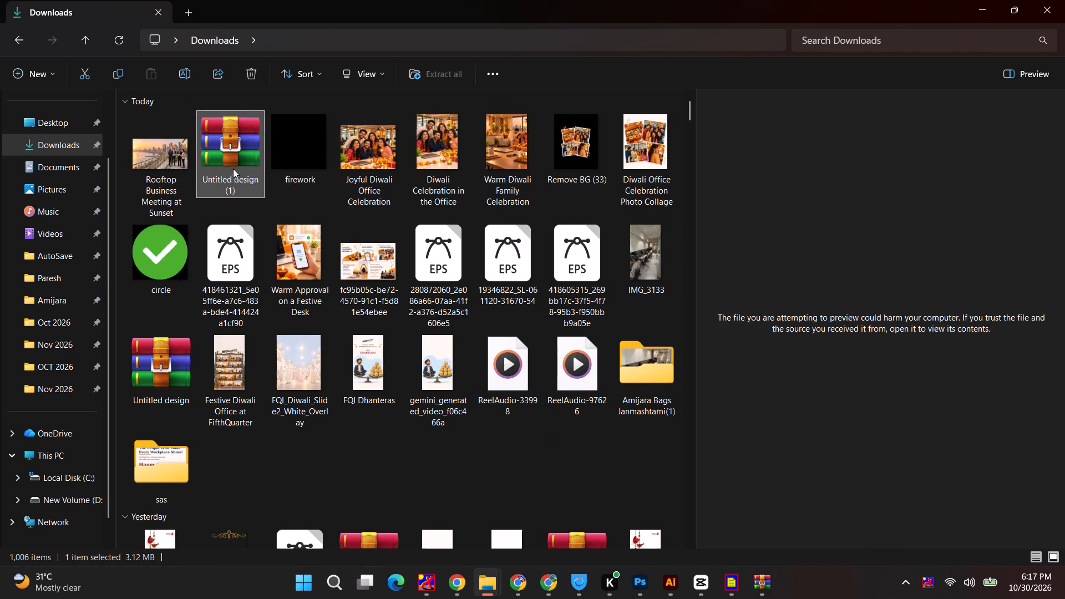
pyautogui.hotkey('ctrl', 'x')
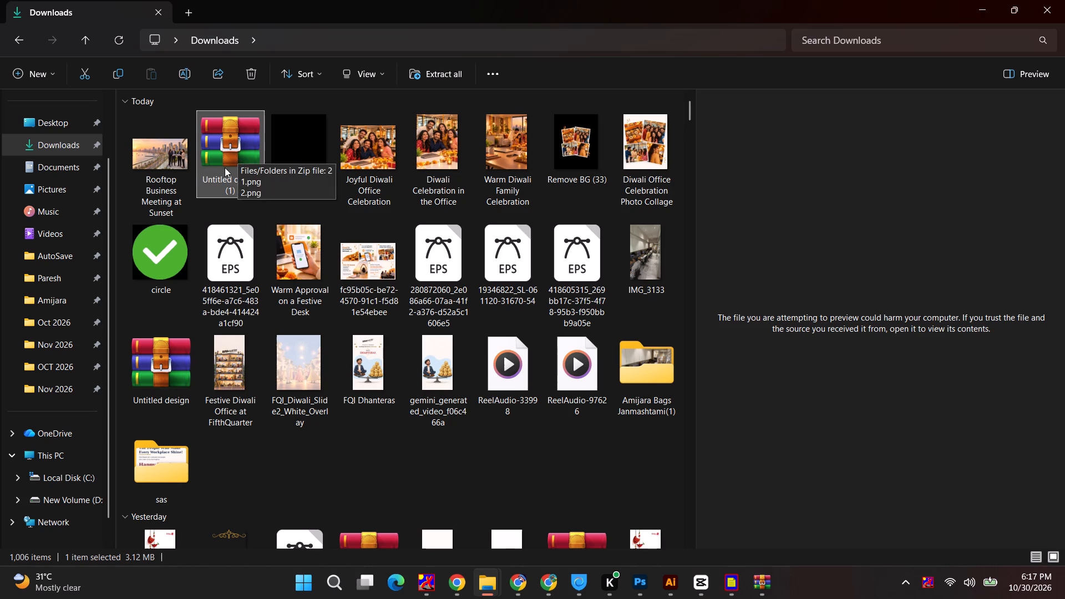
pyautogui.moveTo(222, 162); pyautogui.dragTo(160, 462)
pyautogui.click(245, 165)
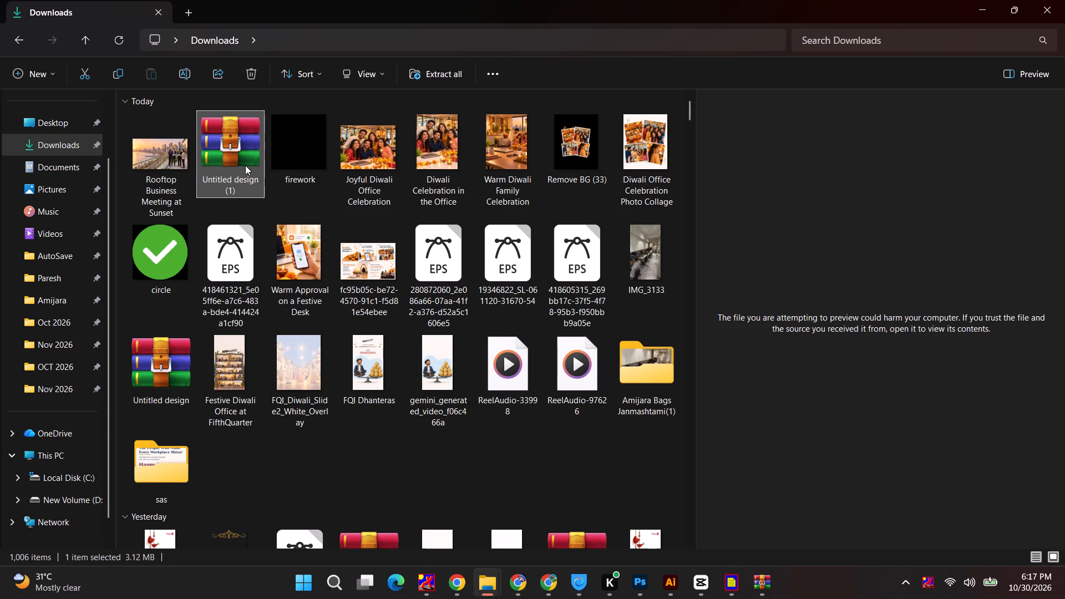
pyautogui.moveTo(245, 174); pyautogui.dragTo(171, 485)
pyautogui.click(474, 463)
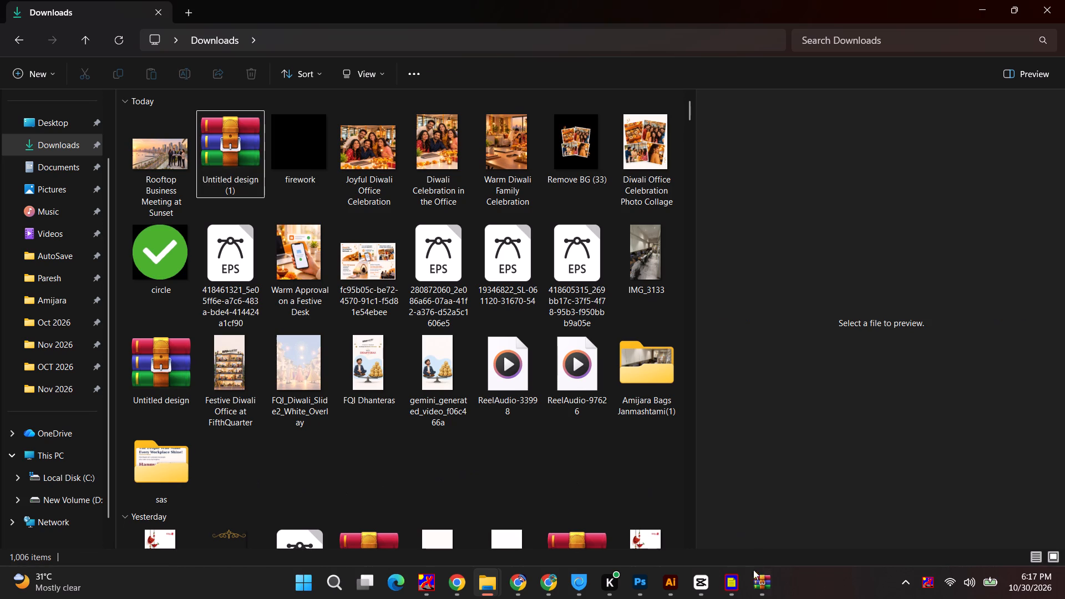
# Dismiss the WinRAR purchase notice, close that archive window and try to close the second WinRAR window.
pyautogui.click(752, 588)
pyautogui.click(892, 464)
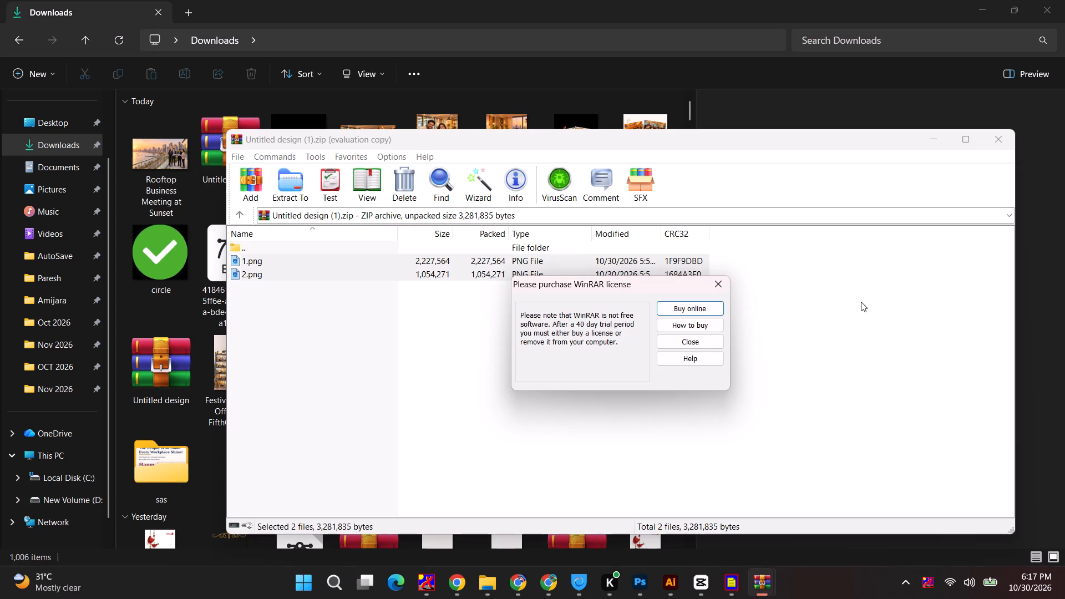
pyautogui.click(691, 339)
pyautogui.click(1003, 145)
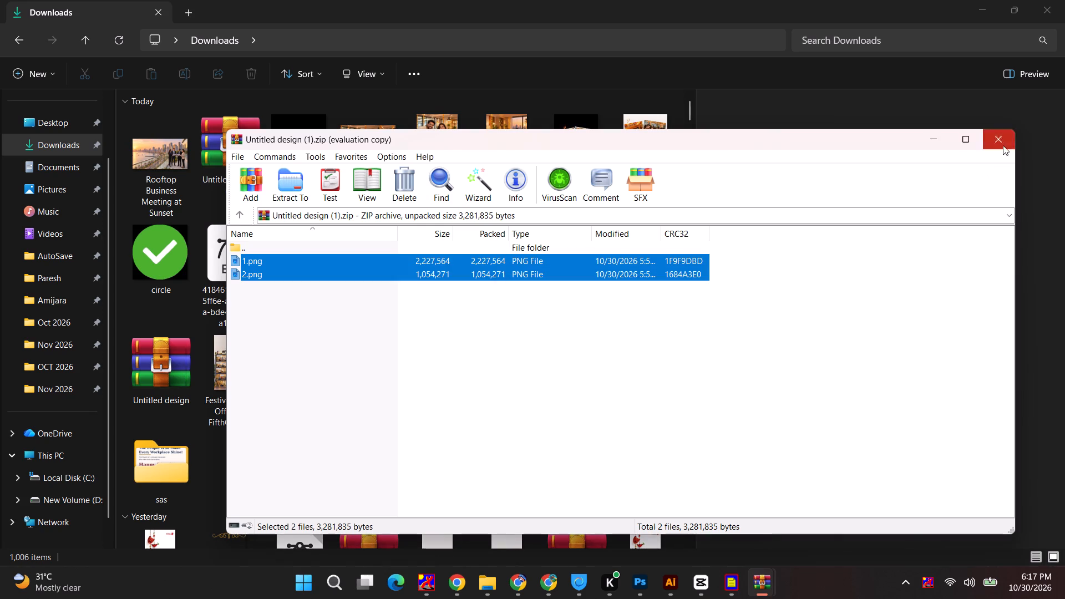
pyautogui.click(765, 581)
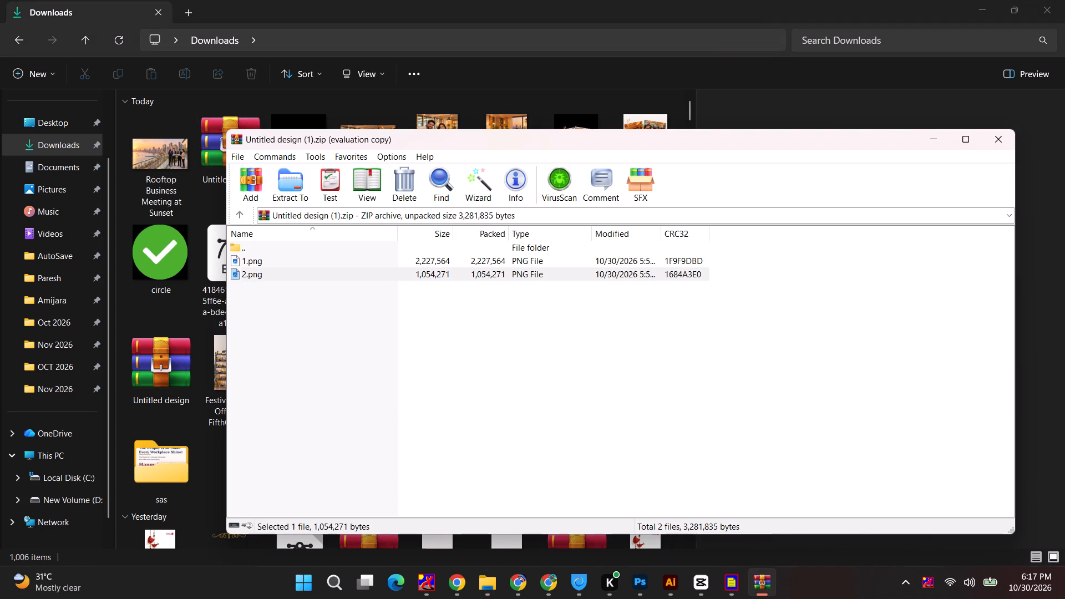
pyautogui.click(997, 131)
pyautogui.press('Escape')
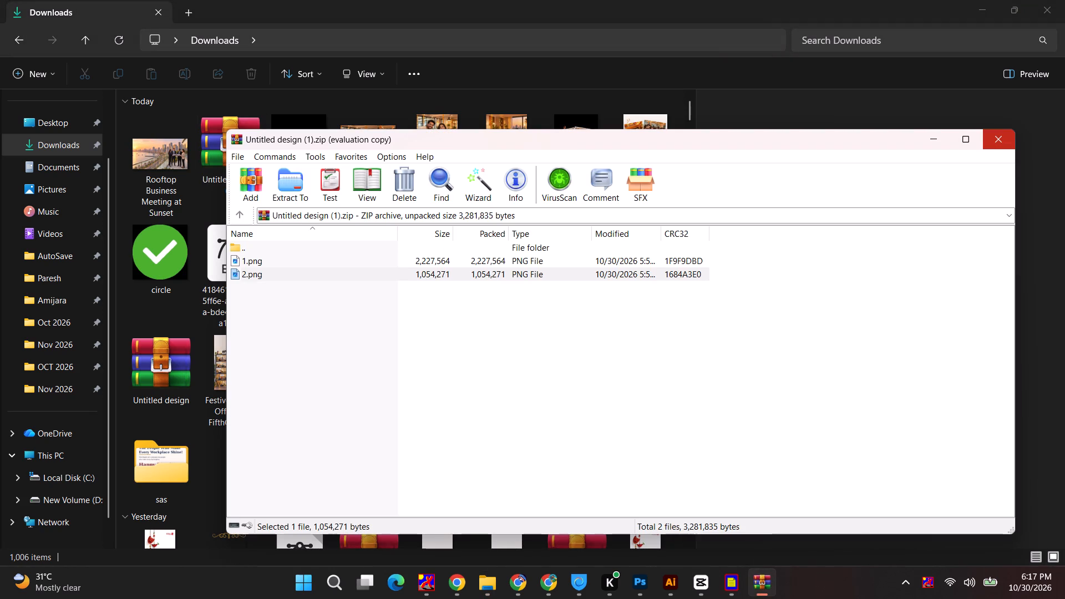
pyautogui.click(1001, 143)
pyautogui.click(744, 129)
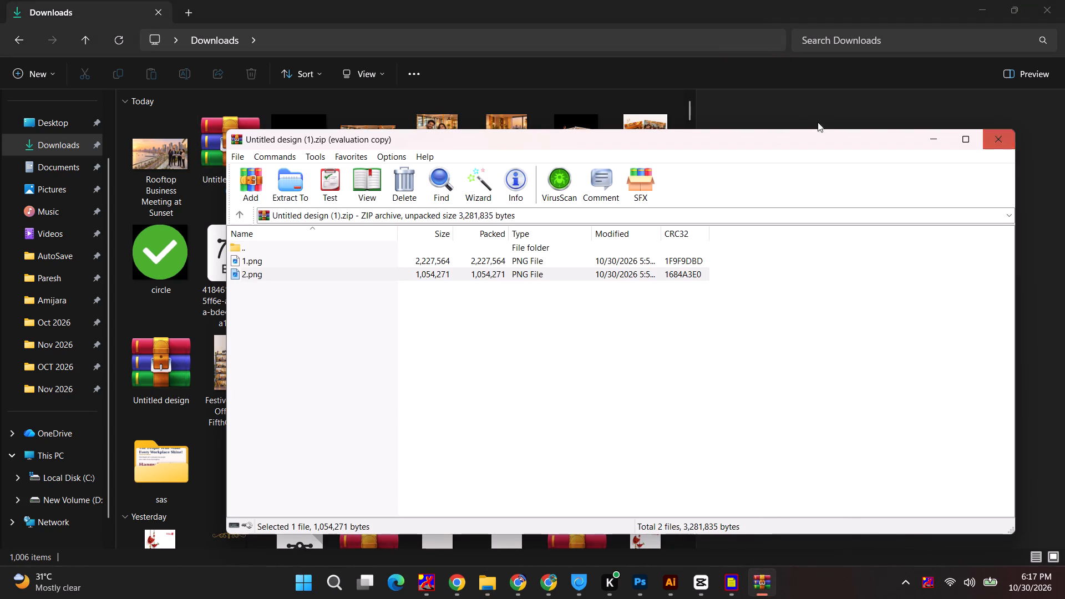
pyautogui.click(819, 122)
# Move the Untitled design (1) archive into the sas folder, going to the pending Replace or Skip Files dialog first.
pyautogui.moveTo(242, 175); pyautogui.dragTo(182, 474)
pyautogui.hotkey('alt', 'Tab')
pyautogui.click(278, 453)
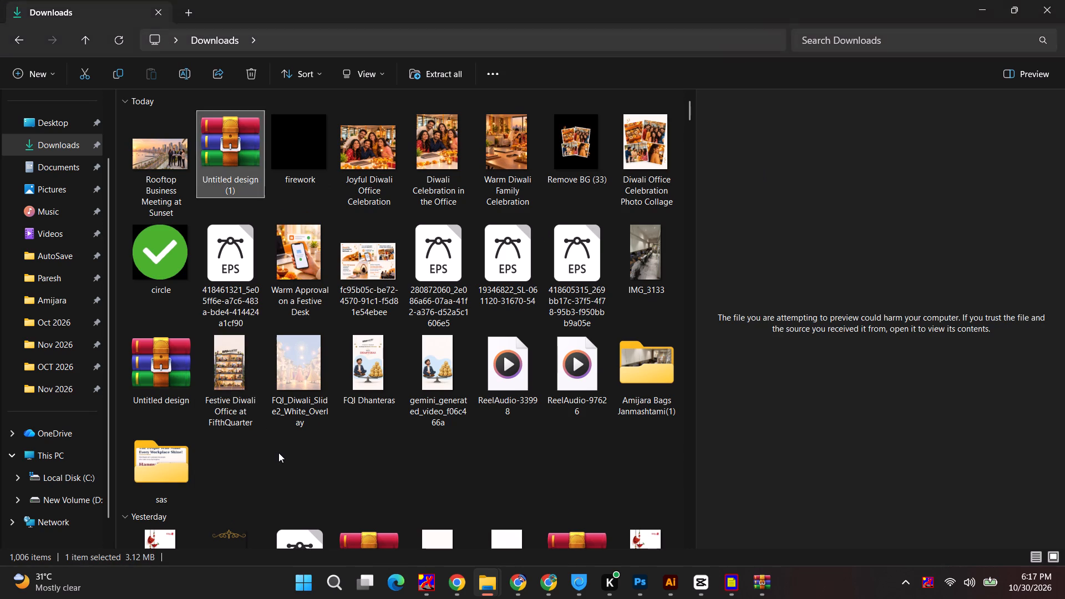
pyautogui.hotkey('alt', 'Tab')
pyautogui.hotkey('alt', 'Tab')
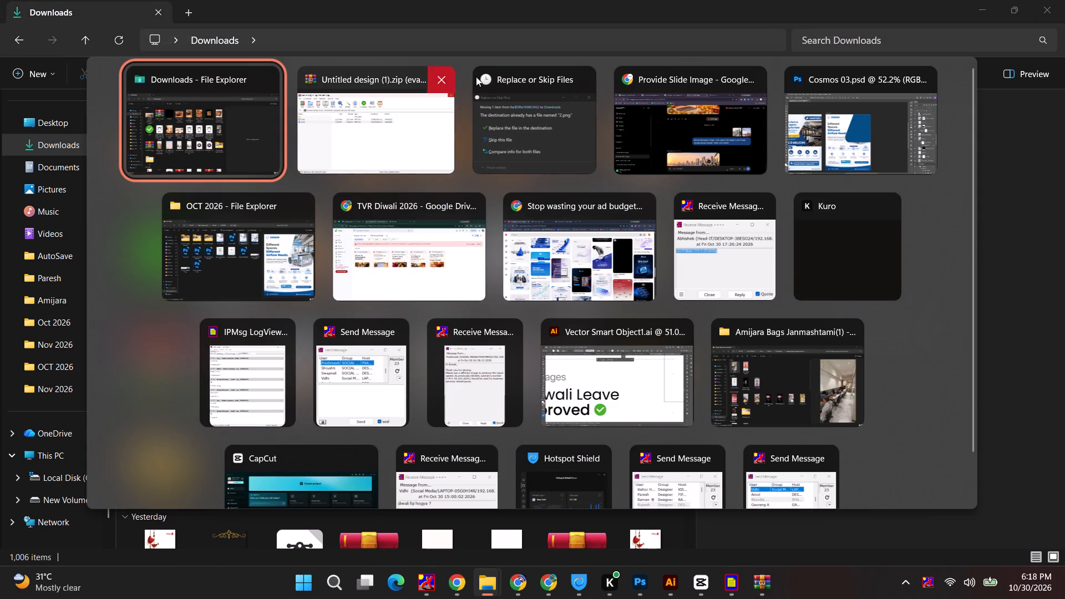
pyautogui.keyDown('alt'); pyautogui.click(528, 111); pyautogui.keyUp('alt')
pyautogui.click(429, 145)
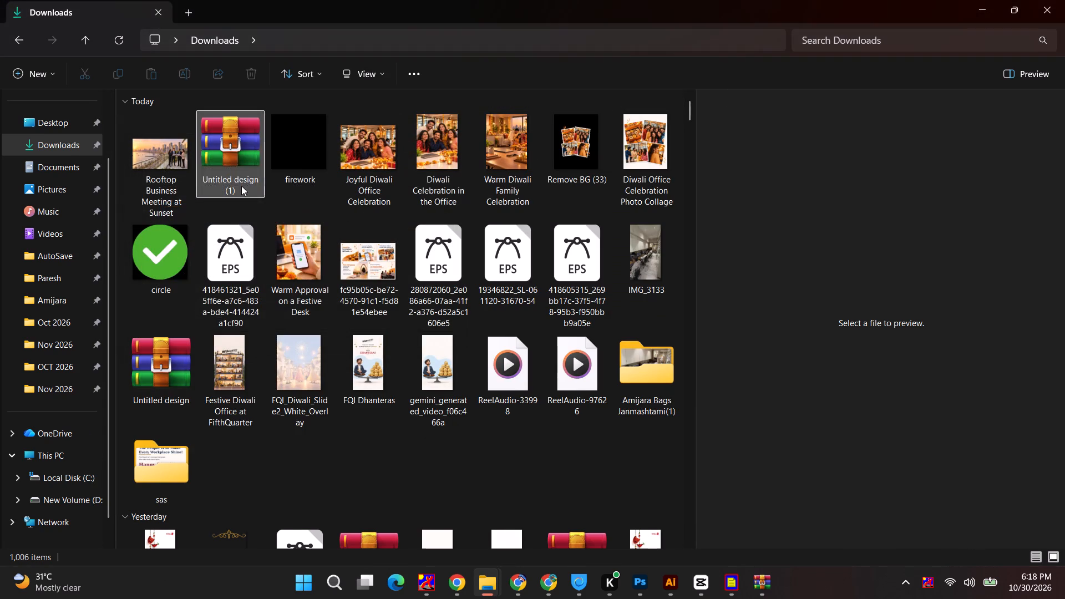
pyautogui.moveTo(232, 167); pyautogui.dragTo(161, 463)
pyautogui.doubleClick(161, 463)
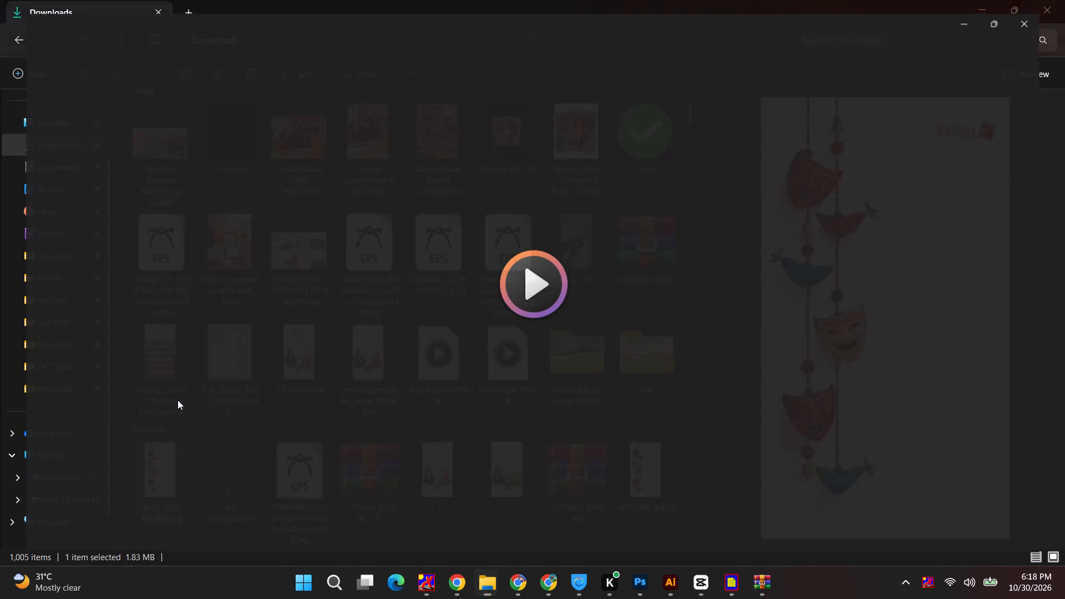
pyautogui.moveTo(1040, 2); pyautogui.dragTo(1047, 2)
# Return to Downloads and open the extracted Untitled design (1) folder.
pyautogui.scroll(7, 178, 326)
pyautogui.scroll(5, 199, 223)
pyautogui.scroll(-4, 204, 260)
pyautogui.scroll(5, 204, 263)
pyautogui.click(58, 171)
pyautogui.click(61, 150)
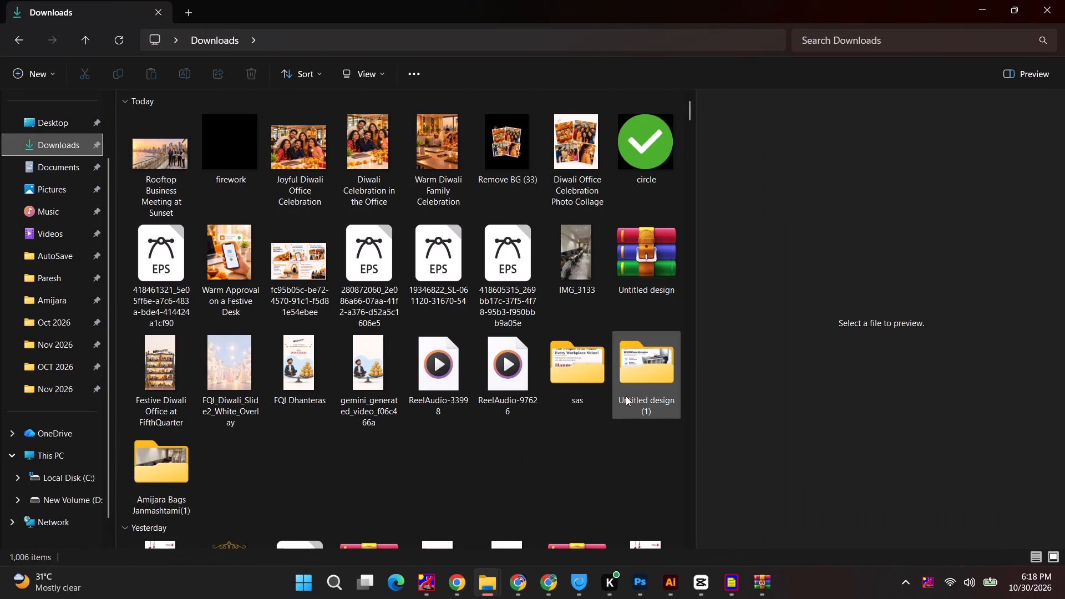
pyautogui.doubleClick(627, 395)
# Place image 2 from the Untitled design (1) folder onto Artboard 2 of Cosmos 03.psd in Photoshop.
pyautogui.click(226, 128)
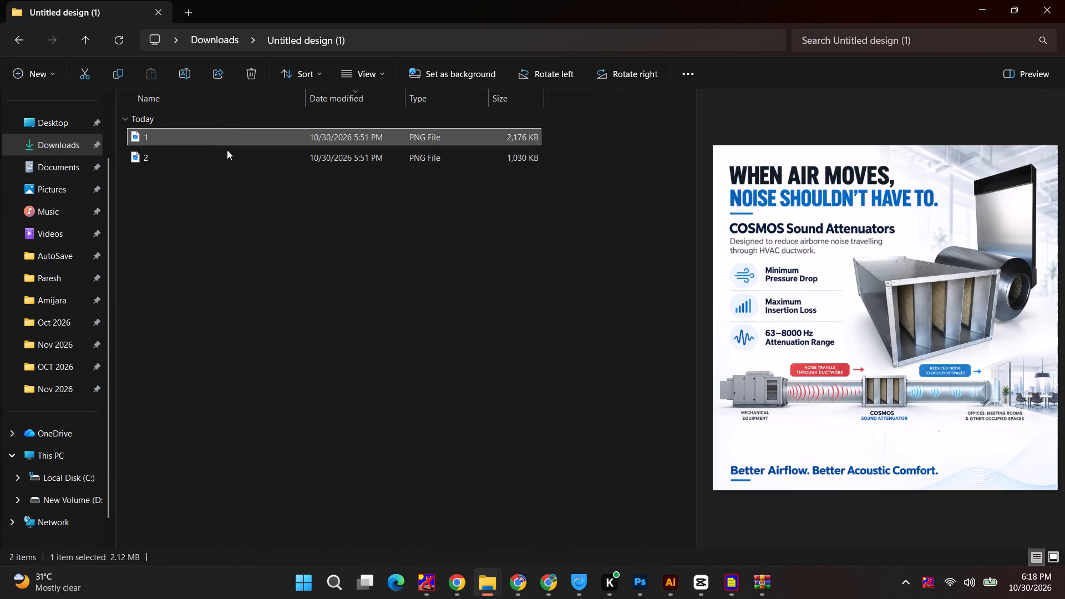
pyautogui.click(227, 151)
pyautogui.moveTo(227, 160); pyautogui.dragTo(232, 357)
pyautogui.hotkey('alt', 'Tab')
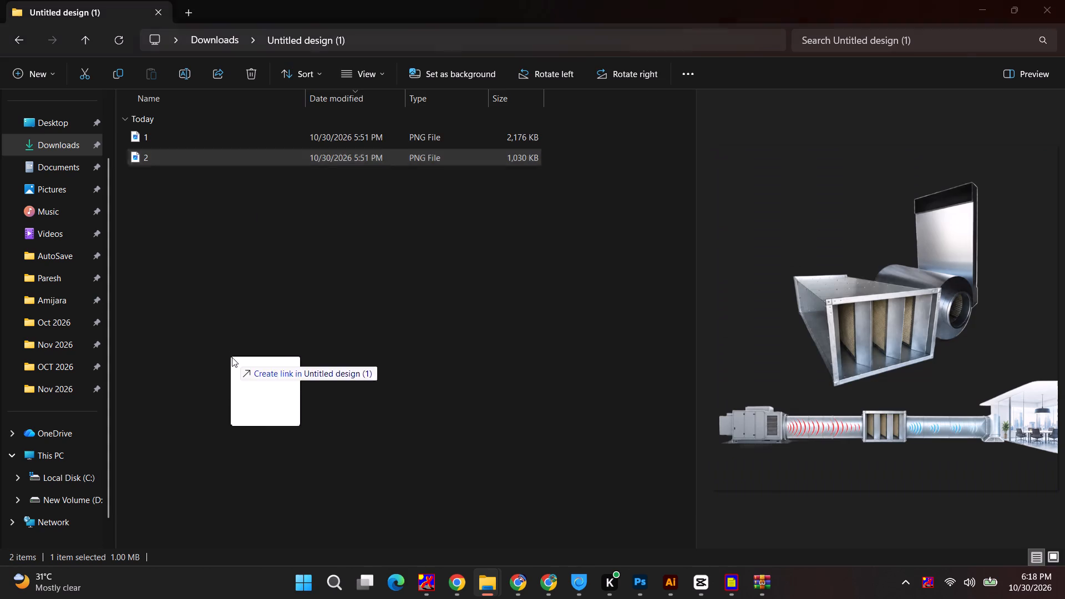
pyautogui.moveTo(232, 357); pyautogui.dragTo(413, 332)
pyautogui.hotkey('alt', 'Tab')
pyautogui.hotkey('alt', 'Tab')
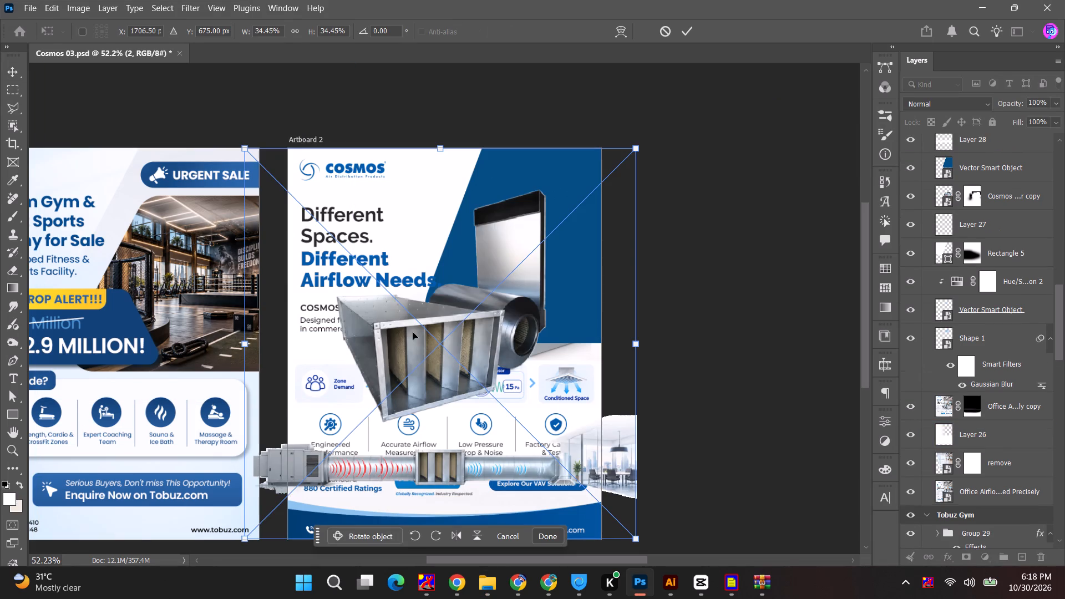
# Scale the placed image 2 to about 20%, position it over the blue shape's lower edge on Artboard 2, and commit the placement.
pyautogui.keyDown('alt'); pyautogui.keyDown('shift'); pyautogui.moveTo(637, 345); pyautogui.dragTo(535, 358); pyautogui.keyUp('shift'); pyautogui.keyUp('alt')
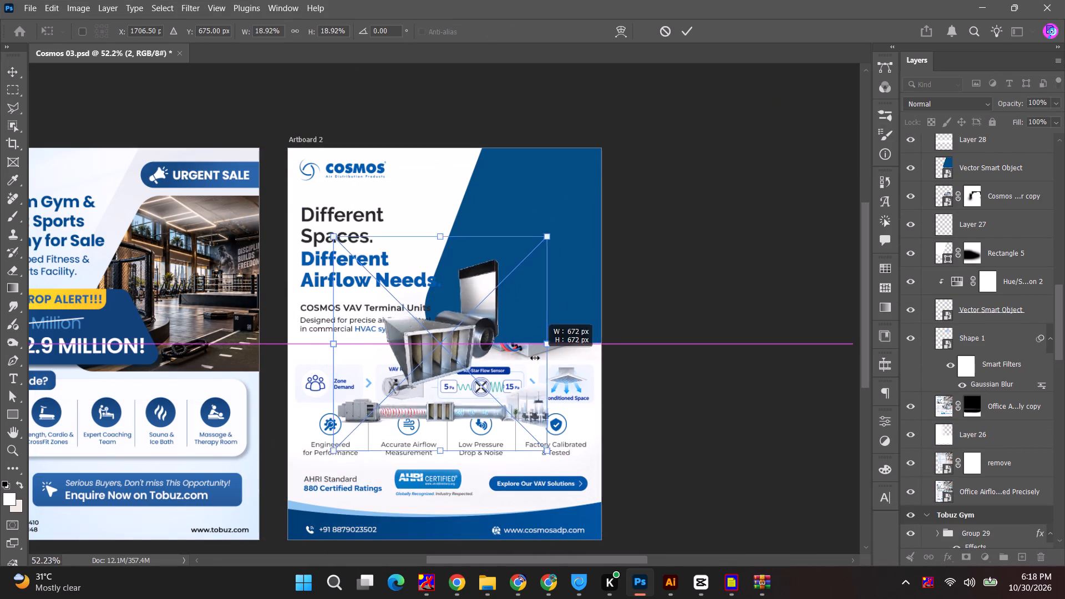
pyautogui.keyDown('alt'); pyautogui.keyDown('shift'); pyautogui.moveTo(535, 358); pyautogui.dragTo(547, 361); pyautogui.keyUp('shift'); pyautogui.keyUp('alt')
pyautogui.moveTo(442, 351); pyautogui.dragTo(524, 332)
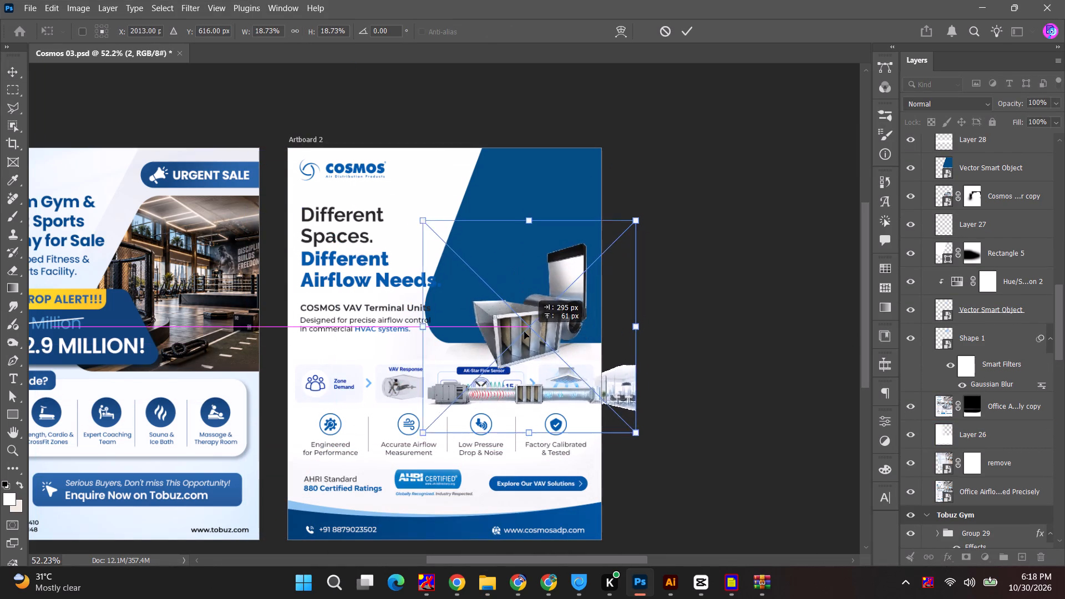
pyautogui.moveTo(524, 332); pyautogui.dragTo(512, 326)
pyautogui.keyDown('alt'); pyautogui.keyDown('shift'); pyautogui.moveTo(616, 321); pyautogui.dragTo(625, 321); pyautogui.keyUp('shift'); pyautogui.keyUp('alt')
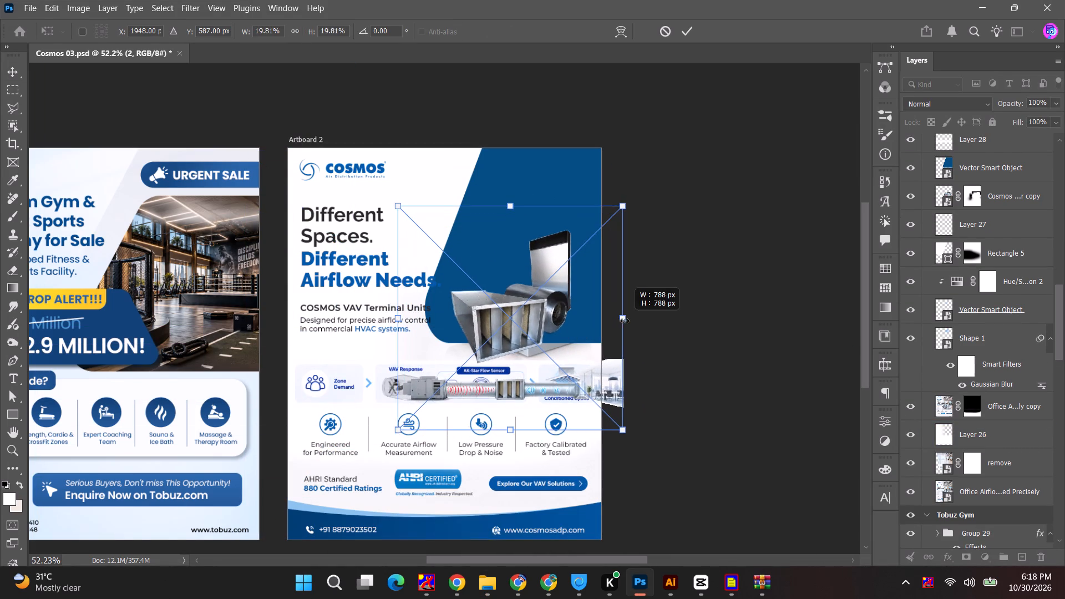
pyautogui.keyDown('alt'); pyautogui.keyDown('shift'); pyautogui.moveTo(625, 321); pyautogui.dragTo(624, 321); pyautogui.keyUp('shift'); pyautogui.keyUp('alt')
pyautogui.click(691, 29)
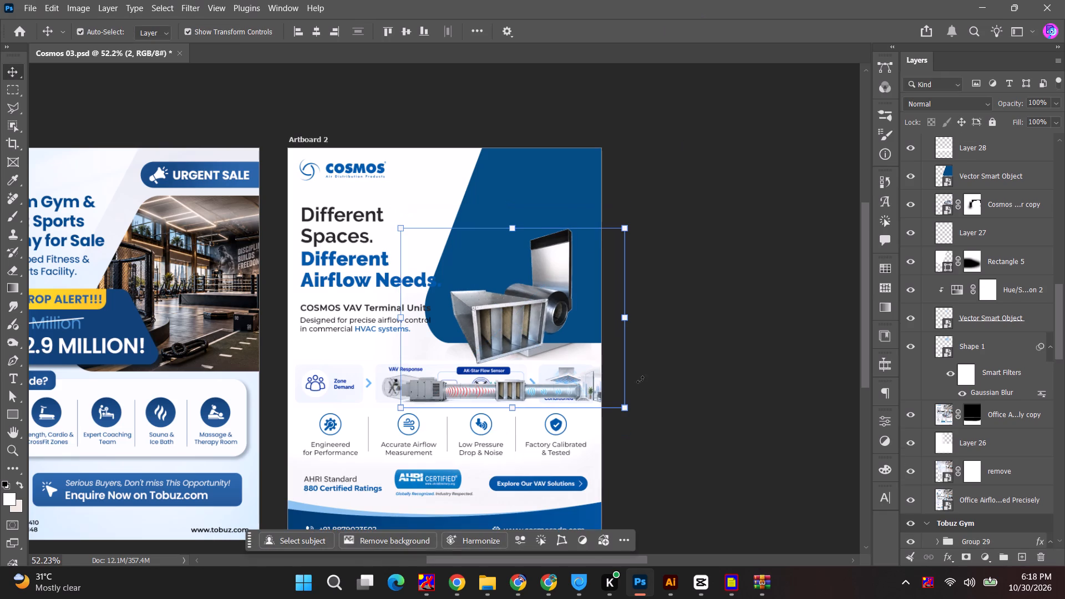
# Move the Cosmos VAV Terminal Unit Product Render copy layer above the blue Vector Smart Object layer.
pyautogui.click(527, 338)
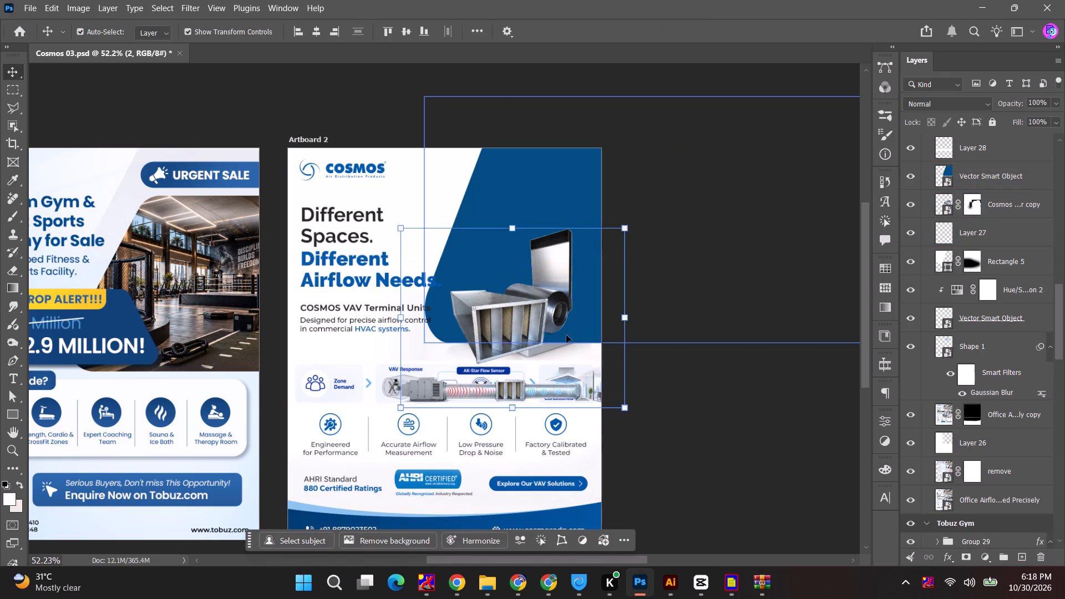
pyautogui.click(1003, 204)
pyautogui.keyDown('alt'); pyautogui.moveTo(1014, 205); pyautogui.dragTo(1012, 169); pyautogui.keyUp('alt')
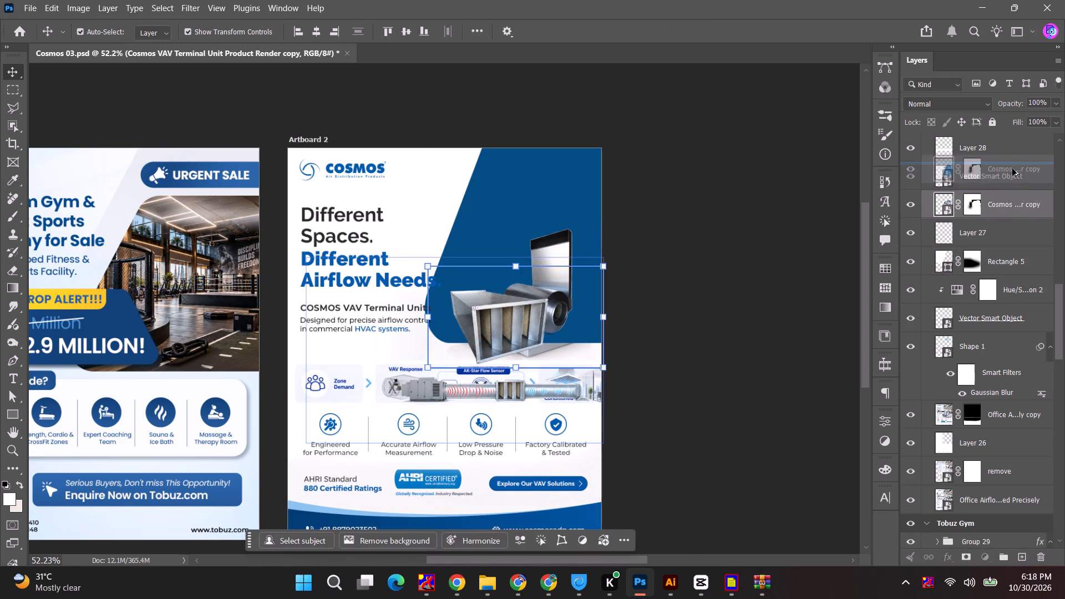
pyautogui.keyDown('alt'); pyautogui.moveTo(1012, 169); pyautogui.dragTo(1012, 168); pyautogui.keyUp('alt')
# Enlarge placed image 2 to about 28%, align its duct strip across the full width of Artboard 2 above the feature icons, and commit.
pyautogui.moveTo(501, 392); pyautogui.dragTo(409, 392)
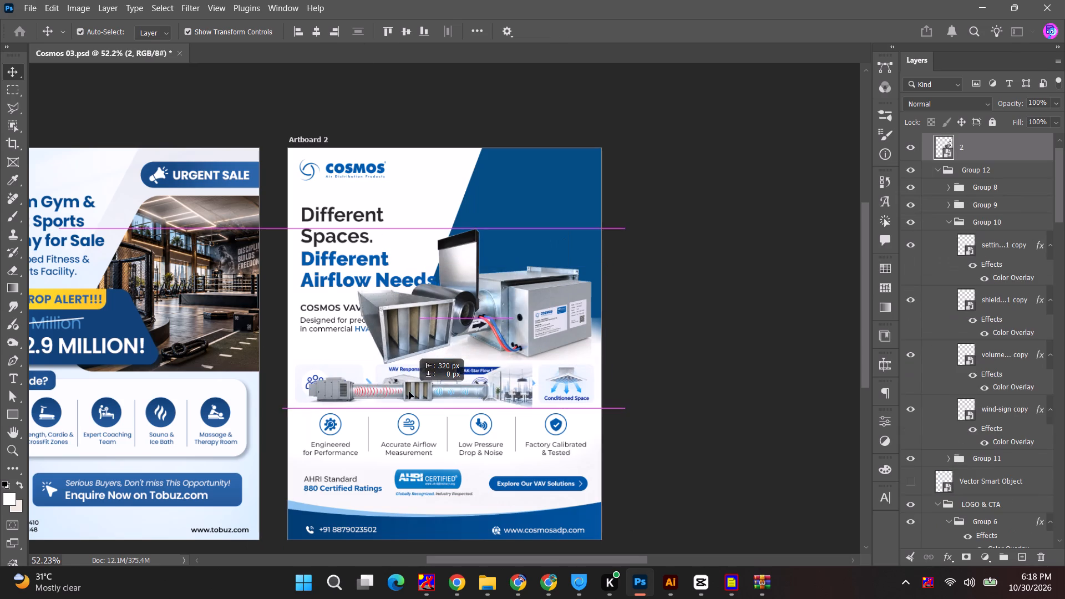
pyautogui.moveTo(409, 392); pyautogui.dragTo(425, 385)
pyautogui.keyDown('alt'); pyautogui.keyDown('shift'); pyautogui.moveTo(549, 403); pyautogui.dragTo(558, 409); pyautogui.keyUp('shift'); pyautogui.keyUp('alt')
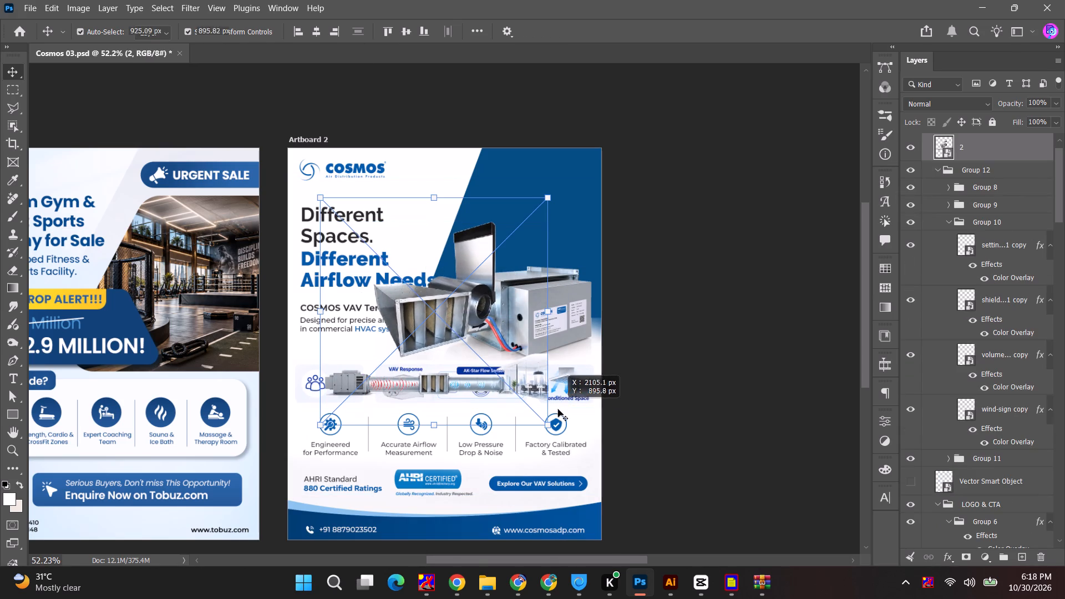
pyautogui.keyDown('alt'); pyautogui.keyDown('shift'); pyautogui.moveTo(558, 409); pyautogui.dragTo(569, 417); pyautogui.keyUp('shift'); pyautogui.keyUp('alt')
pyautogui.keyDown('alt'); pyautogui.keyDown('shift'); pyautogui.moveTo(433, 199); pyautogui.dragTo(433, 179); pyautogui.keyUp('shift'); pyautogui.keyUp('alt')
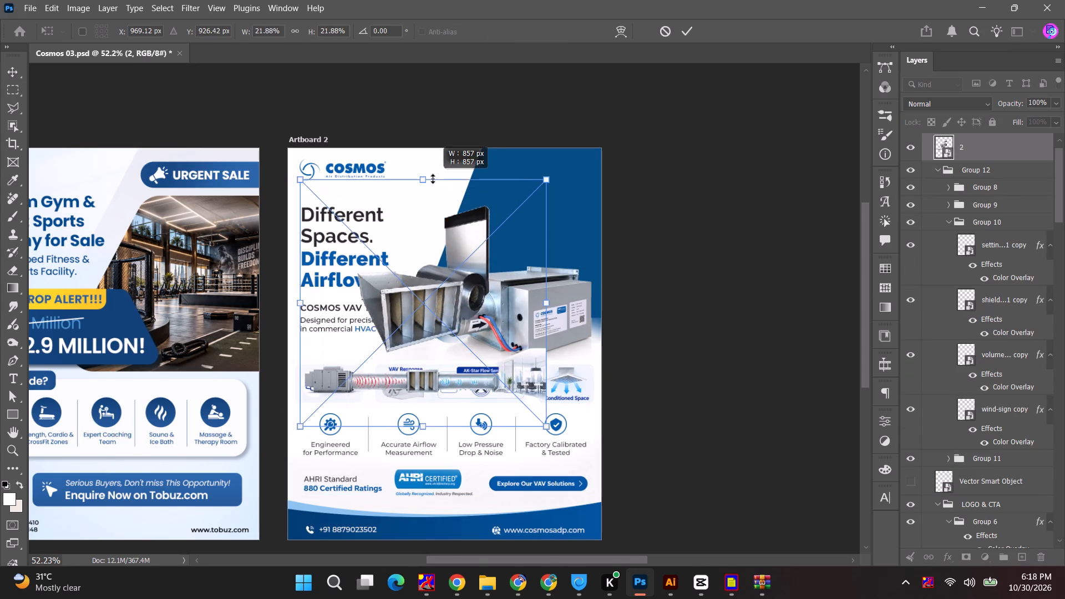
pyautogui.keyDown('alt'); pyautogui.keyDown('shift'); pyautogui.moveTo(433, 179); pyautogui.dragTo(431, 132); pyautogui.keyUp('shift'); pyautogui.keyUp('alt')
pyautogui.moveTo(455, 375); pyautogui.dragTo(493, 387)
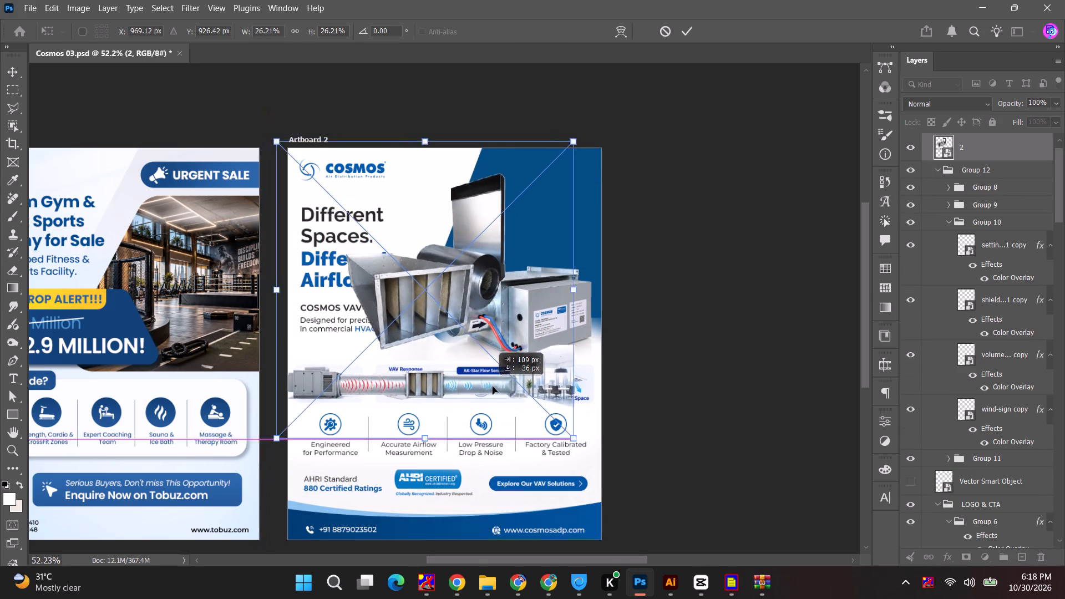
pyautogui.moveTo(493, 387); pyautogui.dragTo(516, 393)
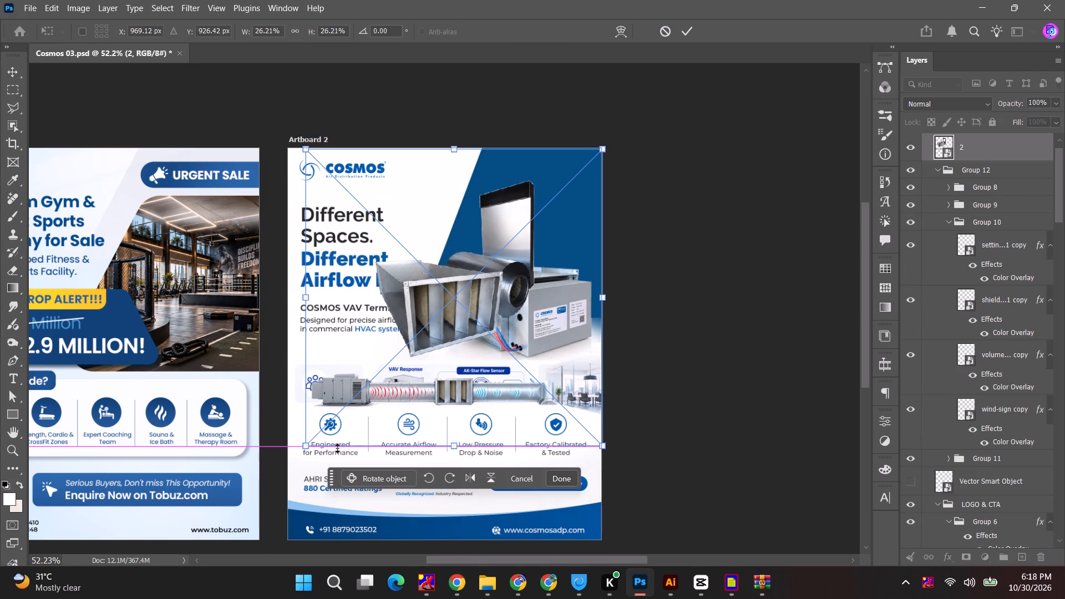
pyautogui.keyDown('shift'); pyautogui.moveTo(301, 449); pyautogui.dragTo(275, 470); pyautogui.keyUp('shift')
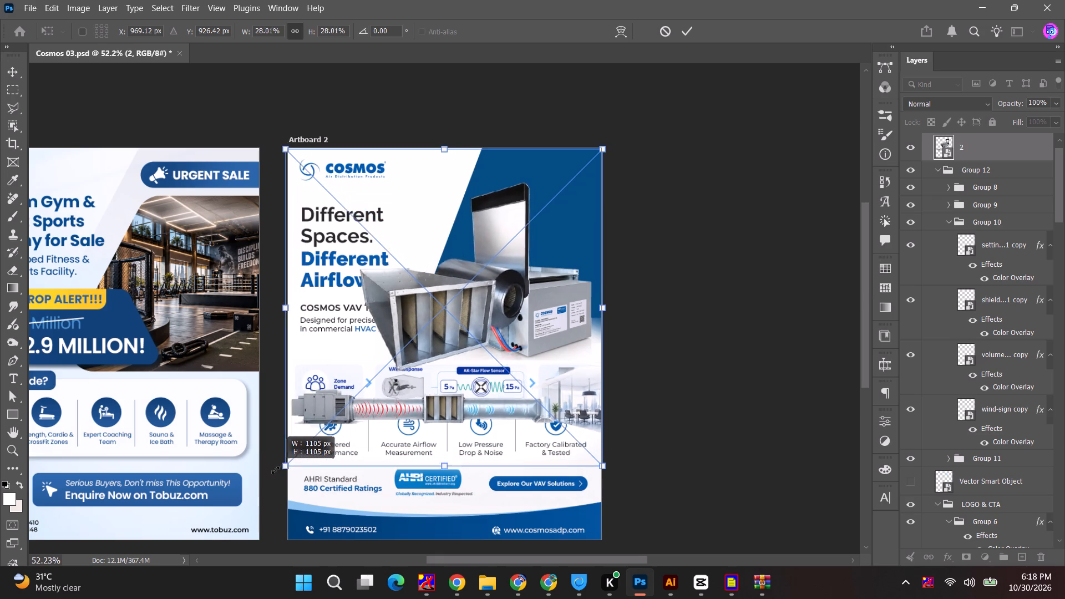
pyautogui.keyDown('shift'); pyautogui.moveTo(275, 470); pyautogui.dragTo(276, 466); pyautogui.keyUp('shift')
pyautogui.moveTo(383, 435); pyautogui.dragTo(383, 421)
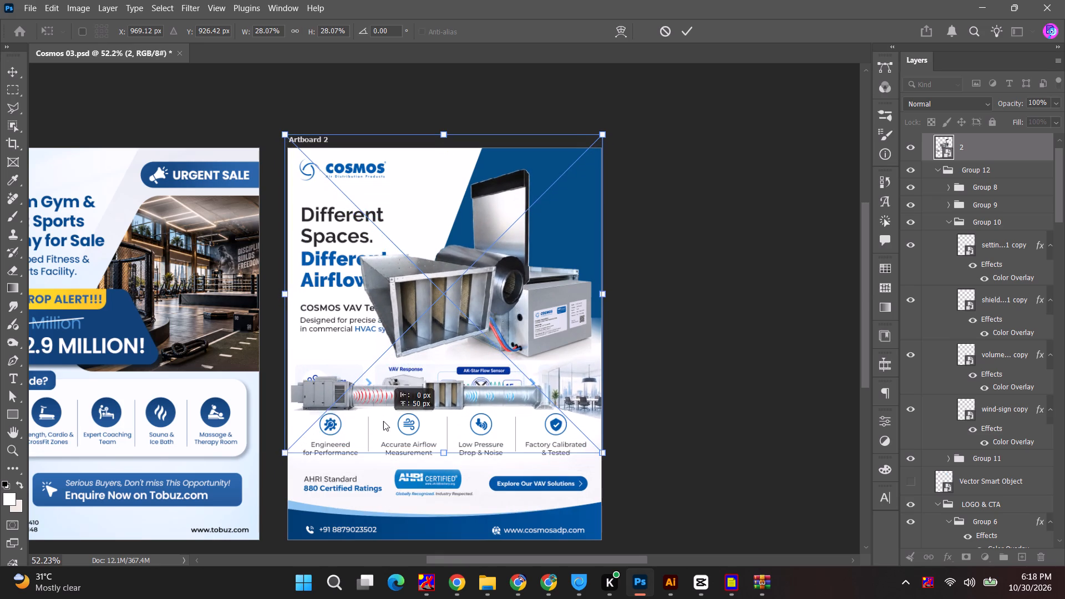
pyautogui.moveTo(383, 421); pyautogui.dragTo(383, 420)
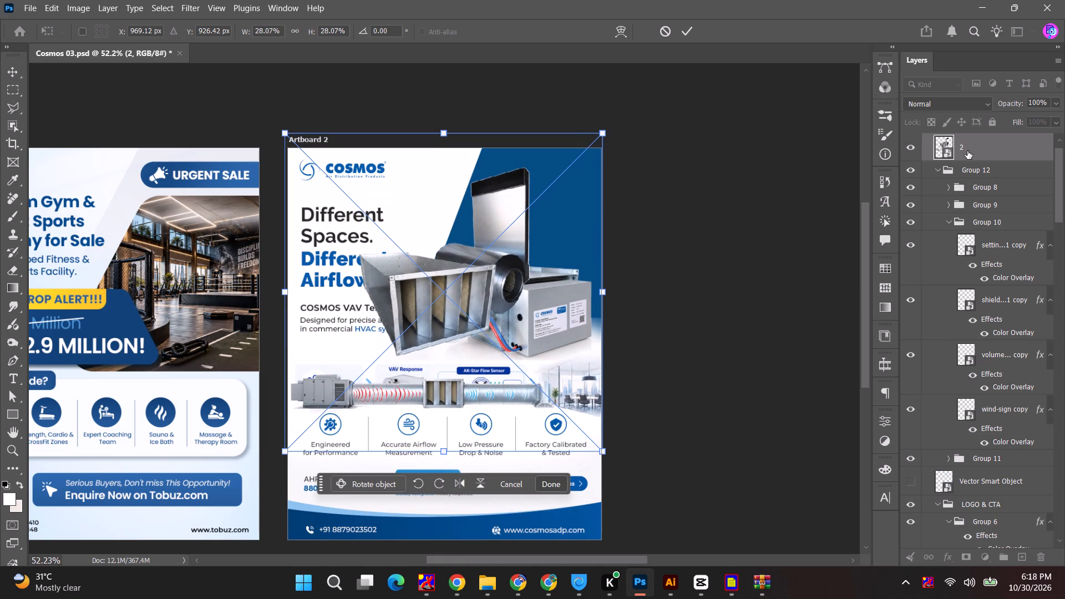
pyautogui.click(683, 30)
# Mask out the attenuator products in layer 2 so only the duct strip shows, and convert the layer to a Smart Object.
pyautogui.click(974, 152)
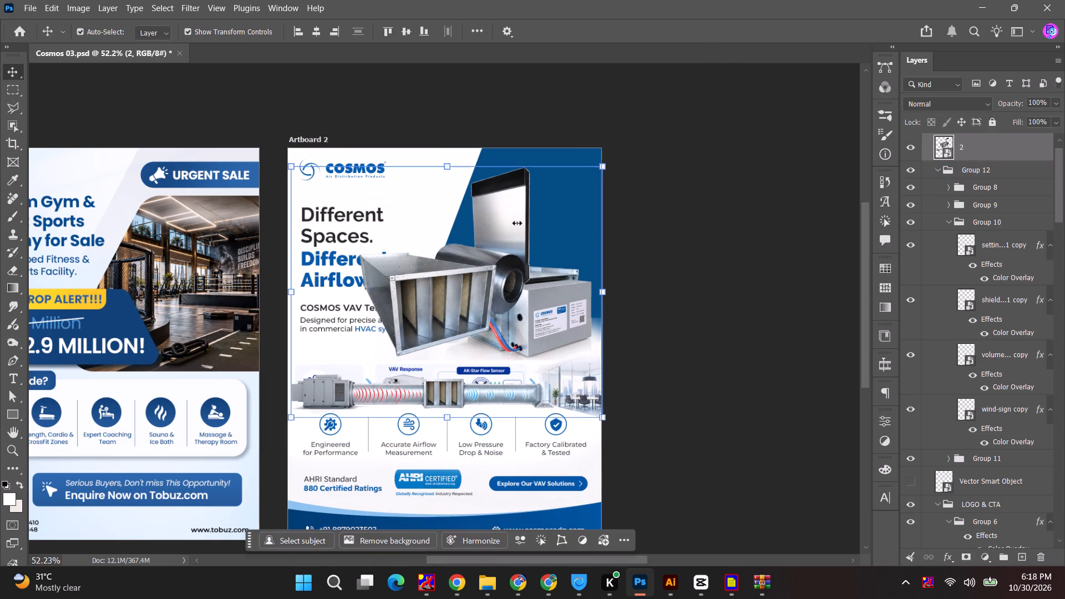
pyautogui.click(13, 90)
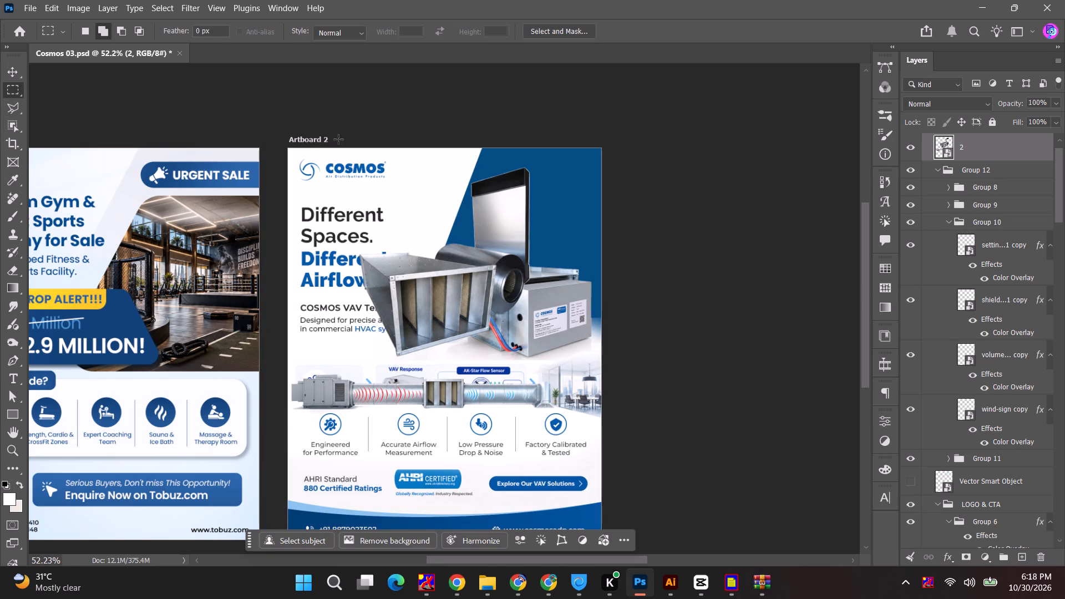
pyautogui.moveTo(338, 138); pyautogui.dragTo(567, 365)
pyautogui.keyDown('alt'); pyautogui.click(968, 561); pyautogui.keyUp('alt')
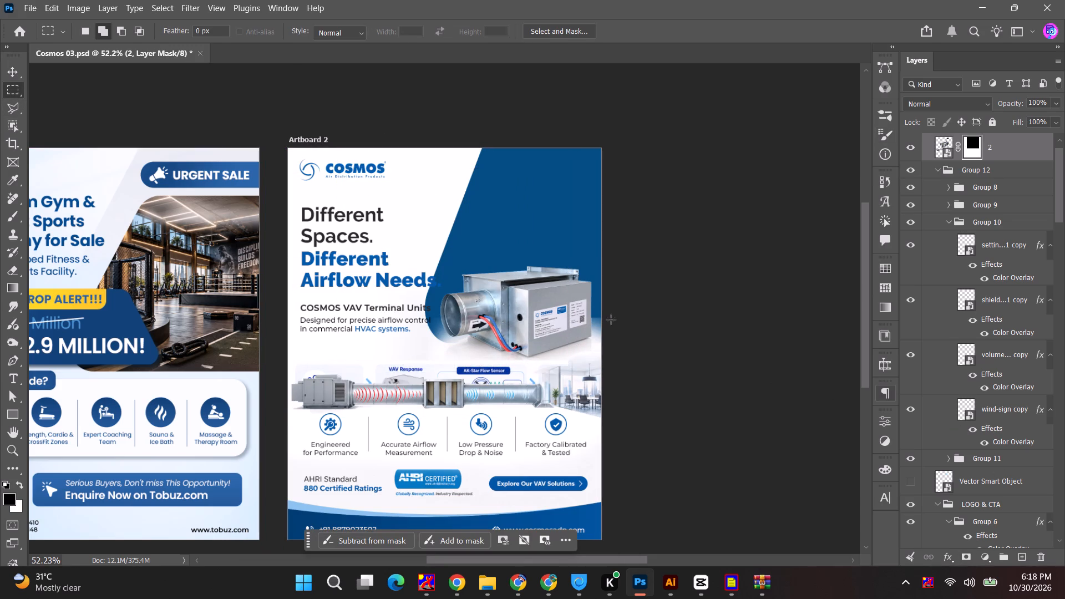
pyautogui.rightClick(1009, 144)
pyautogui.press('Escape')
pyautogui.rightClick(1009, 144)
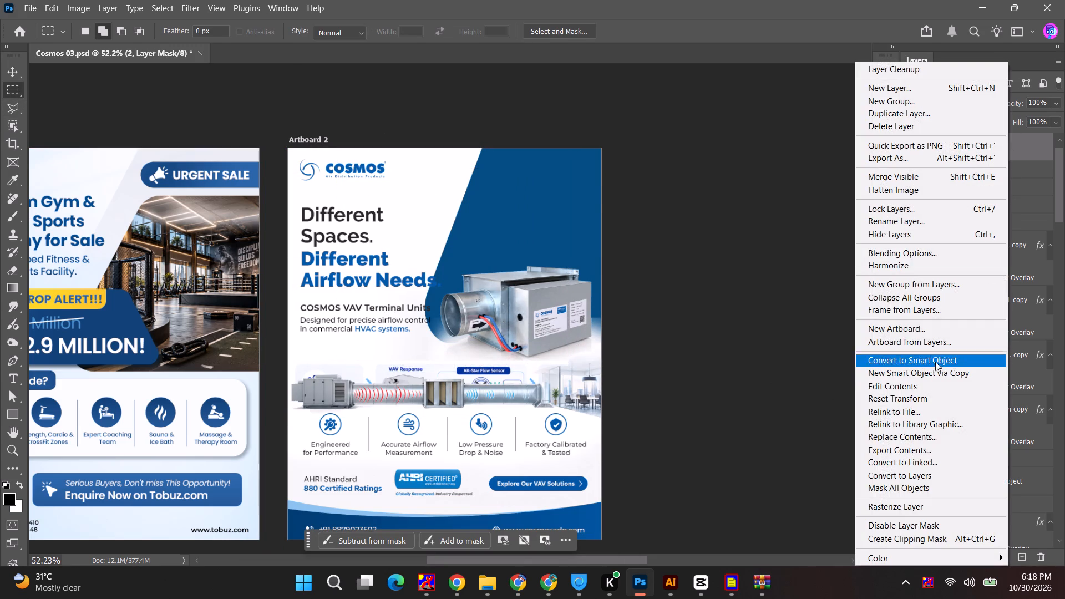
pyautogui.click(932, 364)
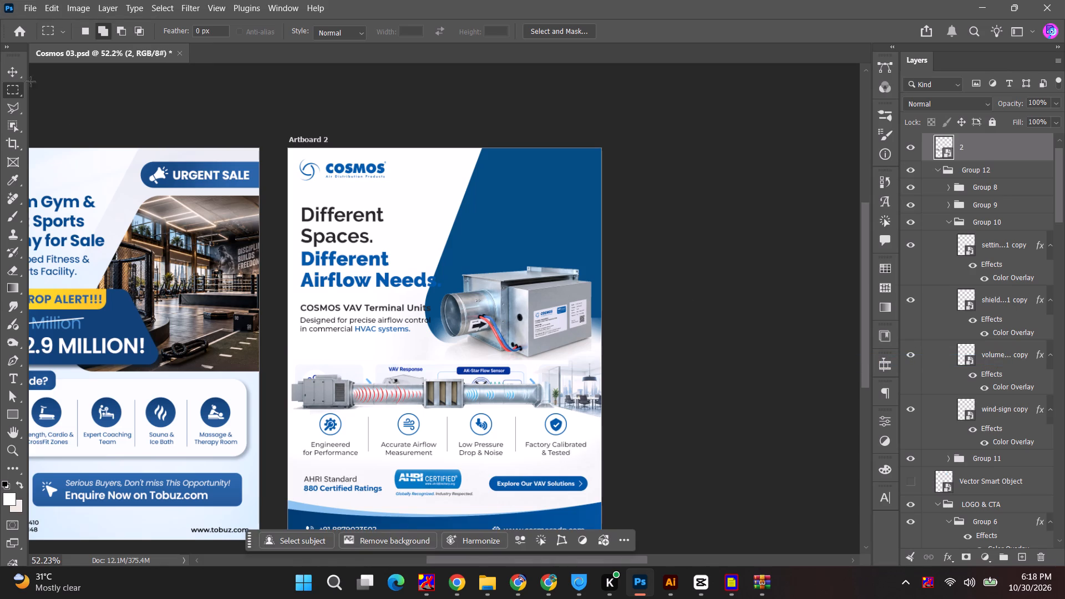
# Delete the Cosmos VAV Terminal Unit Product Render copy 2 layer from Artboard 2.
pyautogui.click(13, 65)
pyautogui.click(525, 324)
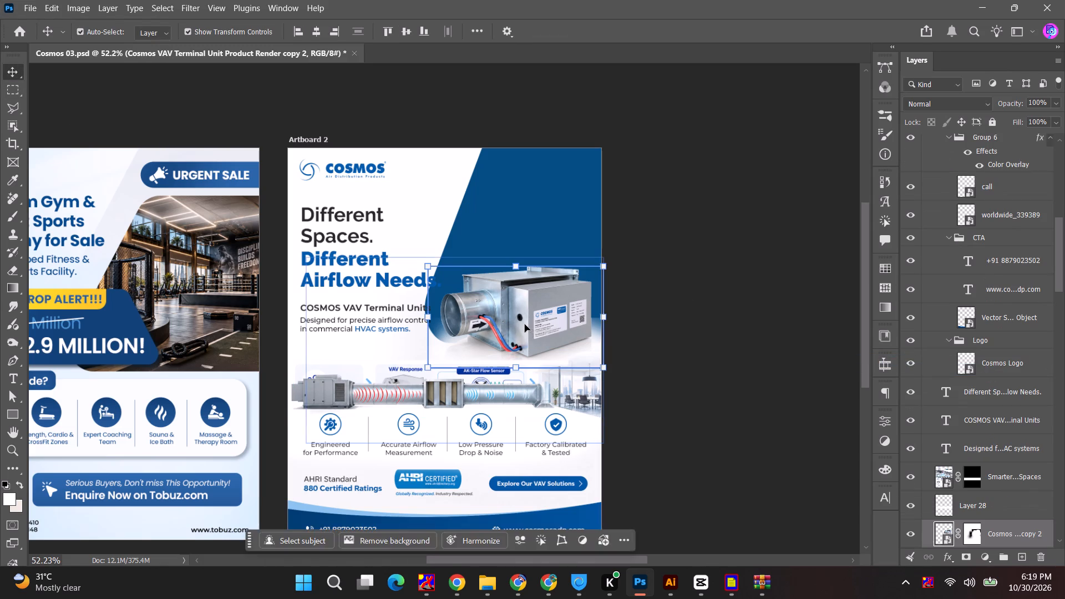
pyautogui.press('BackSpace')
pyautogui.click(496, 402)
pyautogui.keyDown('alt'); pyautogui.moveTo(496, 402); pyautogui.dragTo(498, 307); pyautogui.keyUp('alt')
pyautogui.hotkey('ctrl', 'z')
# Place image 2 from the Untitled design (1) folder on Artboard 2 again, scale it to about 22%, and move it over the blue shape.
pyautogui.hotkey('alt', 'Tab')
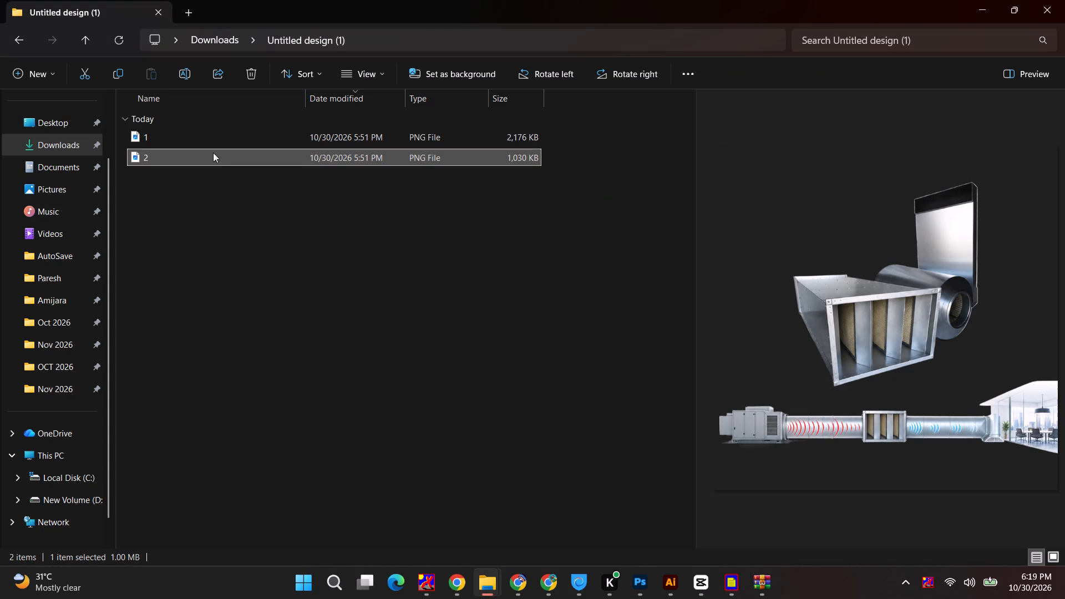
pyautogui.moveTo(214, 158); pyautogui.dragTo(514, 347)
pyautogui.hotkey('alt', 'Tab')
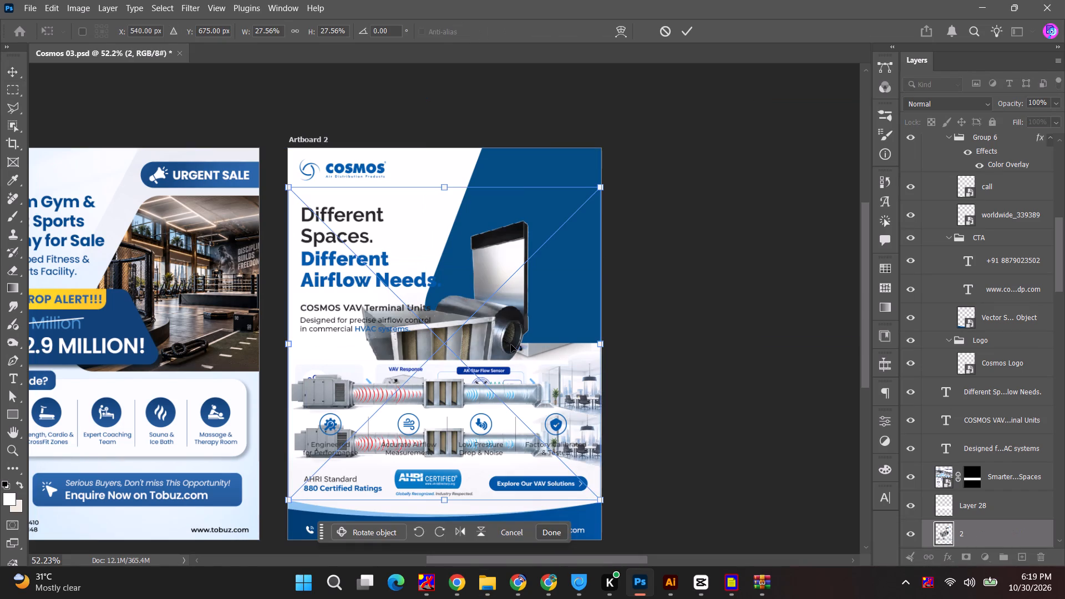
pyautogui.moveTo(510, 314); pyautogui.dragTo(550, 257)
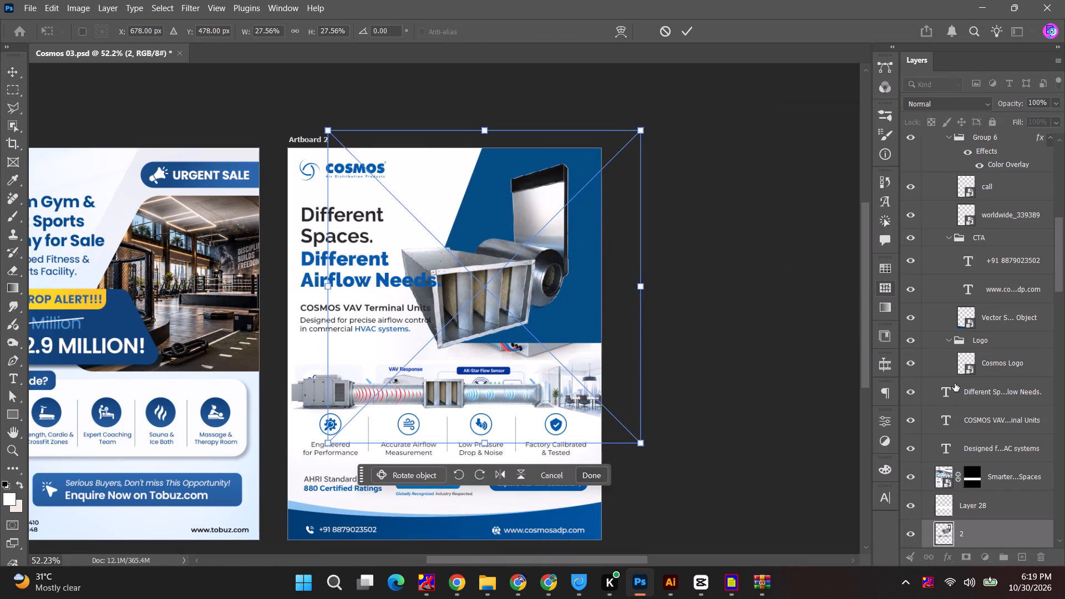
pyautogui.keyDown('alt'); pyautogui.keyDown('shift'); pyautogui.moveTo(643, 287); pyautogui.dragTo(610, 278); pyautogui.keyUp('shift'); pyautogui.keyUp('alt')
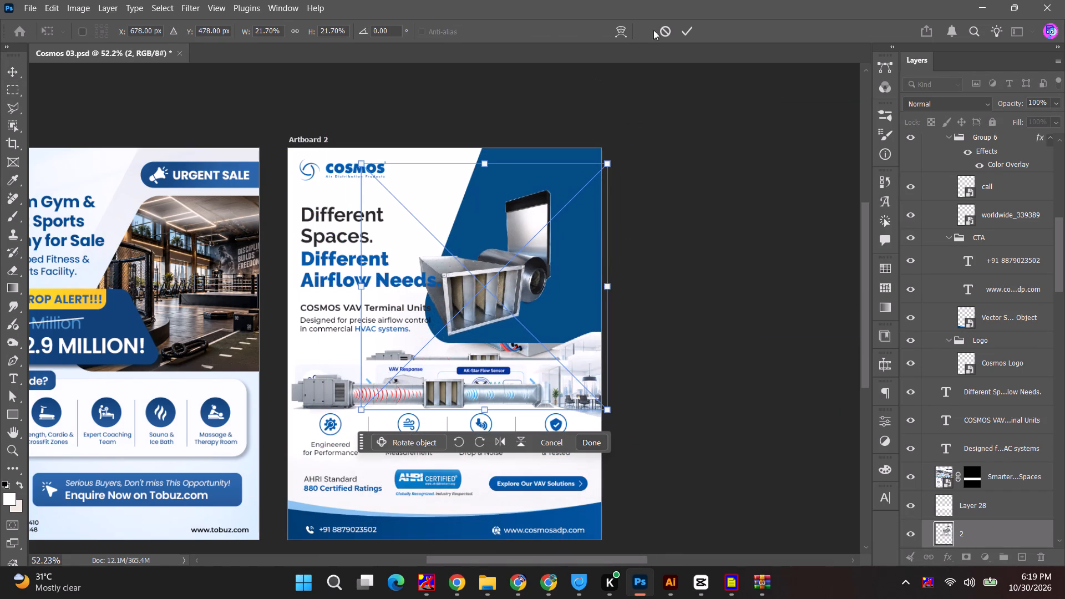
pyautogui.click(688, 26)
pyautogui.moveTo(484, 275); pyautogui.dragTo(449, 267)
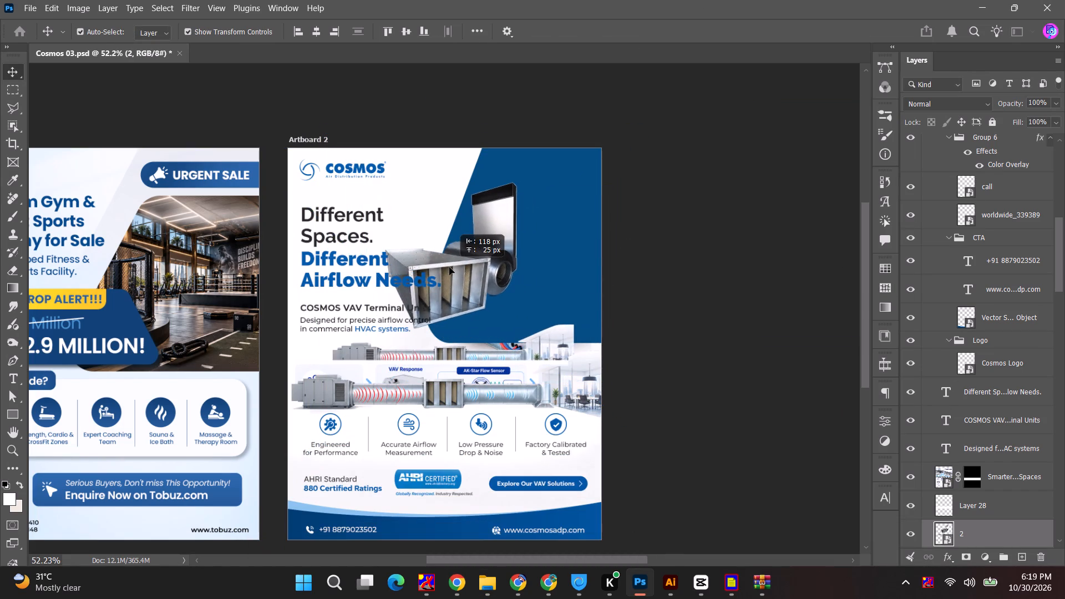
pyautogui.moveTo(449, 267); pyautogui.dragTo(445, 244)
# Mask out the duct strip in the second image 2 using a polygonal selection, and convert the remaining attenuator products to a Smart Object.
pyautogui.click(9, 104)
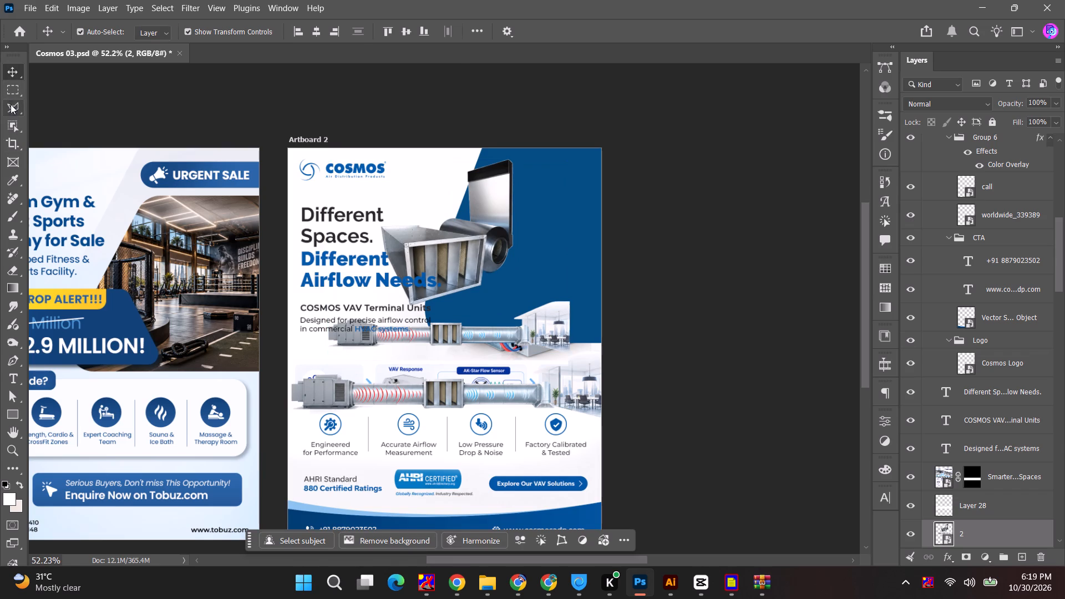
pyautogui.moveTo(298, 306); pyautogui.dragTo(307, 308)
pyautogui.click(456, 311)
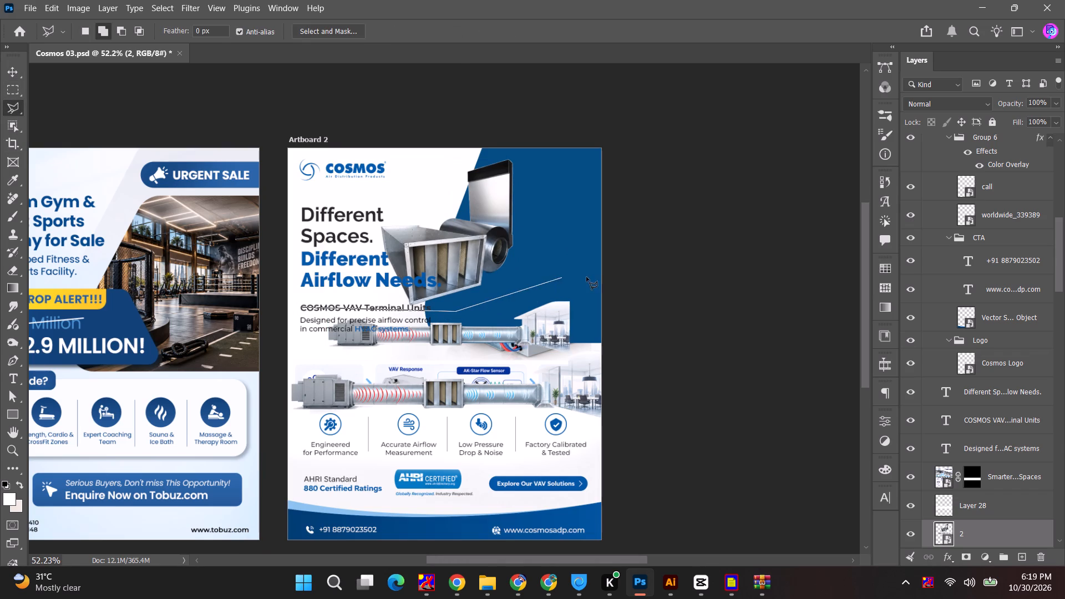
pyautogui.click(586, 277)
pyautogui.click(575, 367)
pyautogui.click(471, 373)
pyautogui.click(292, 370)
pyautogui.click(296, 361)
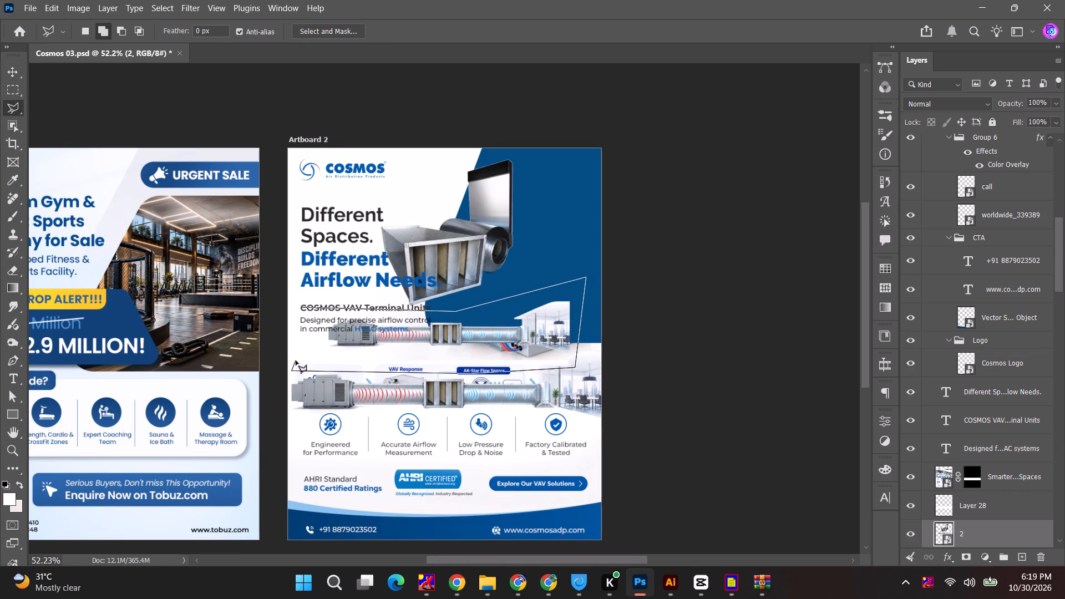
pyautogui.click(296, 361)
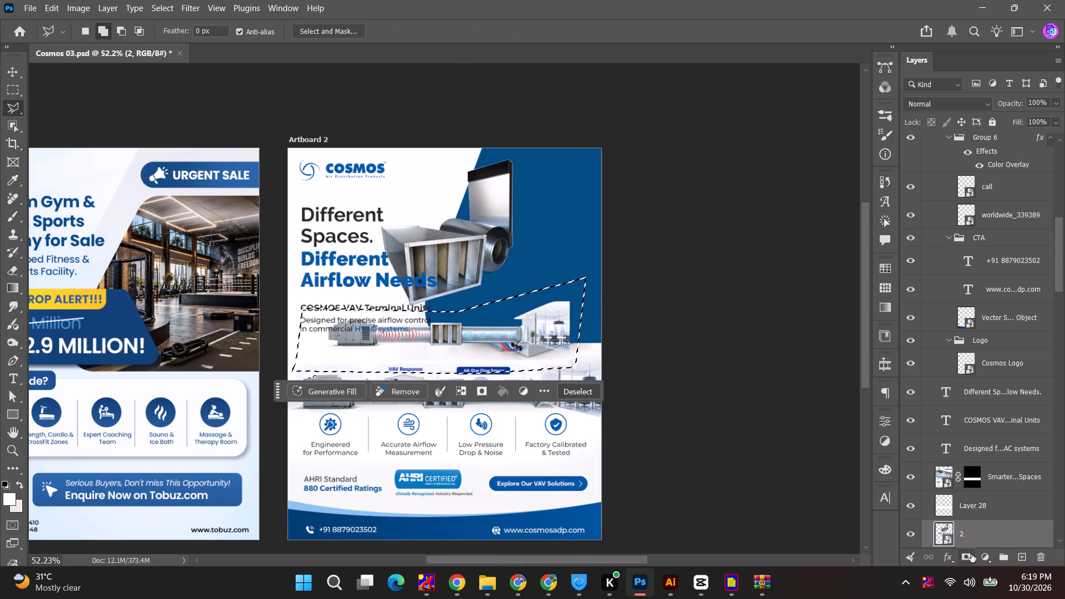
pyautogui.keyDown('alt'); pyautogui.click(971, 554); pyautogui.keyUp('alt')
pyautogui.rightClick(995, 537)
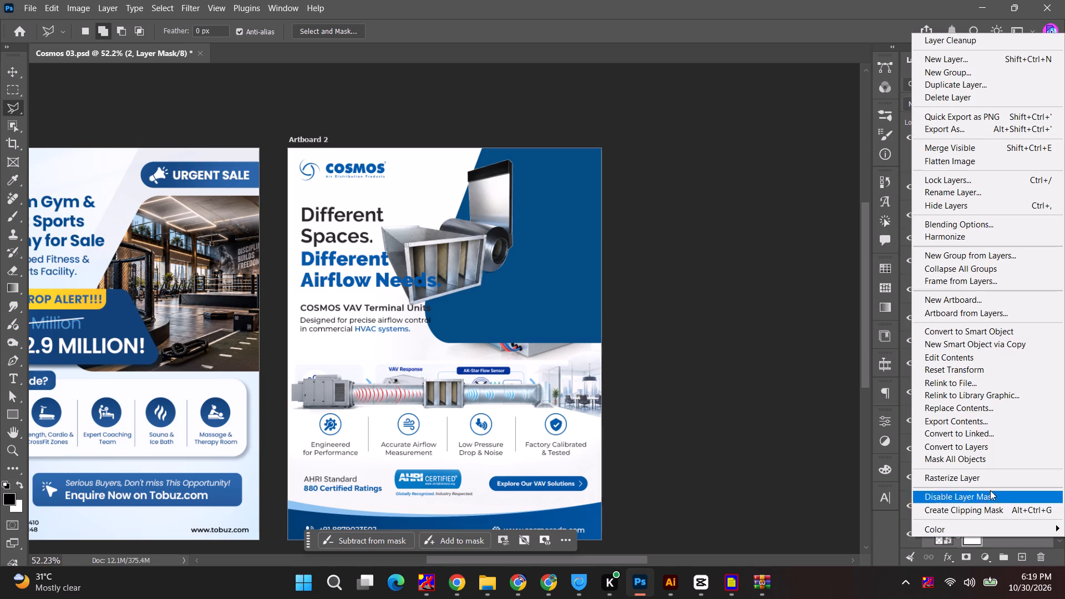
pyautogui.click(1003, 333)
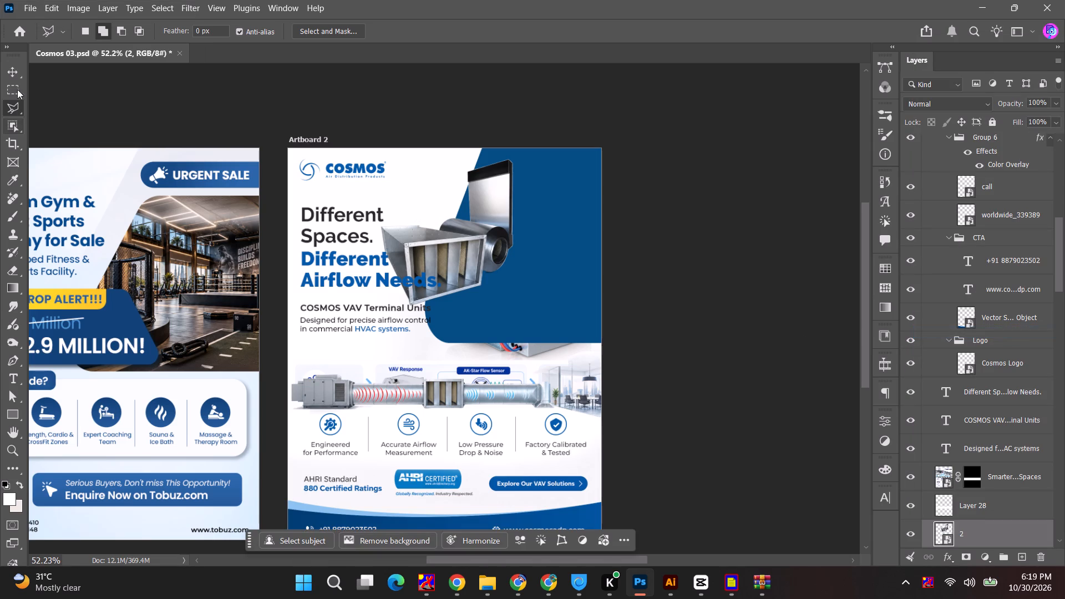
# Scale the attenuator products to about 92%, position them over the blue shape's lower edge, and commit the transform.
pyautogui.click(12, 70)
pyautogui.keyDown('shift'); pyautogui.moveTo(514, 306); pyautogui.dragTo(551, 338); pyautogui.keyUp('shift')
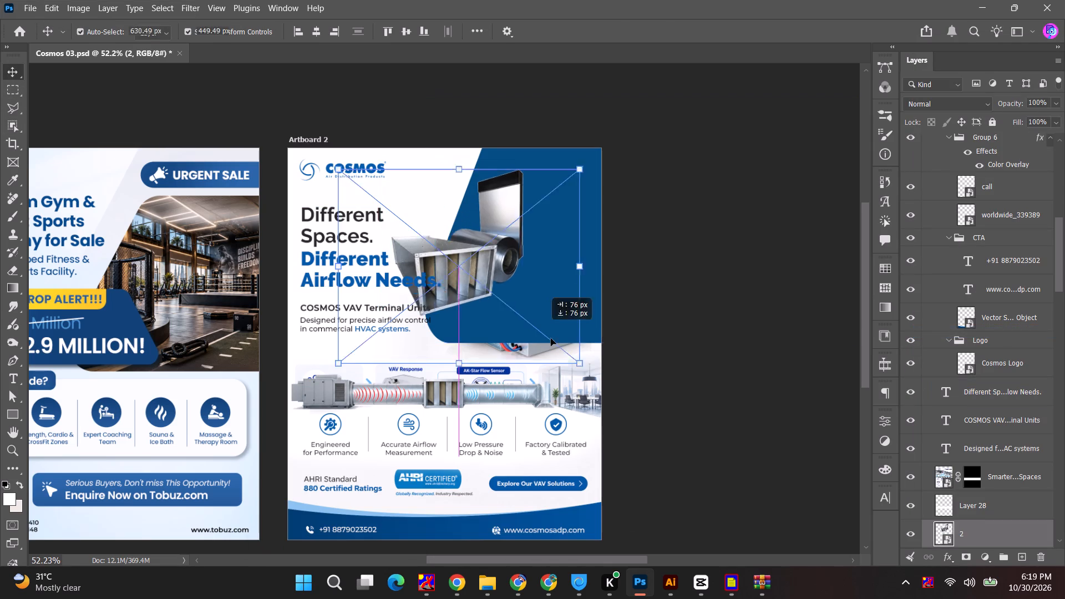
pyautogui.keyDown('shift'); pyautogui.moveTo(551, 338); pyautogui.dragTo(566, 345); pyautogui.keyUp('shift')
pyautogui.keyDown('alt'); pyautogui.keyDown('shift'); pyautogui.moveTo(610, 392); pyautogui.dragTo(636, 409); pyautogui.keyUp('shift'); pyautogui.keyUp('alt')
pyautogui.keyDown('alt'); pyautogui.keyDown('shift'); pyautogui.click(634, 409); pyautogui.keyUp('shift'); pyautogui.keyUp('alt')
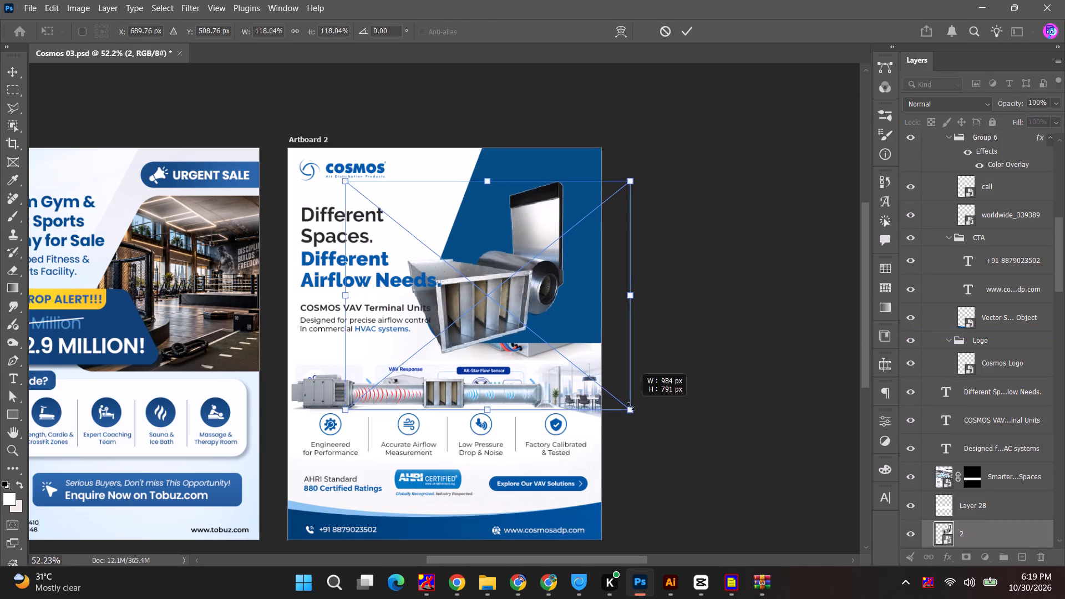
pyautogui.moveTo(528, 283); pyautogui.dragTo(557, 313)
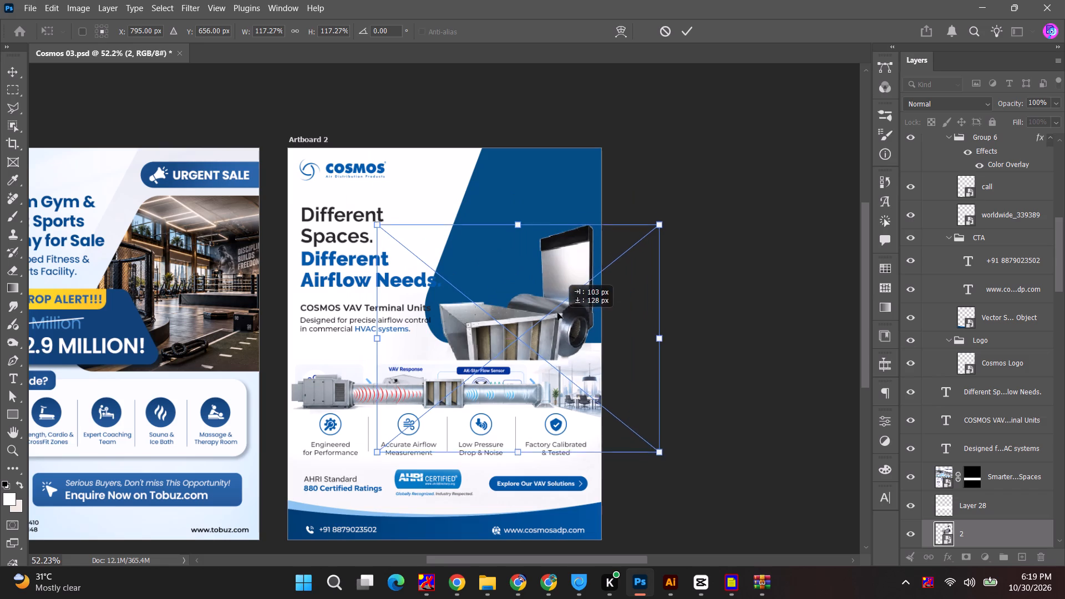
pyautogui.moveTo(557, 313); pyautogui.dragTo(561, 302)
pyautogui.keyDown('alt'); pyautogui.keyDown('shift'); pyautogui.moveTo(662, 318); pyautogui.dragTo(645, 312); pyautogui.keyUp('shift'); pyautogui.keyUp('alt')
pyautogui.click(540, 322)
pyautogui.keyDown('alt'); pyautogui.keyDown('shift'); pyautogui.moveTo(648, 313); pyautogui.dragTo(635, 309); pyautogui.keyUp('shift'); pyautogui.keyUp('alt')
pyautogui.click(527, 333)
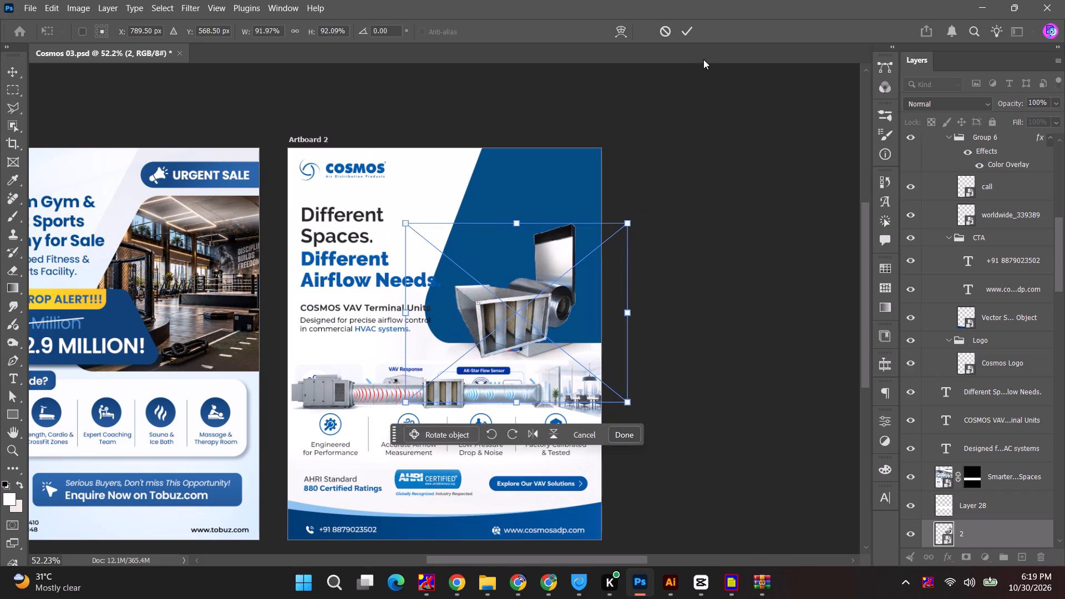
pyautogui.click(694, 35)
pyautogui.click(719, 204)
# Delete the remaining Cosmos VAV Terminal Unit Product Render copy layer behind the attenuator products.
pyautogui.click(519, 319)
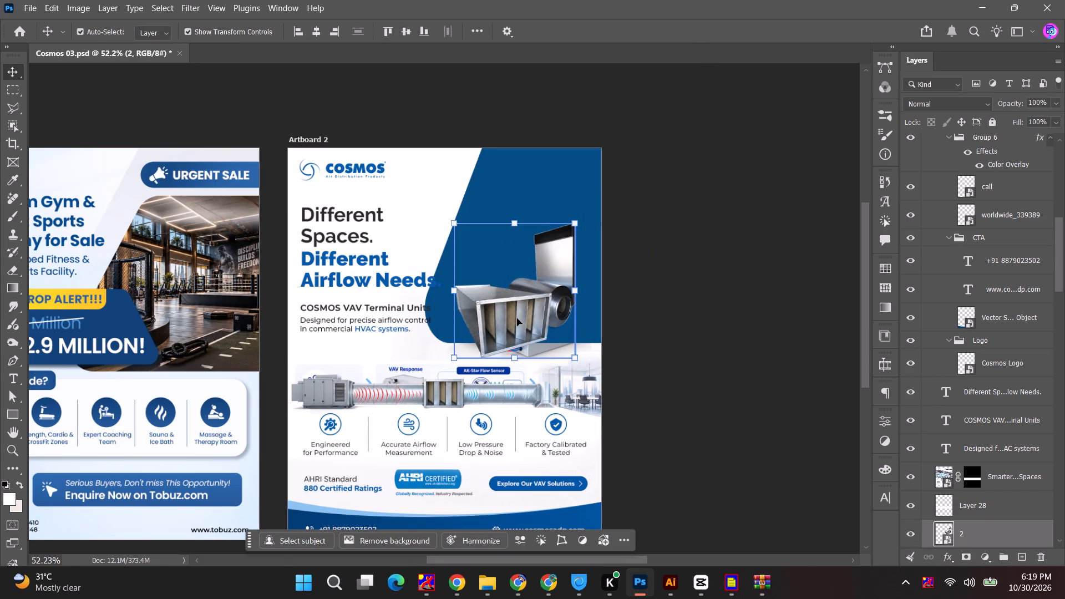
pyautogui.click(546, 357)
pyautogui.press('BackSpace')
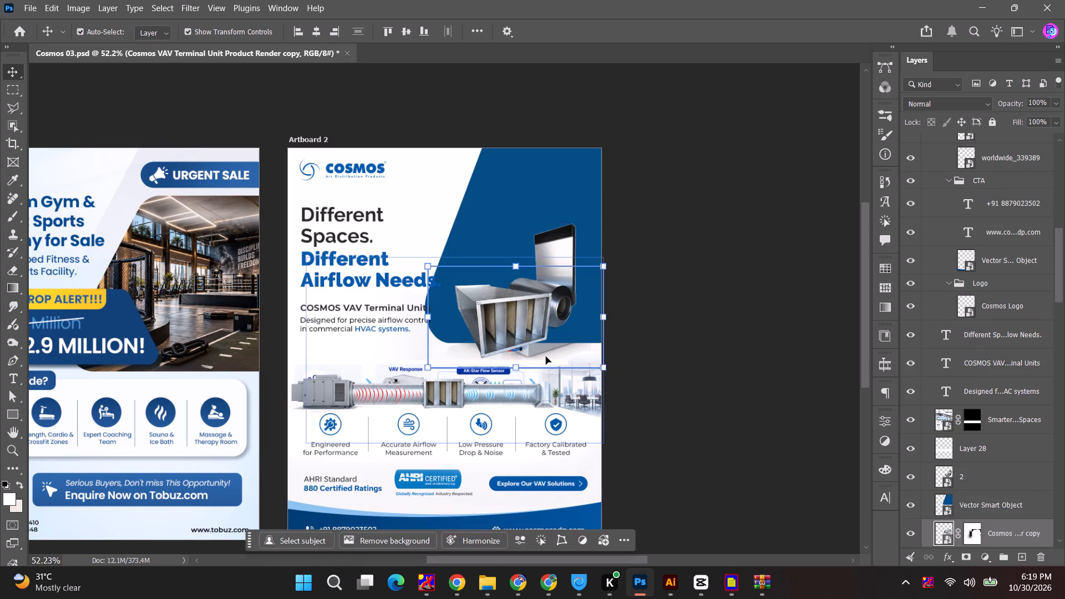
# Delete the remove layer and the Office Airflow background layer beneath it from Artboard 2.
pyautogui.click(535, 350)
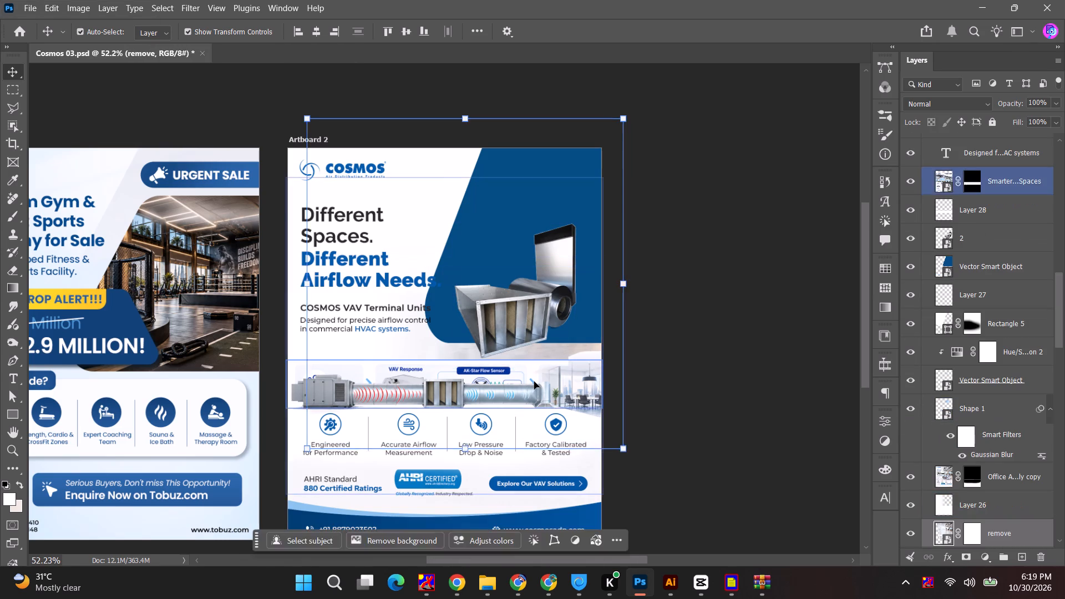
pyautogui.click(534, 382)
pyautogui.click(551, 353)
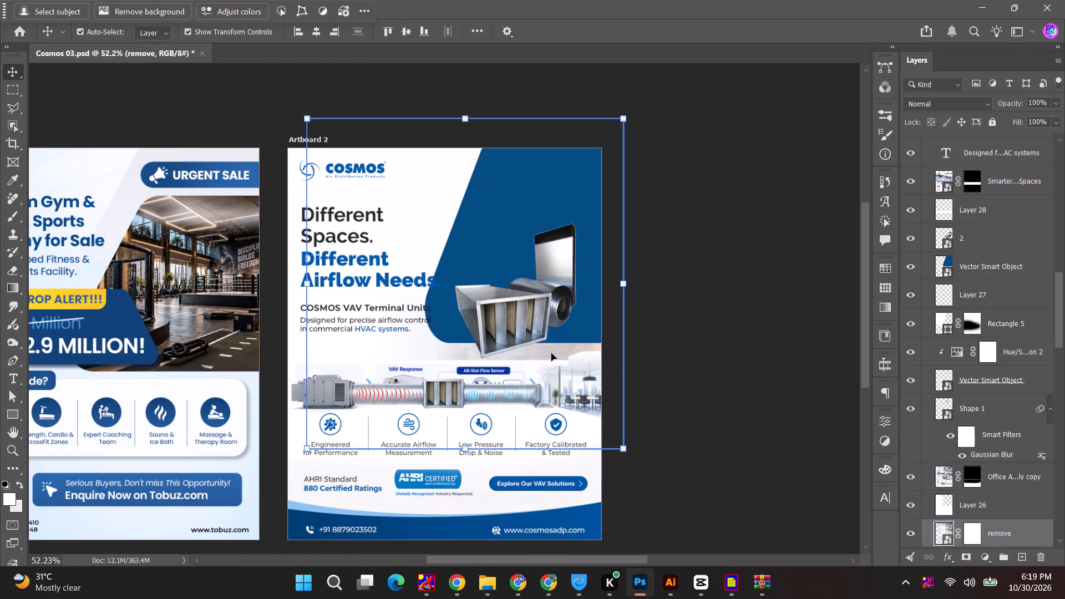
pyautogui.press('BackSpace')
pyautogui.click(551, 353)
pyautogui.press('BackSpace')
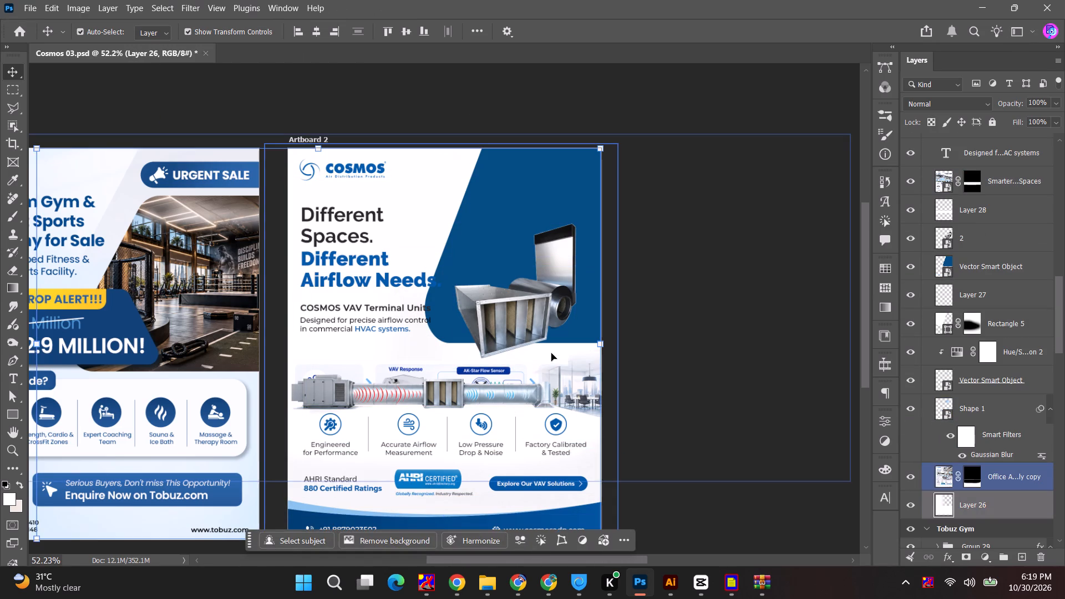
pyautogui.click(660, 354)
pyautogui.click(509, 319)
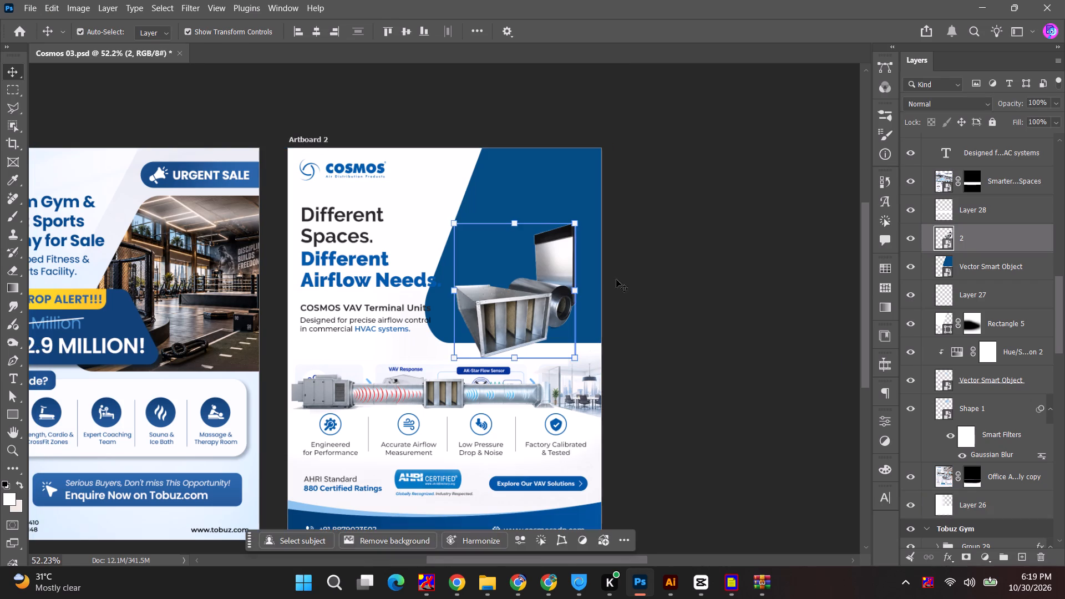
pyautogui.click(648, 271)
# Switch to the WinRAR window with the extracted design archive and close it.
pyautogui.hotkey('alt', 'Tab')
pyautogui.hotkey('alt', 'Tab')
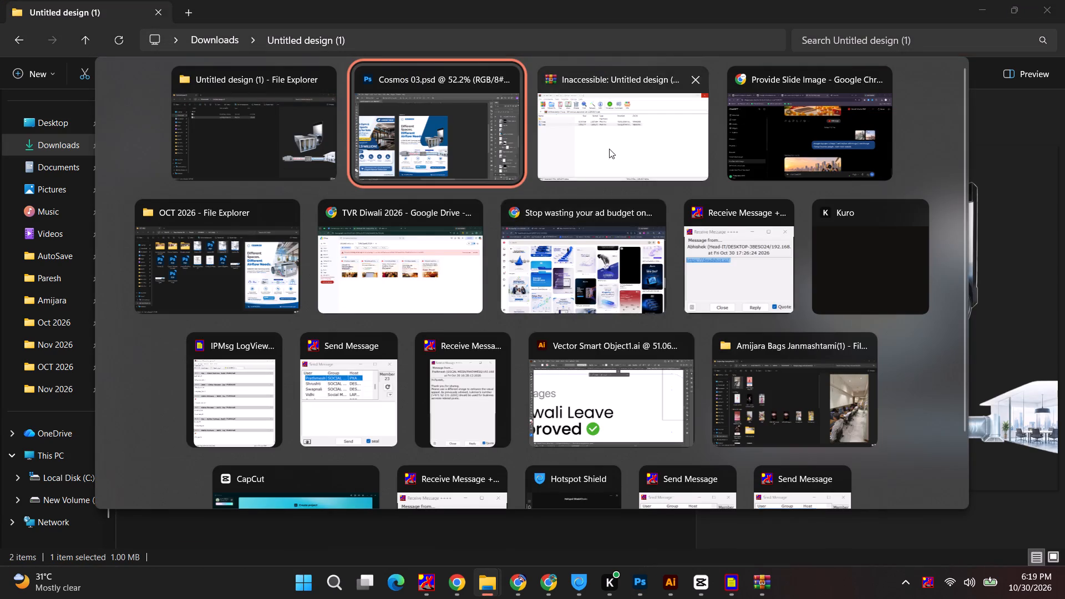
pyautogui.keyDown('alt'); pyautogui.click(609, 149); pyautogui.keyUp('alt')
pyautogui.click(987, 135)
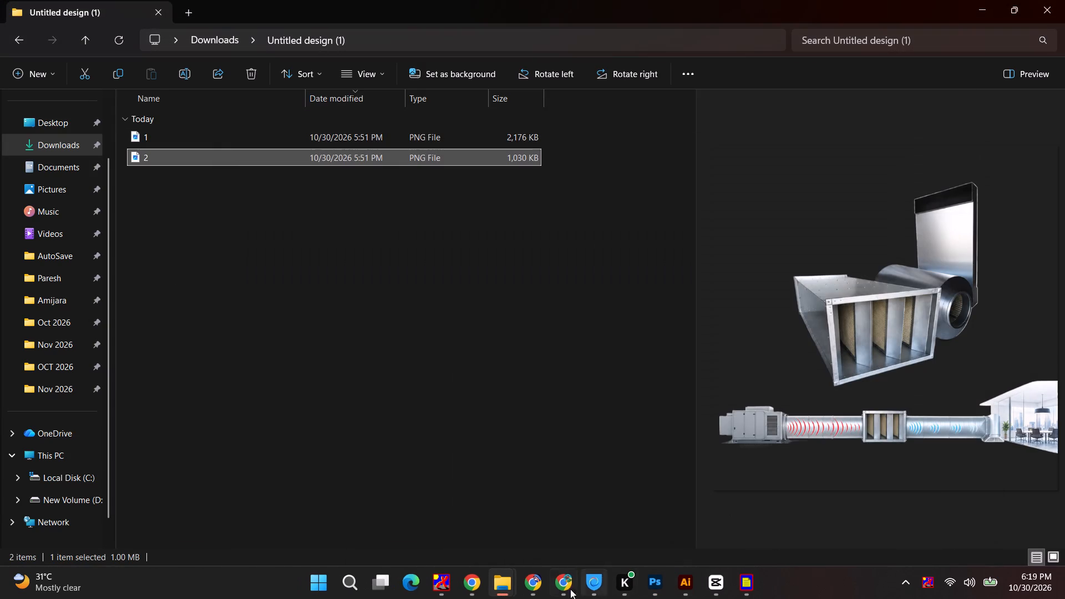
# In the Creative Designing spreadsheet in Chrome, find the COSMOS Sound Attenuators post in the November 2026 sheet and open its copy cell.
pyautogui.click(559, 583)
pyautogui.click(47, 0)
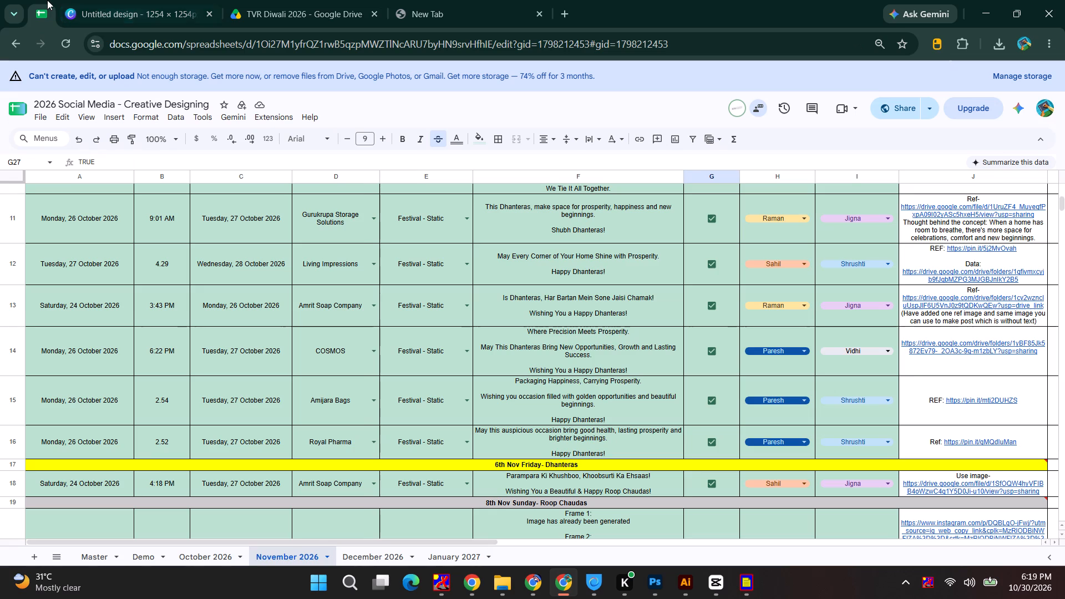
pyautogui.scroll(-18, 597, 427)
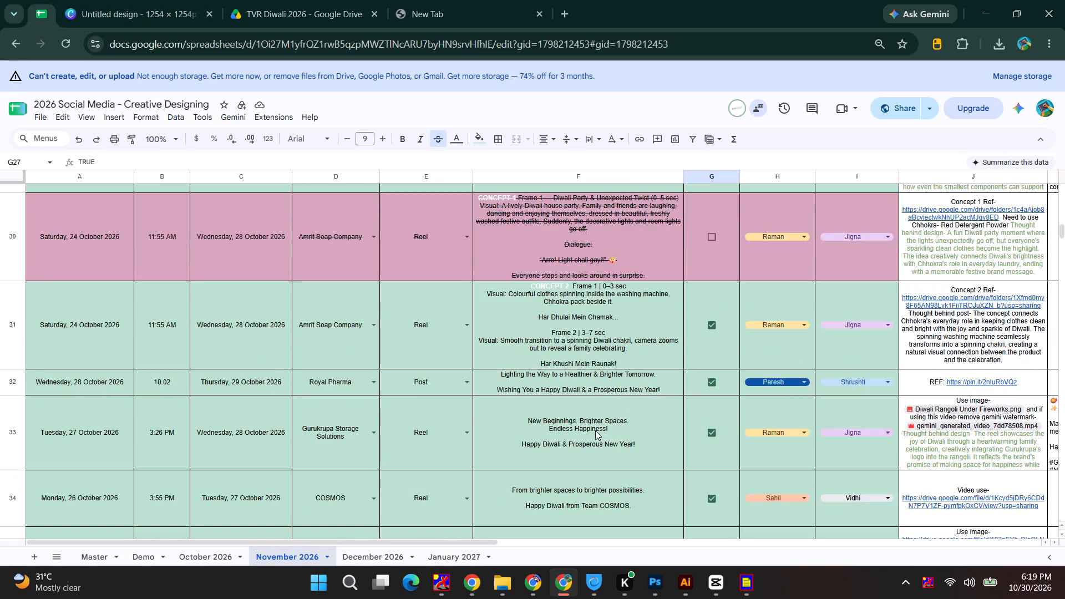
pyautogui.scroll(7, 595, 430)
pyautogui.scroll(-5, 595, 430)
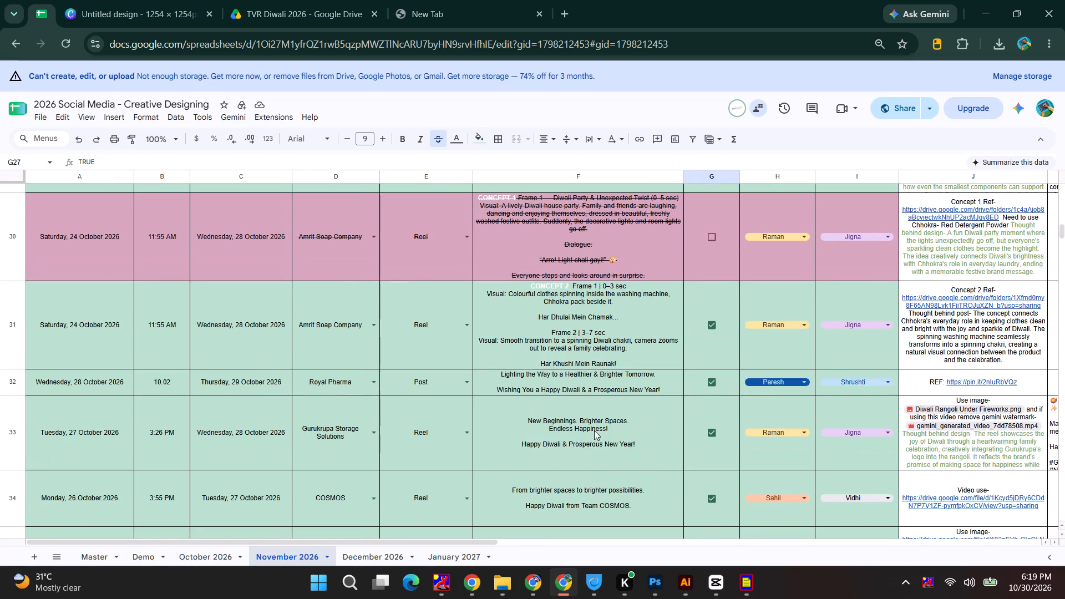
pyautogui.scroll(-8, 594, 430)
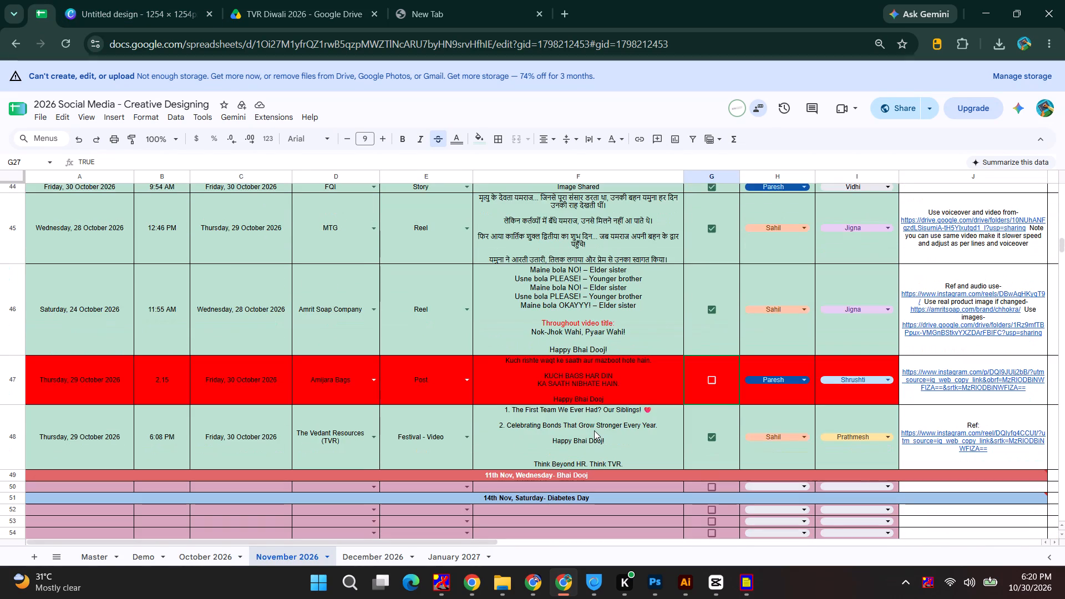
pyautogui.scroll(-3, 583, 398)
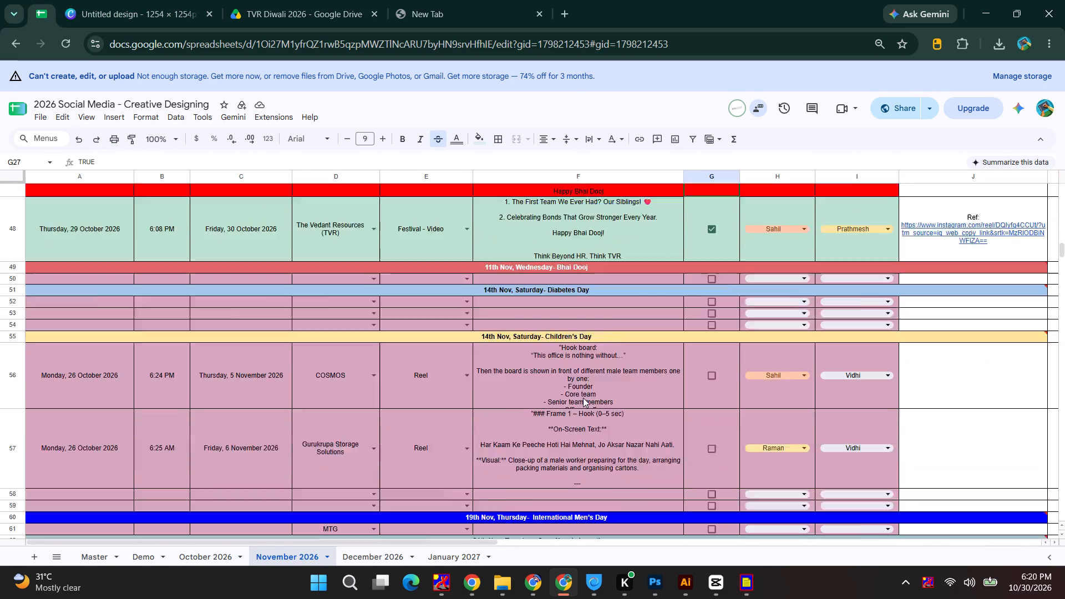
pyautogui.scroll(-6, 583, 398)
pyautogui.doubleClick(577, 286)
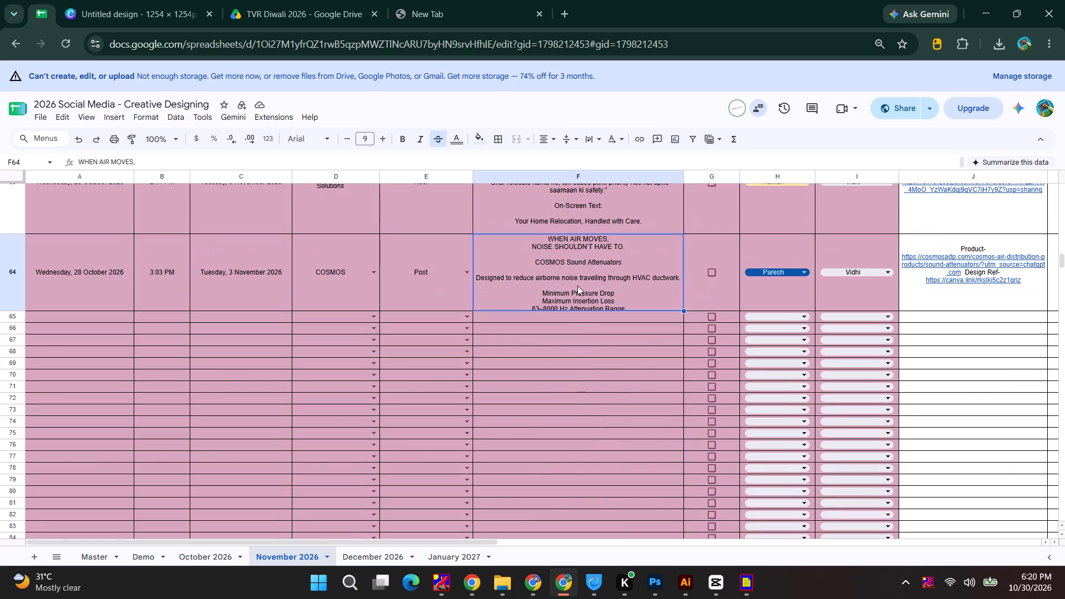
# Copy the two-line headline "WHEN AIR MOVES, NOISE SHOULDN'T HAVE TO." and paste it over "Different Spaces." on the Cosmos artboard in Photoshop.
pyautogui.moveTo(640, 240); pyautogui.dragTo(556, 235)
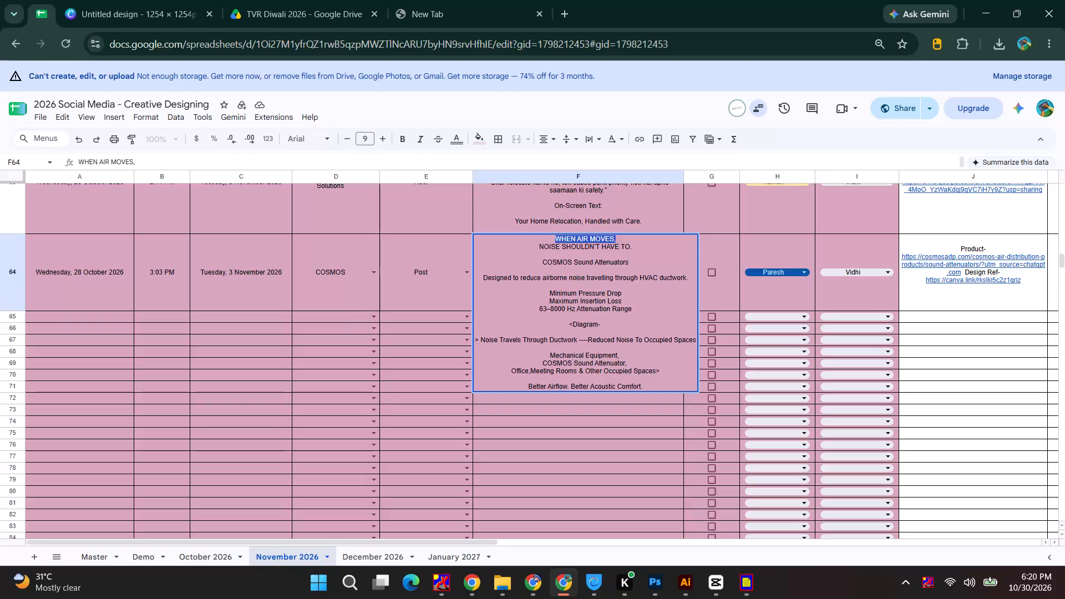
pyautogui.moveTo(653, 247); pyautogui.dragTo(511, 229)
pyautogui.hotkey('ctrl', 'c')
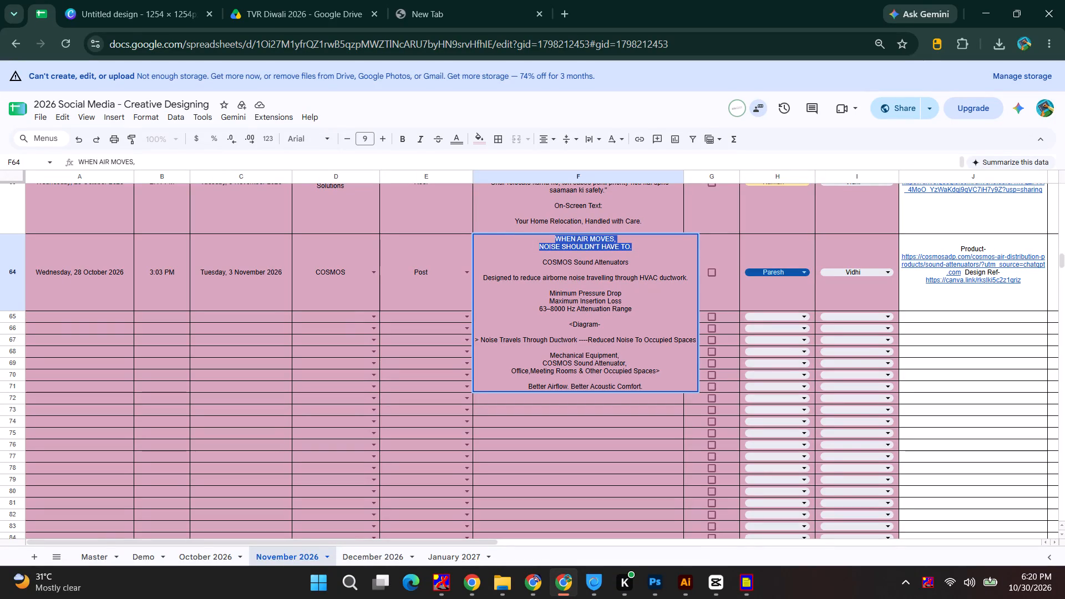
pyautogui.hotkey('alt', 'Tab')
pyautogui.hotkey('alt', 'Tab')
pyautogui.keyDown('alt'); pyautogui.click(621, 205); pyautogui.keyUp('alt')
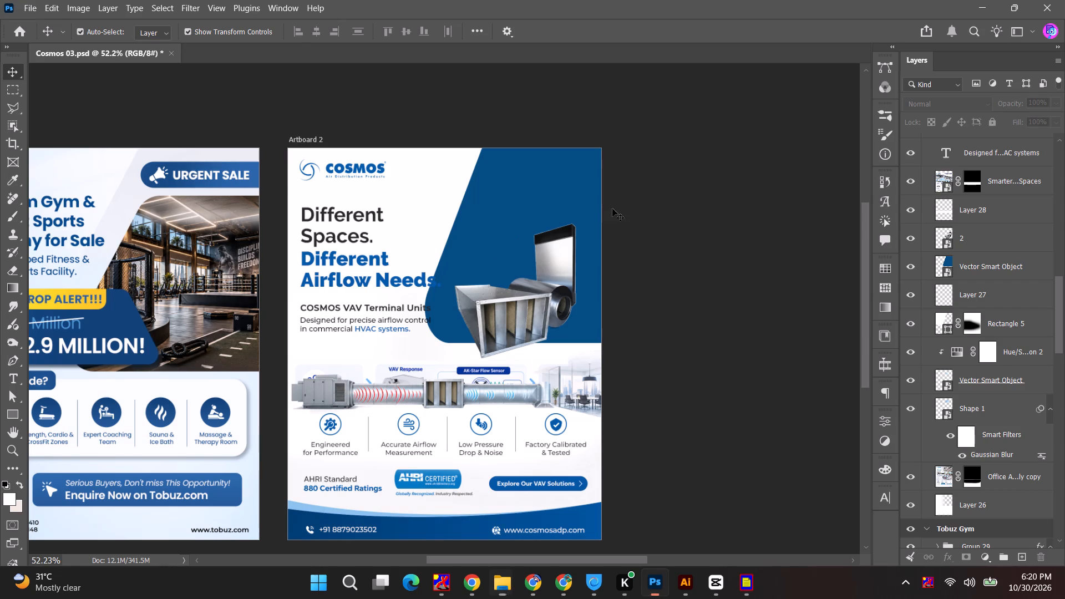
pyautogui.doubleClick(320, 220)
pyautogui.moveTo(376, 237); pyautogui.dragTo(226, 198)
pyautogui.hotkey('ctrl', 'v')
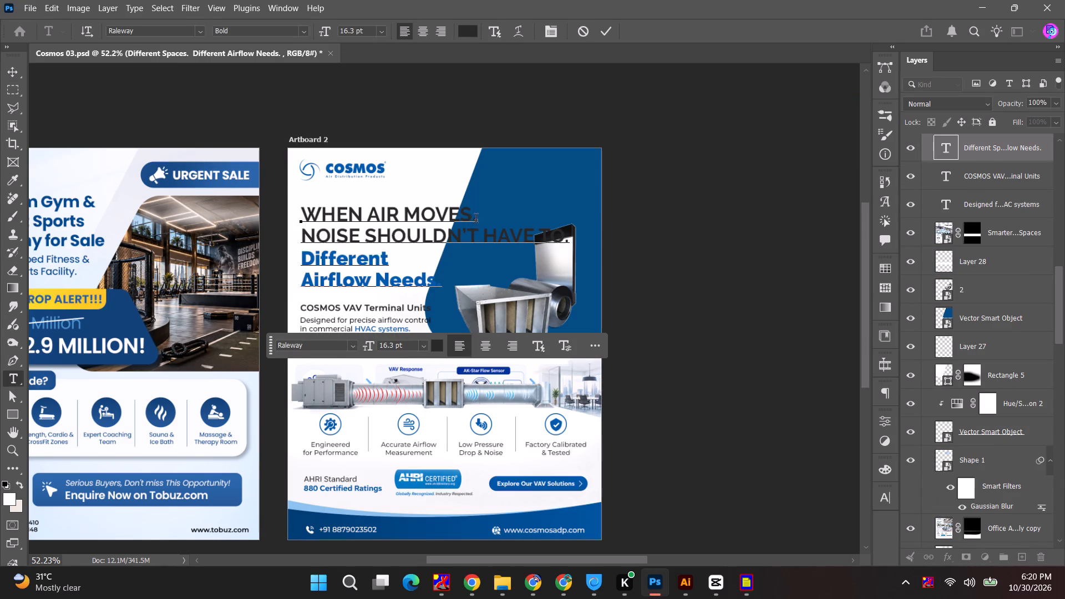
# Replace the pasted uppercase text in the dark part of the headline with "When Air Moves," in title case.
pyautogui.keyDown('shift'); pyautogui.click(298, 208); pyautogui.keyUp('shift')
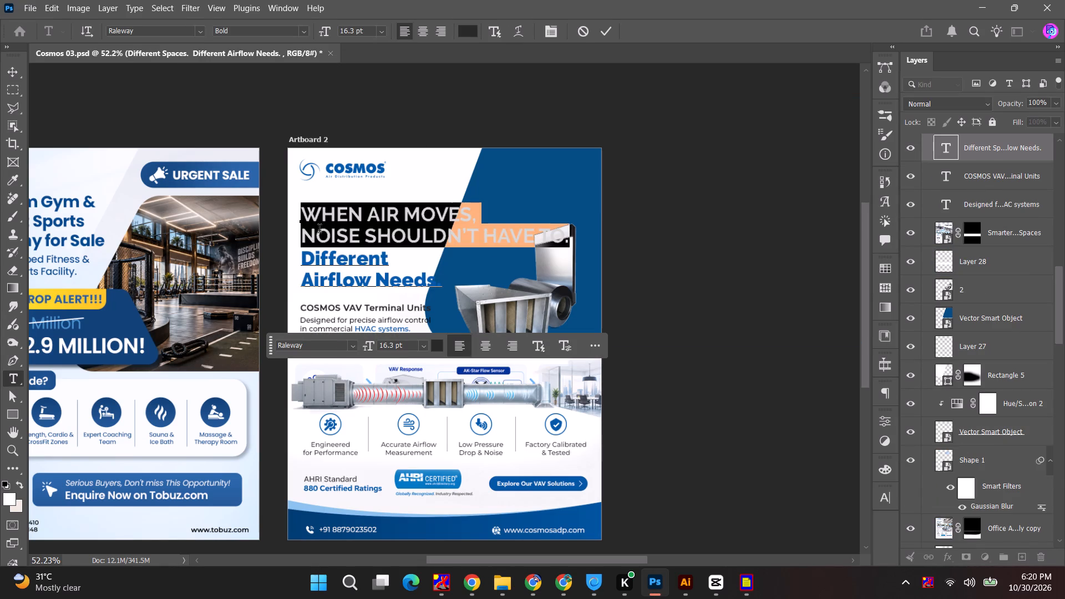
pyautogui.click(887, 500)
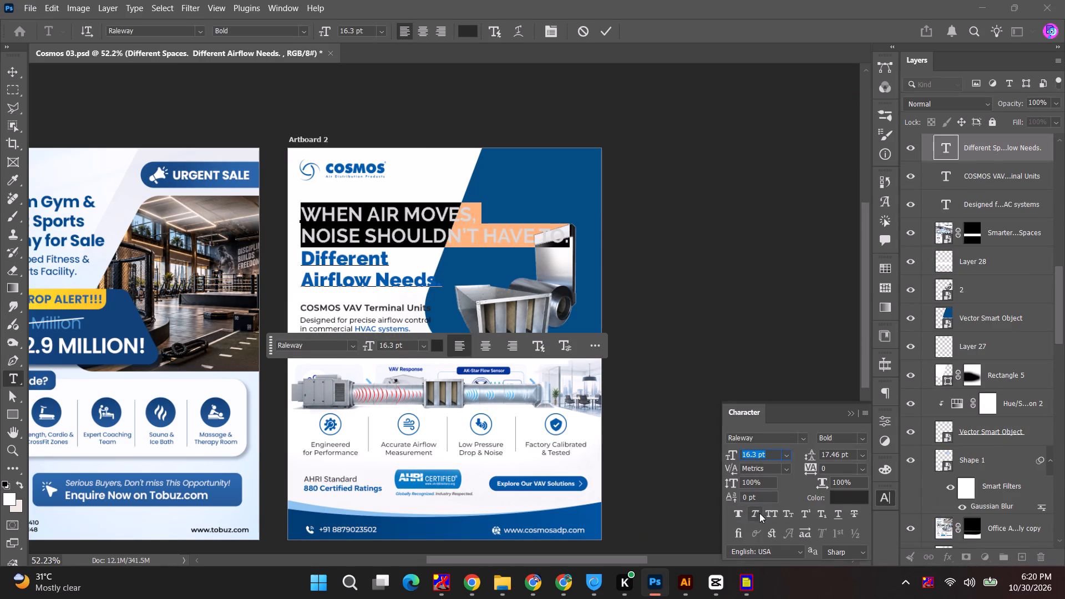
pyautogui.hotkey('alt', 'Tab')
pyautogui.hotkey('alt', 'Tab')
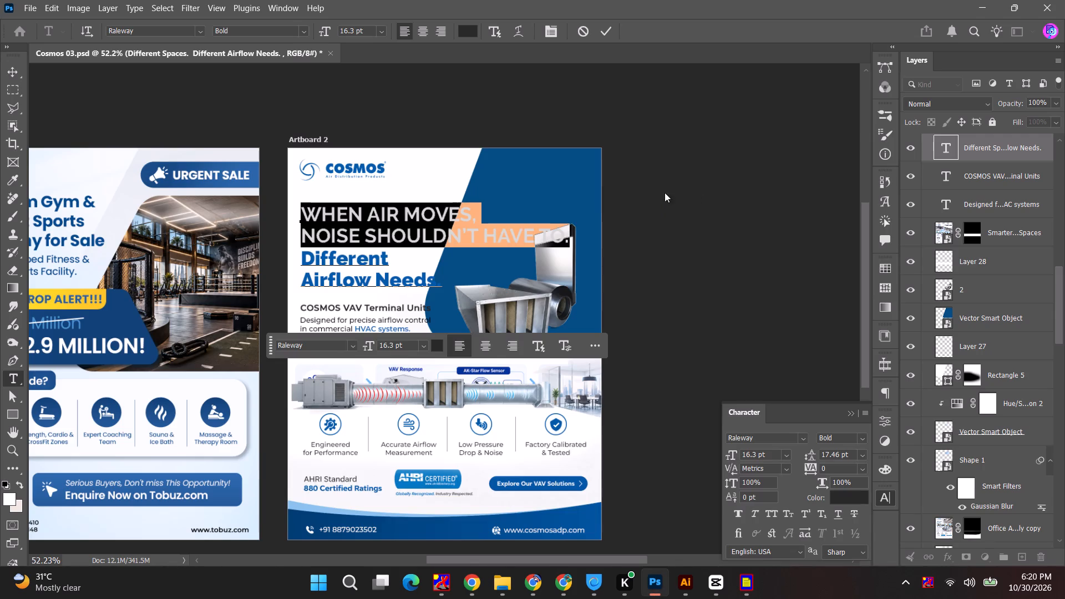
pyautogui.hotkey('alt', 'Tab')
pyautogui.hotkey('alt', 'Tab')
pyautogui.hotkey('alt', 'Tab')
pyautogui.hotkey('alt', 'Tab')
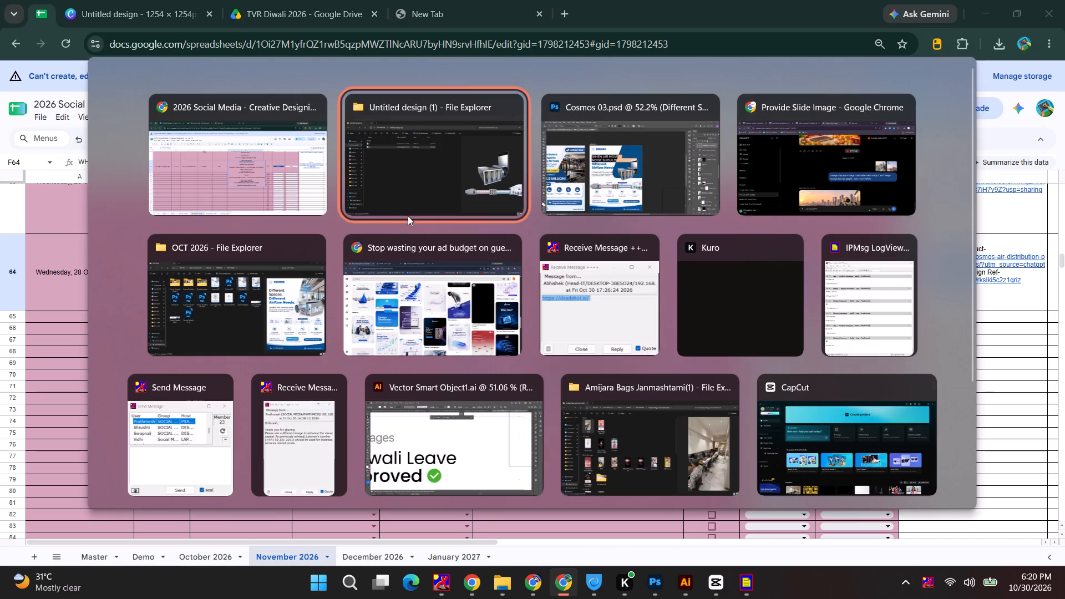
pyautogui.hotkey('alt', 'Tab')
pyautogui.write('When Ai')
pyautogui.press('space')
pyautogui.press('BackSpace')
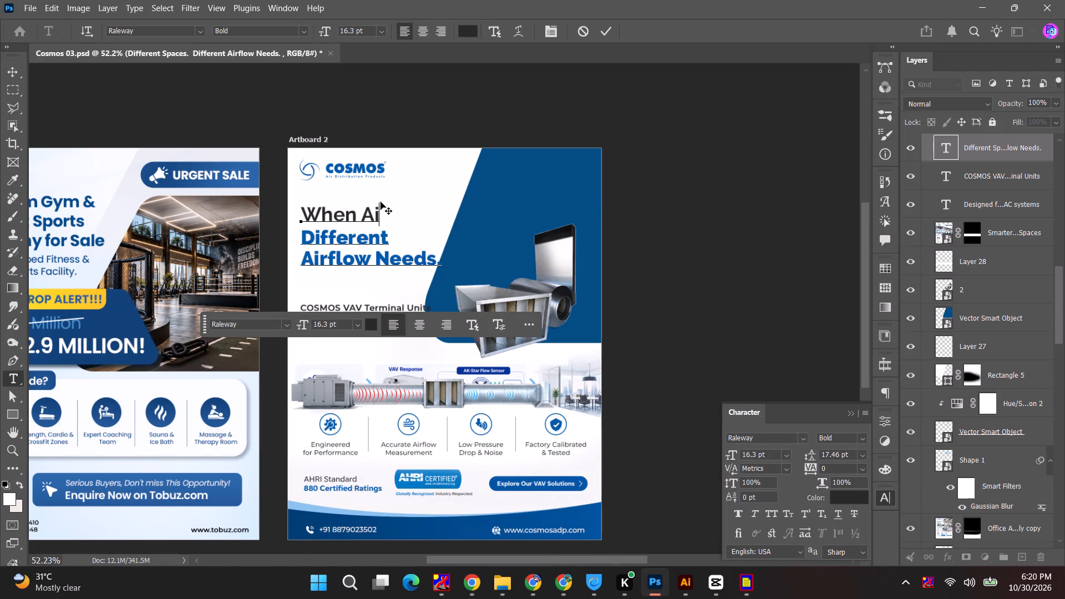
pyautogui.write('r')
pyautogui.press('space')
pyautogui.hotkey('alt', 'Tab')
pyautogui.hotkey('alt', 'Tab')
pyautogui.press('space')
pyautogui.write('Moves')
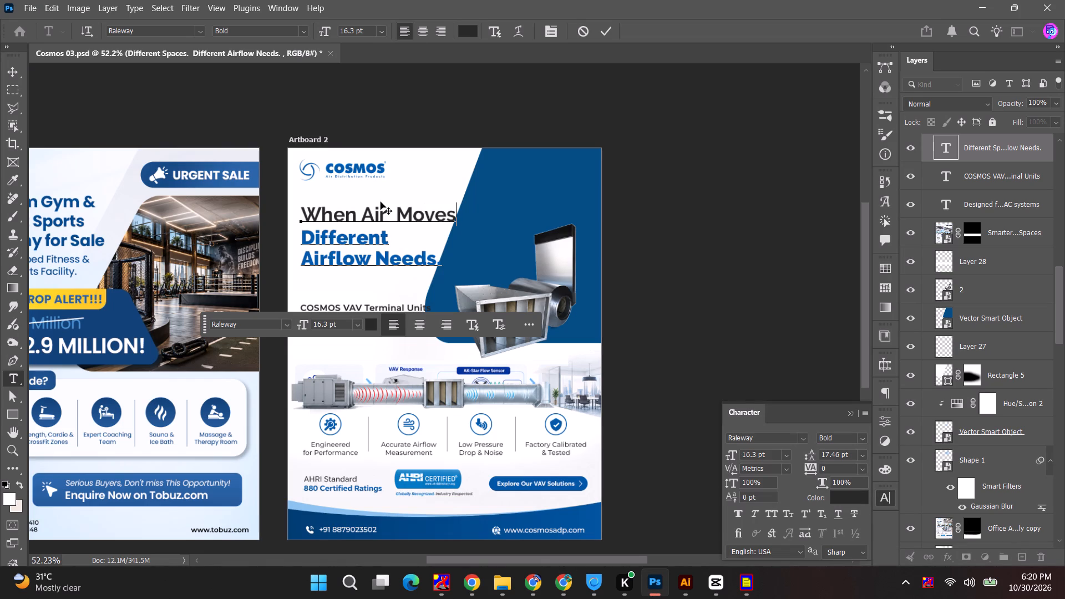
pyautogui.press(',')
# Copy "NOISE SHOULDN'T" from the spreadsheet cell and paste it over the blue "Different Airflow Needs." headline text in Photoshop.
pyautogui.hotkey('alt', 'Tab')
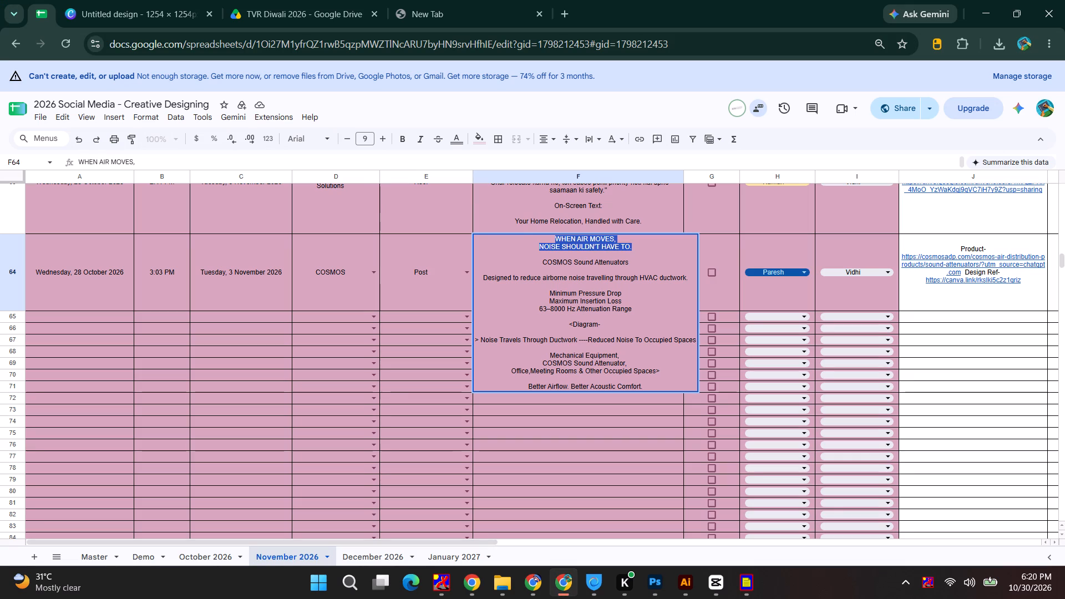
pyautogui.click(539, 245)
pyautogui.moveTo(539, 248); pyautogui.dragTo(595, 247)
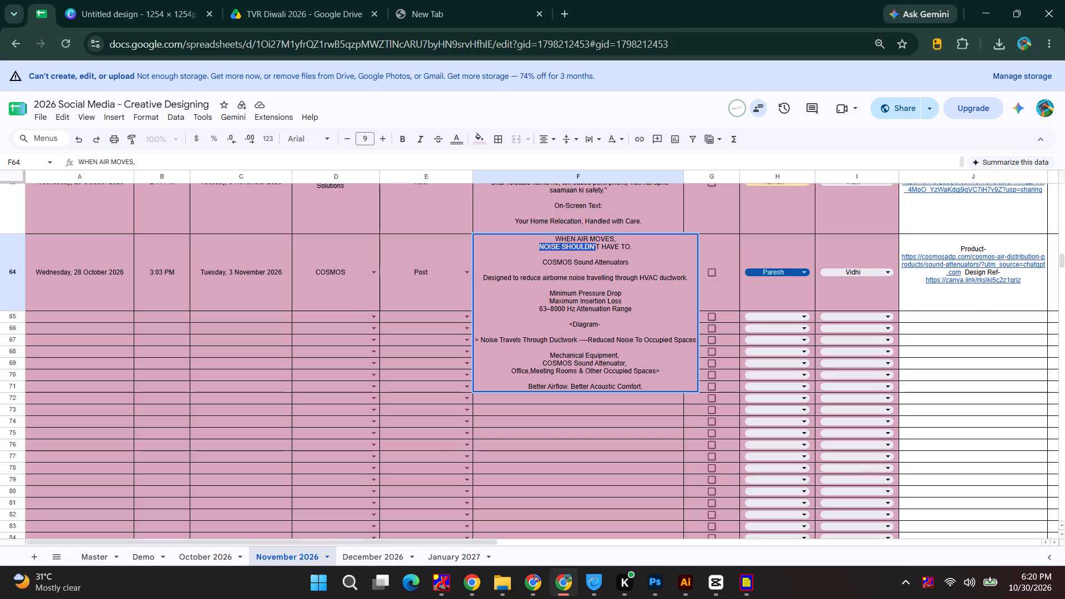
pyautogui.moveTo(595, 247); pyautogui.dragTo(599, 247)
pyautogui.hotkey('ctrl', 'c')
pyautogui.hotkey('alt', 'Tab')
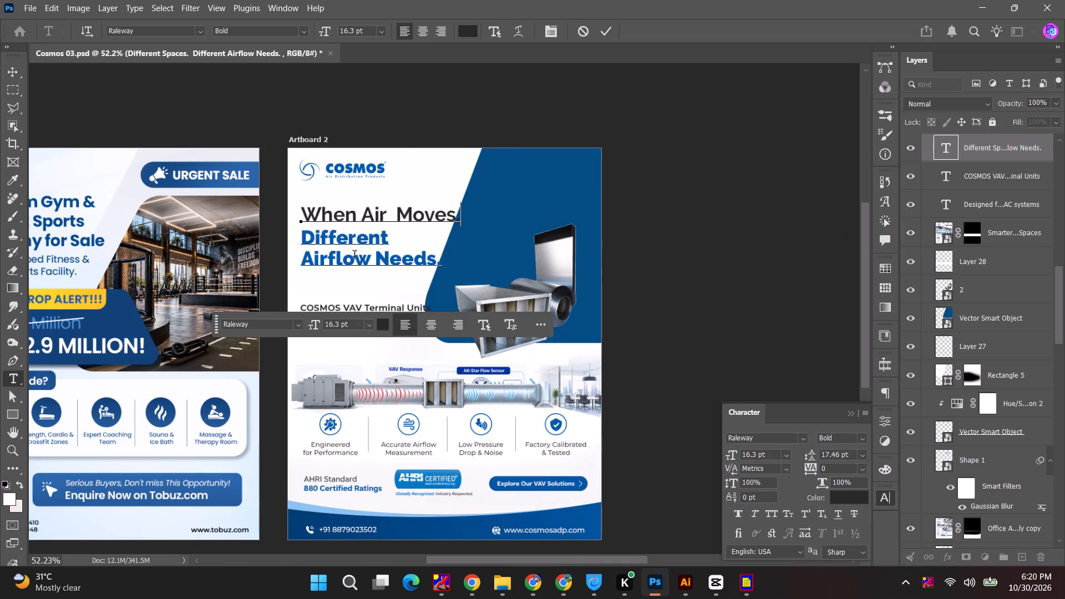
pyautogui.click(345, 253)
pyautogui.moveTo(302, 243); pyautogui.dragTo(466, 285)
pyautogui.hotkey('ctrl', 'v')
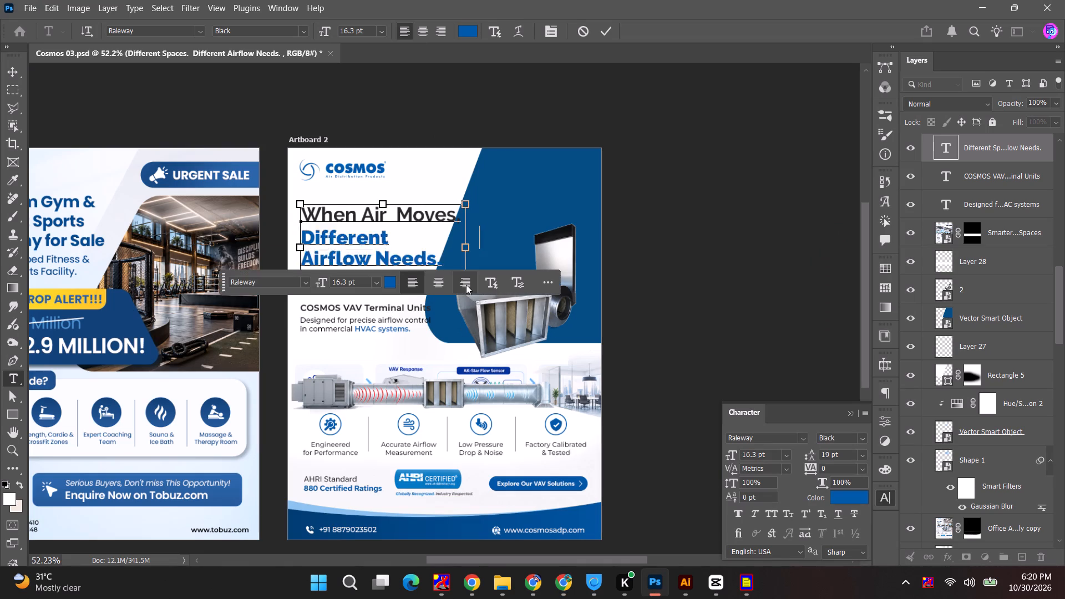
# Replace the blue headline text with "Noise Shouldn't" and "Have to" on two lines, checking the wording against the spreadsheet.
pyautogui.hotkey('alt', 'Tab')
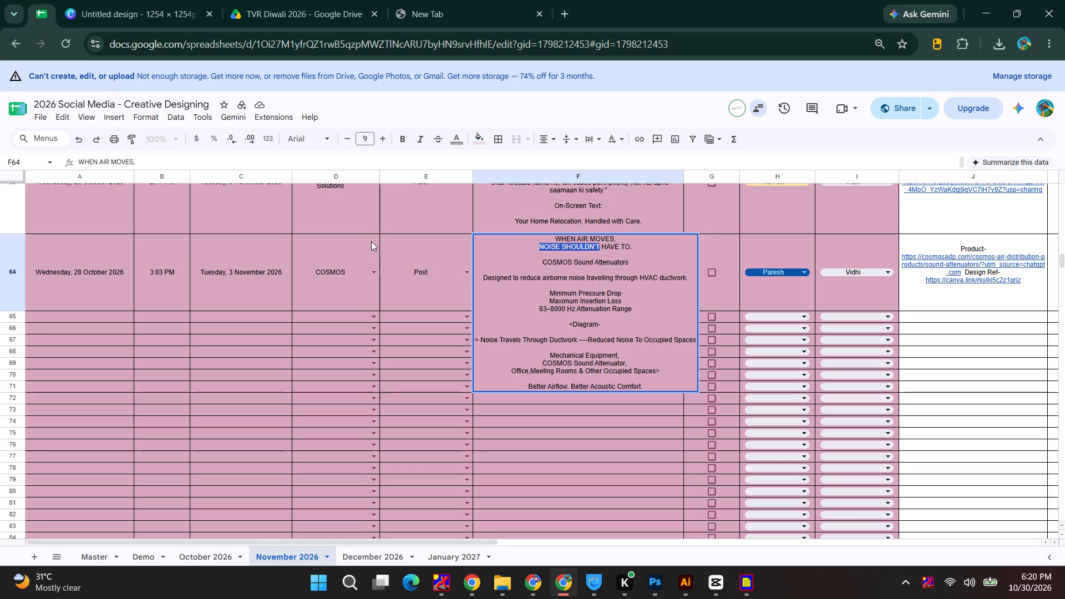
pyautogui.hotkey('ctrl', 'a')
pyautogui.hotkey('alt', 'Tab')
pyautogui.moveTo(306, 238); pyautogui.dragTo(592, 240)
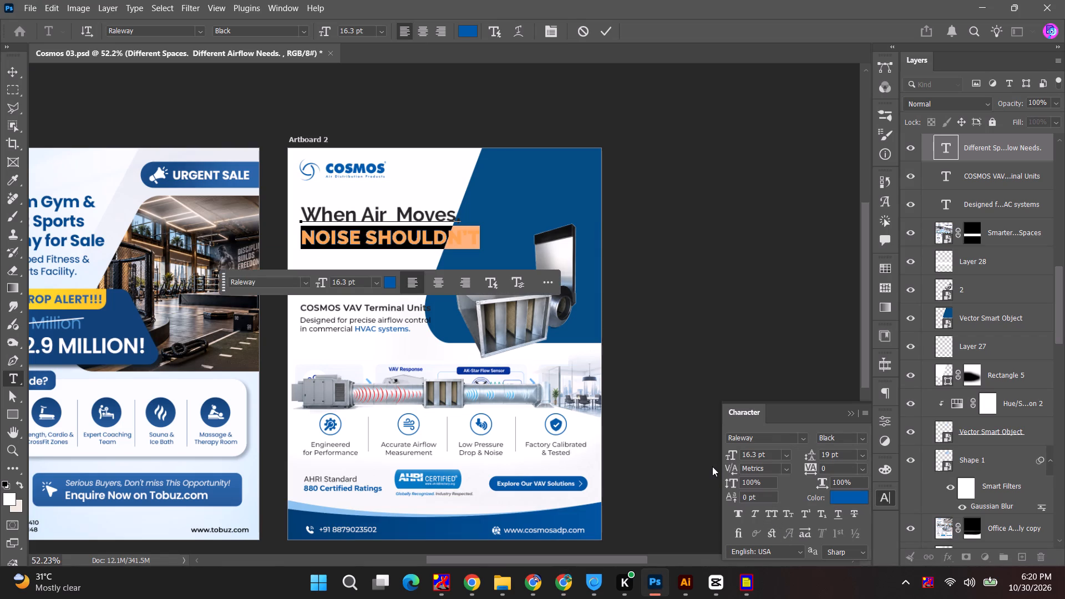
pyautogui.write('Noise')
pyautogui.press('space')
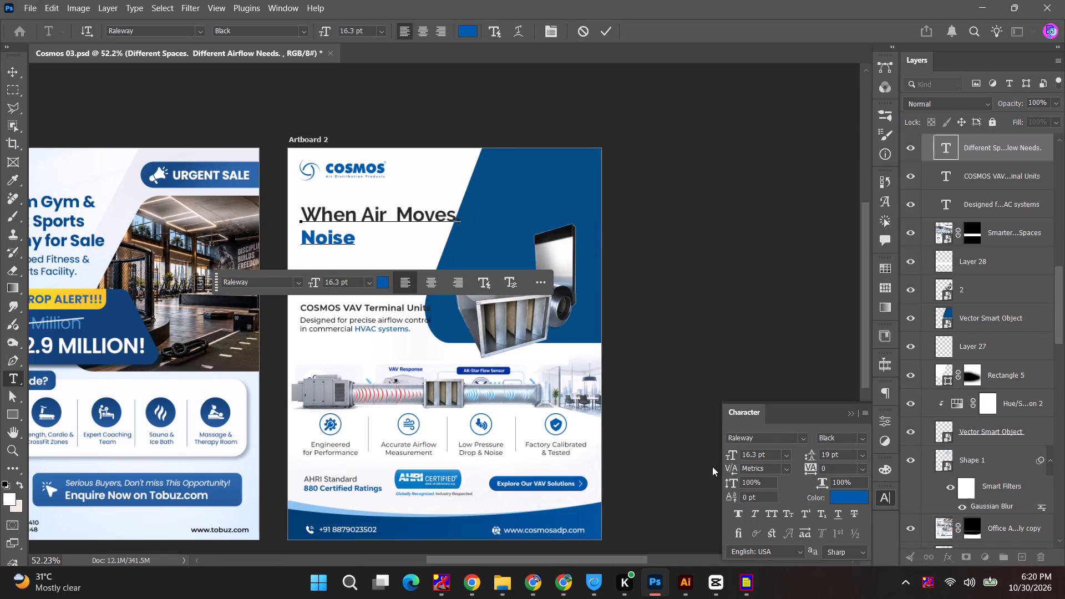
pyautogui.hotkey('alt', 'Tab')
pyautogui.hotkey('alt', 'Tab')
pyautogui.hotkey('alt', 'Tab')
pyautogui.hotkey('alt', 'Tab')
pyautogui.write('Should')
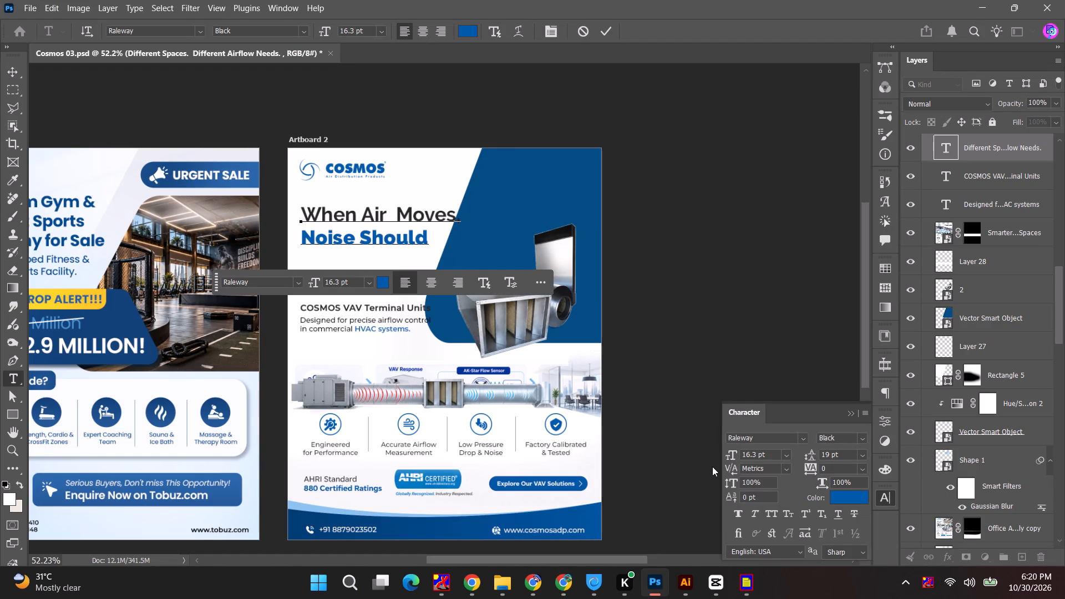
pyautogui.press('n')
pyautogui.write("'t")
pyautogui.press('Return')
pyautogui.hotkey('alt', 'Tab')
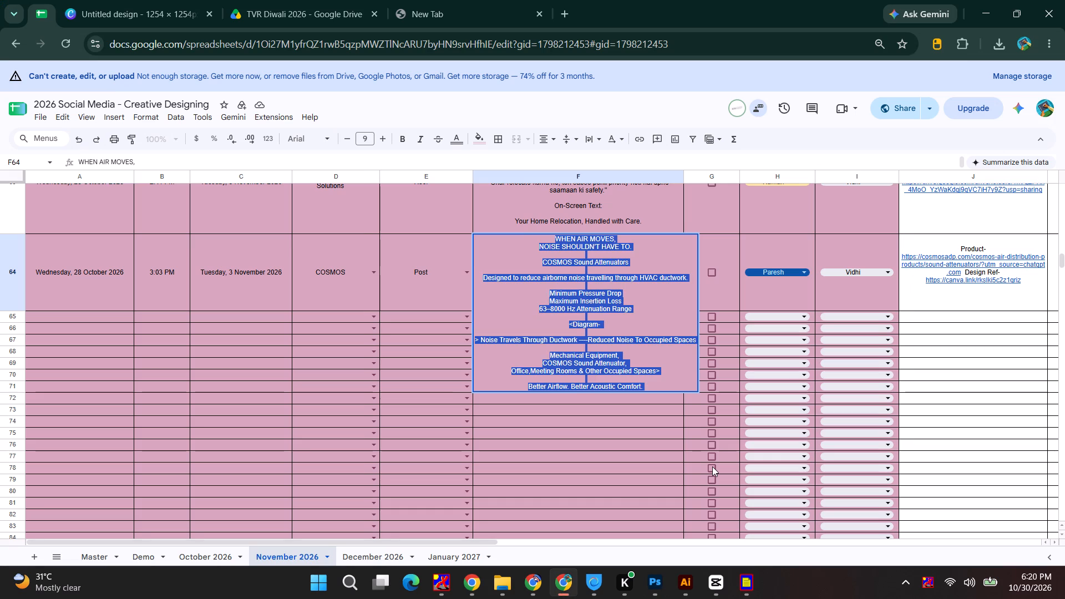
pyautogui.hotkey('alt', 'Tab')
pyautogui.write('Have to')
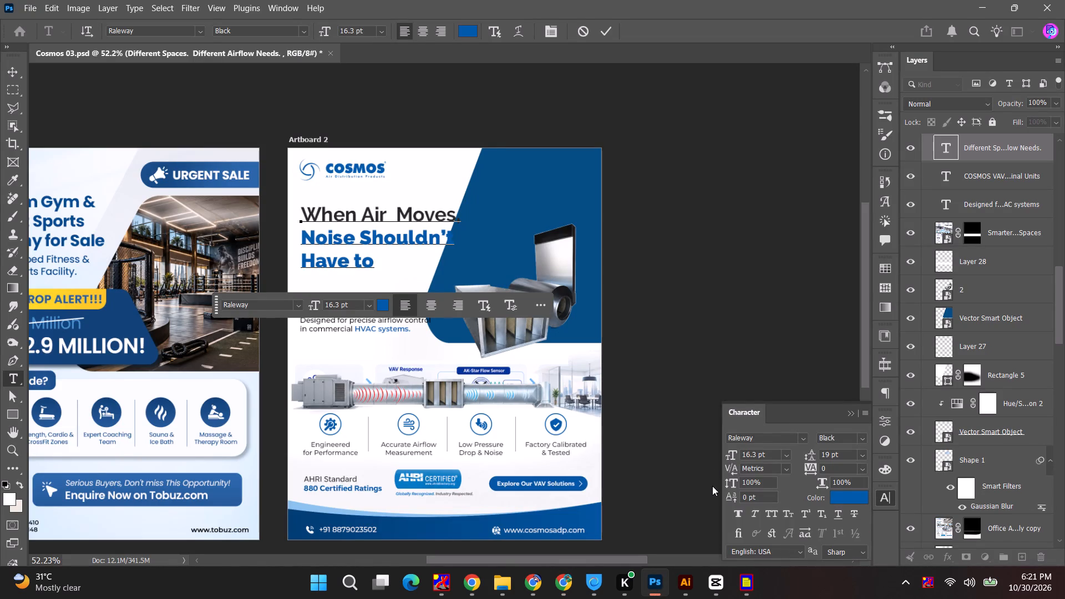
# Remove the extra space between "Air" and "Moves" in the headline, commit the text edit, and deselect the layer.
pyautogui.click(395, 215)
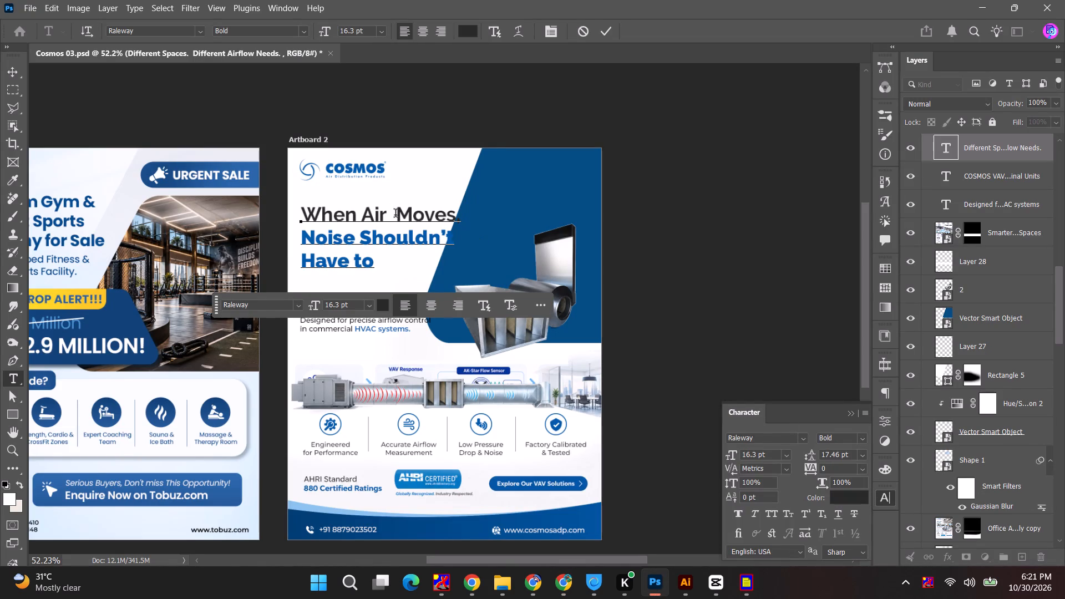
pyautogui.press('BackSpace')
pyautogui.click(612, 24)
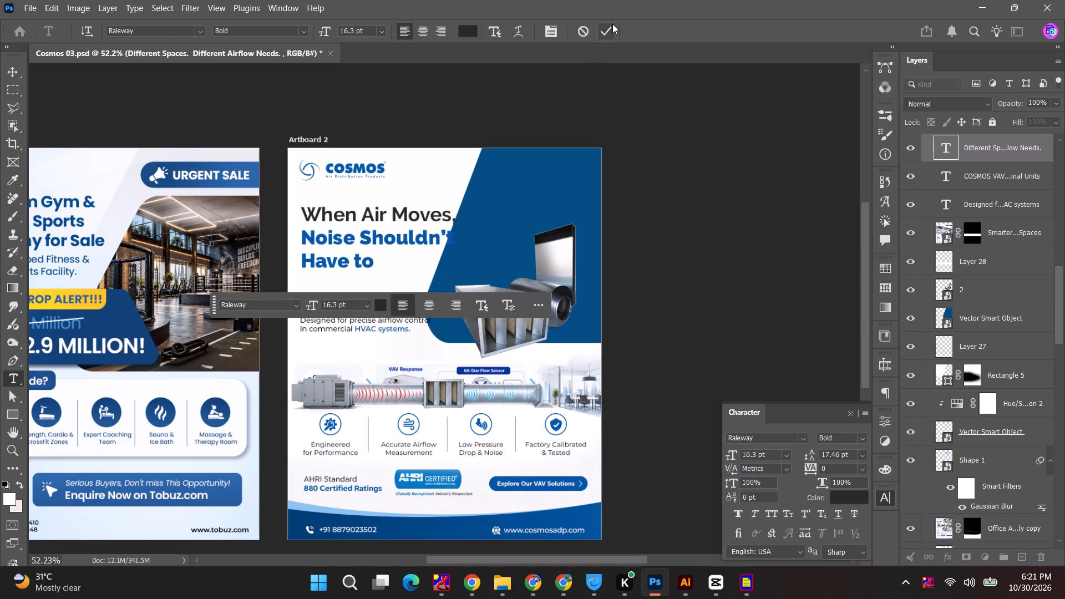
pyautogui.click(695, 151)
# Copy "COSMOS Sound Attenuators" from the spreadsheet cell and paste it over the "COSMOS VAV Terminal Units" subheading in Photoshop.
pyautogui.hotkey('alt', 'Tab')
pyautogui.click(530, 255)
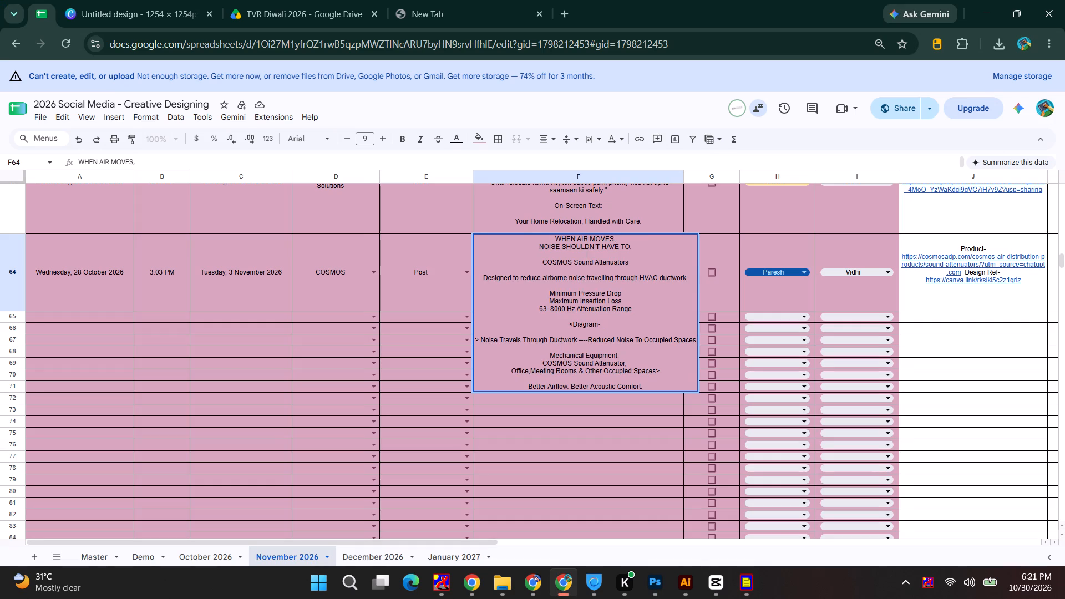
pyautogui.moveTo(541, 262); pyautogui.dragTo(674, 263)
pyautogui.hotkey('ctrl', 'c')
pyautogui.hotkey('alt', 'Tab')
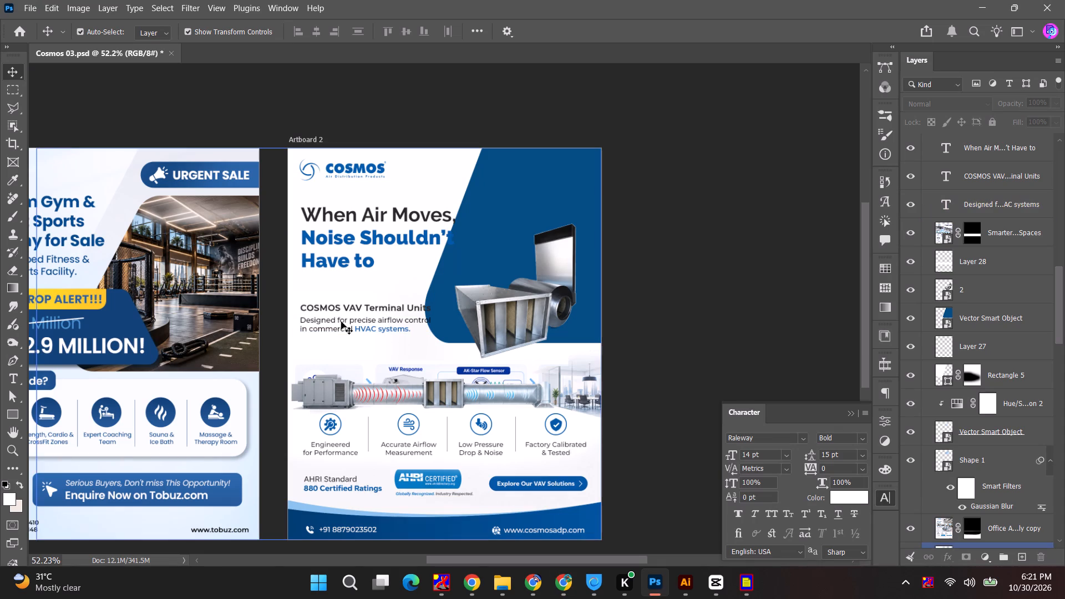
pyautogui.click(351, 307)
pyautogui.doubleClick(352, 307)
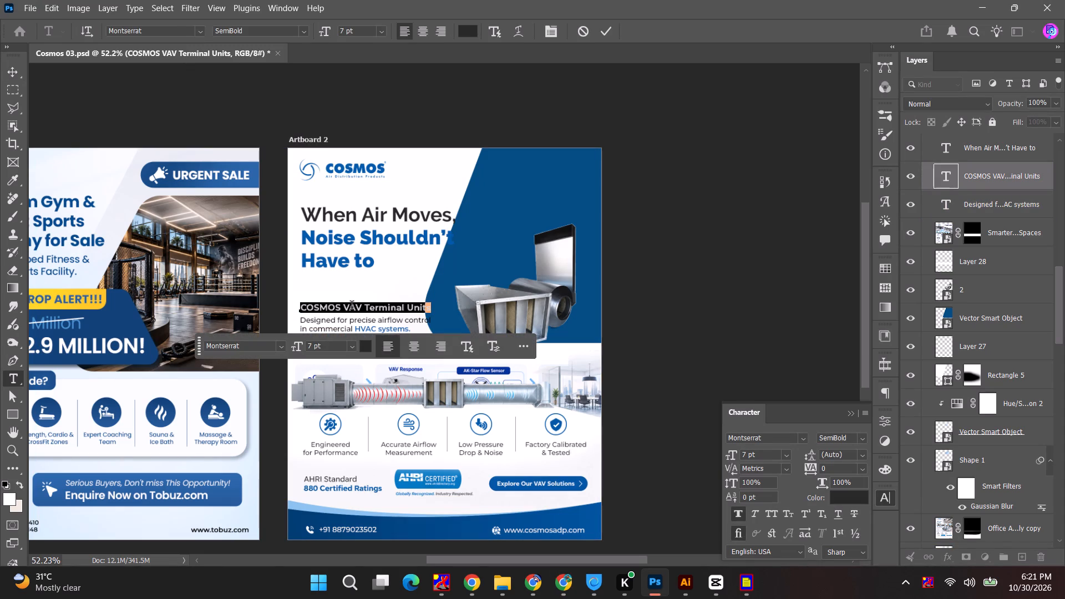
pyautogui.hotkey('ctrl', 'c')
pyautogui.hotkey('alt', 'Tab')
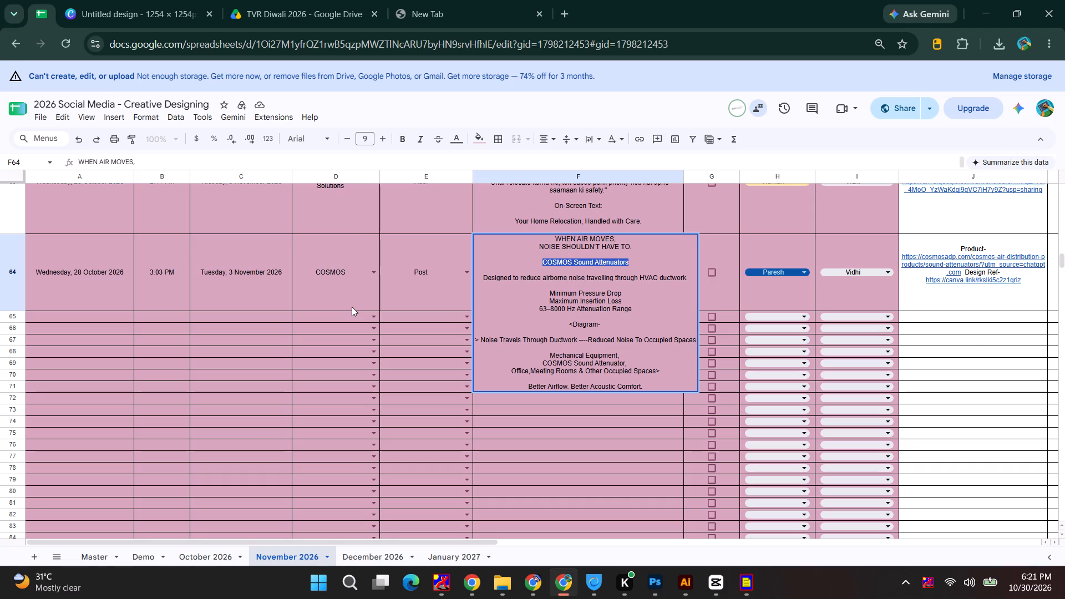
pyautogui.hotkey('ctrl', 'c')
pyautogui.hotkey('alt', 'Tab')
pyautogui.hotkey('ctrl', 'v')
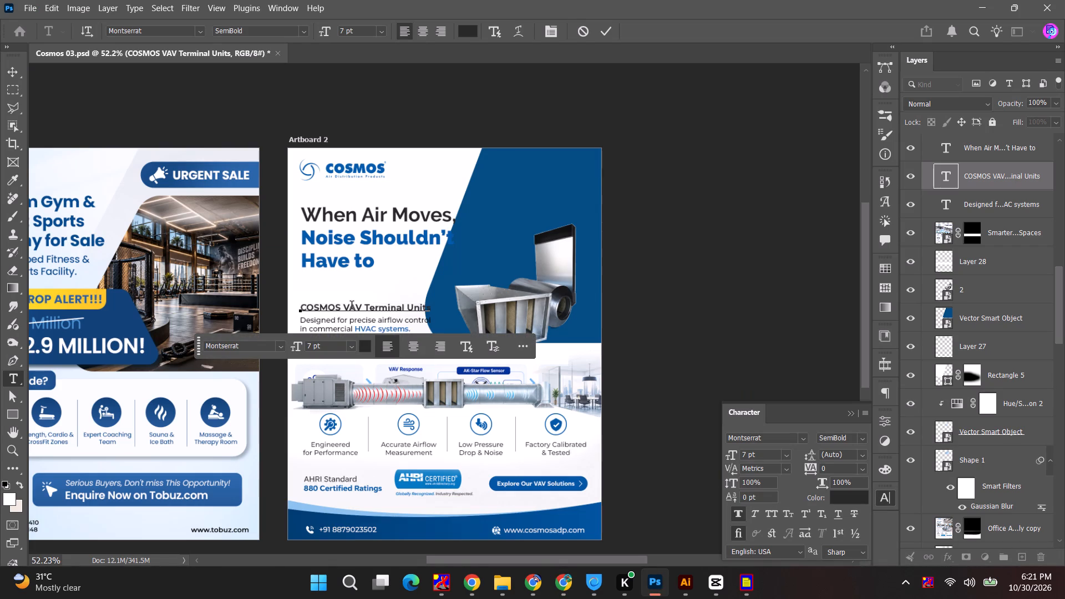
pyautogui.press('Escape')
pyautogui.hotkey('alt', 'Tab')
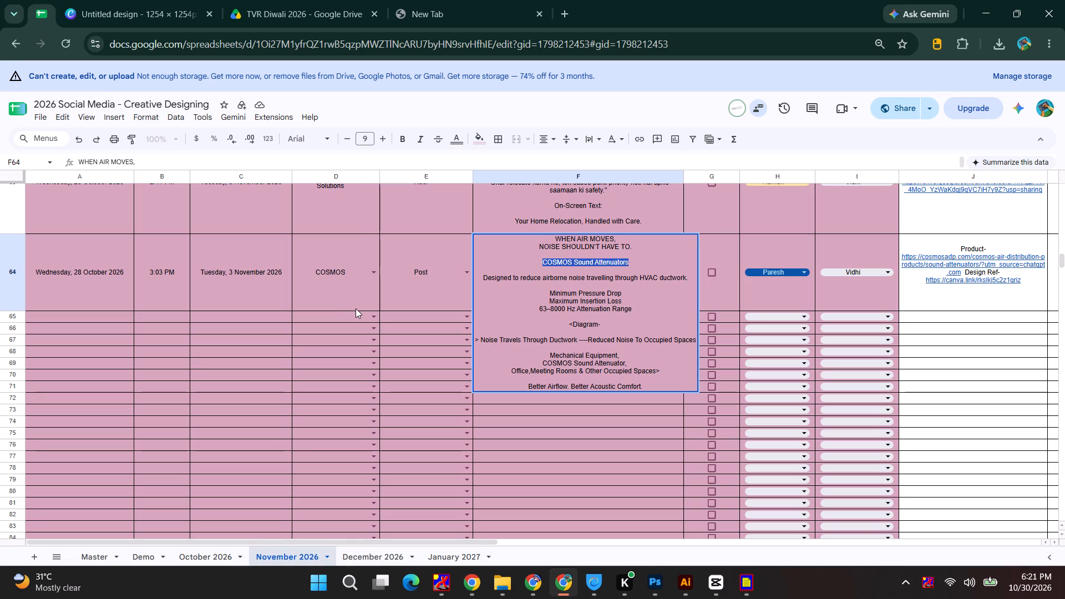
pyautogui.hotkey('alt', 'Tab')
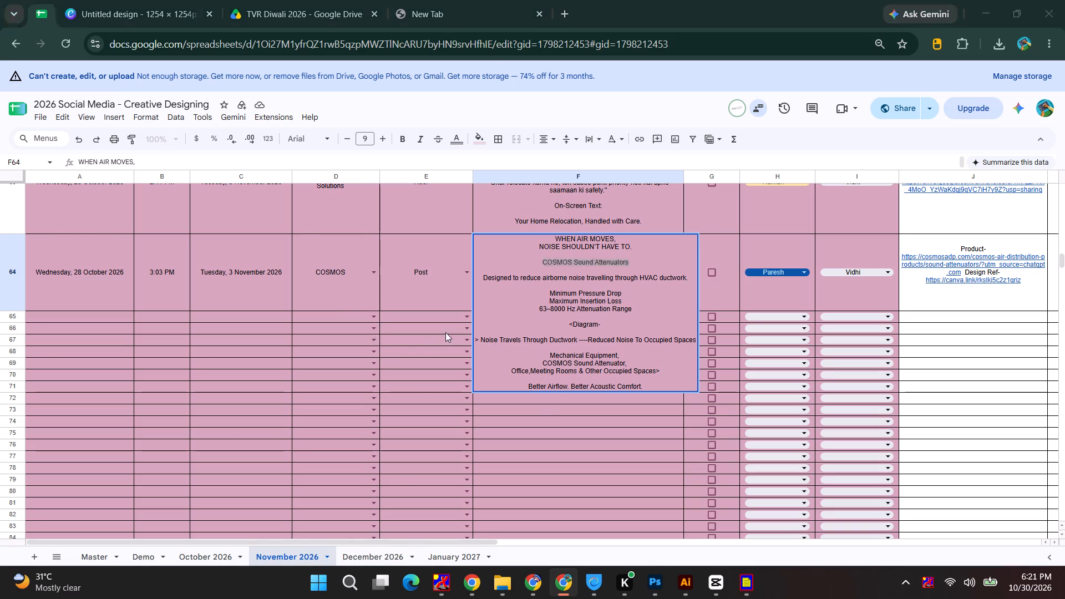
pyautogui.click(729, 270)
# Replace "Designed for precise airflow control in commercial" with the spreadsheet's "Designed to reduce airborne noise travelling through", keeping the blue "HVAC systems." ending.
pyautogui.hotkey('alt', 'Tab')
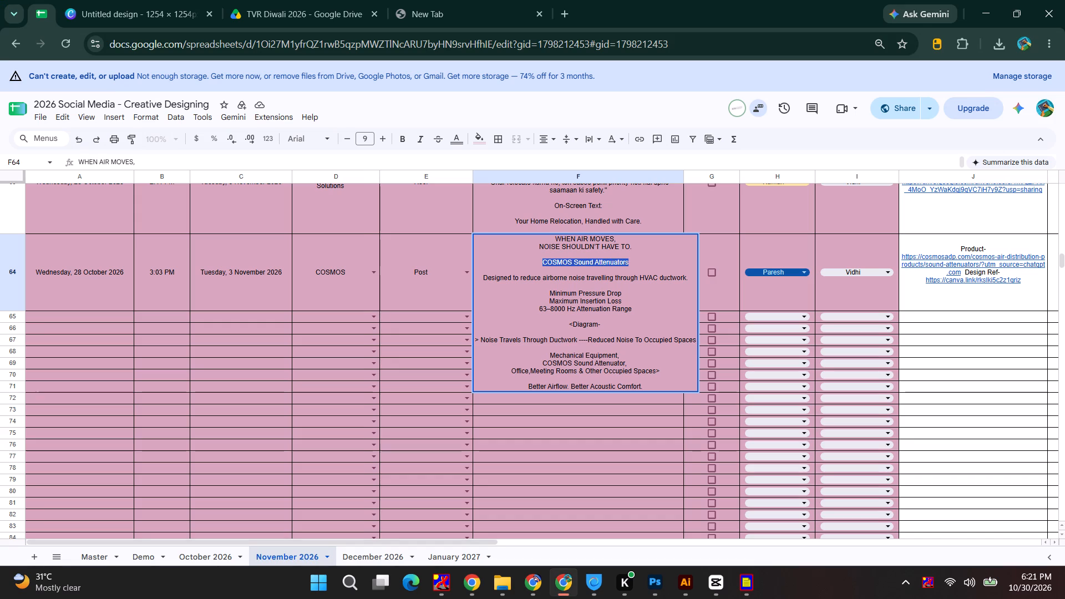
pyautogui.moveTo(480, 277); pyautogui.dragTo(721, 277)
pyautogui.hotkey('ctrl', 'c')
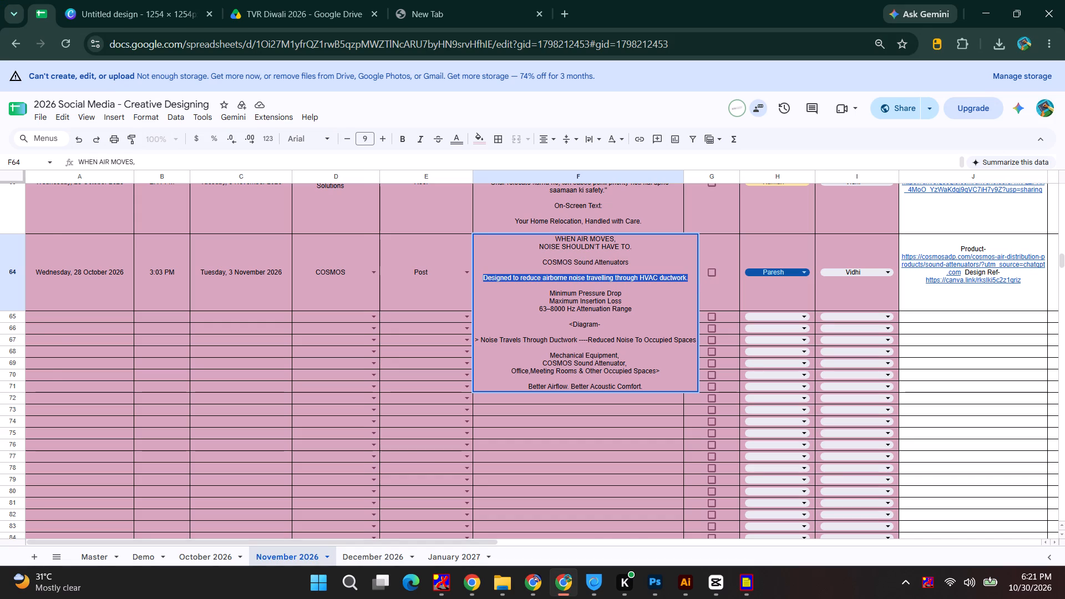
pyautogui.hotkey('alt', 'Tab')
pyautogui.doubleClick(377, 326)
pyautogui.hotkey('alt', 'Tab')
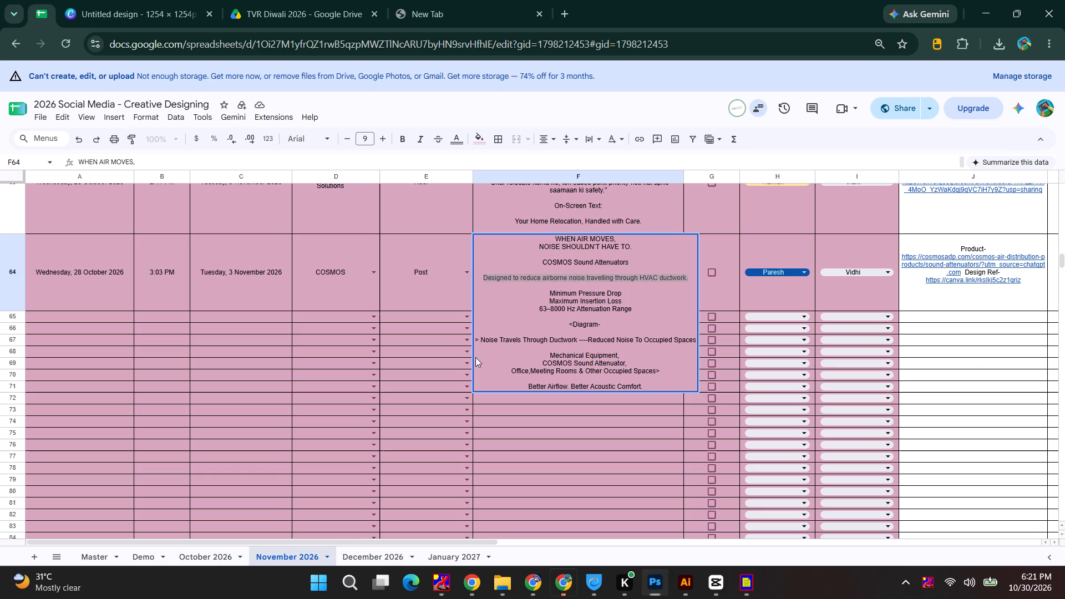
pyautogui.hotkey('alt', 'Tab')
pyautogui.hotkey('alt', 'Tab')
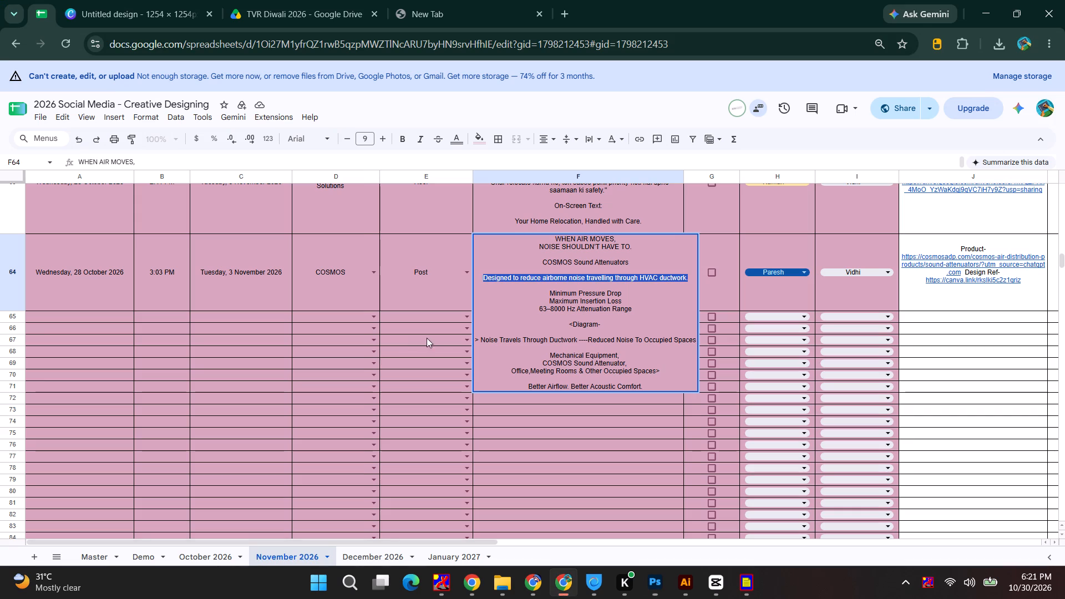
pyautogui.click(637, 277)
pyautogui.moveTo(637, 278); pyautogui.dragTo(459, 278)
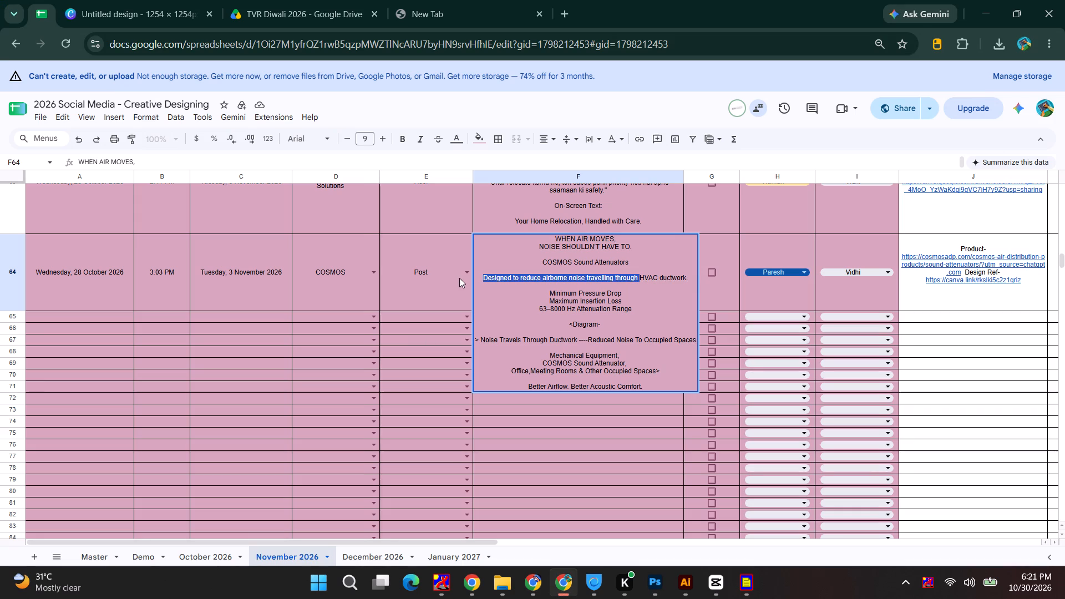
pyautogui.moveTo(459, 278); pyautogui.dragTo(457, 278)
pyautogui.hotkey('ctrl', 'c')
pyautogui.hotkey('alt', 'Tab')
pyautogui.keyDown('alt'); pyautogui.scroll(7, 311, 326); pyautogui.keyUp('alt')
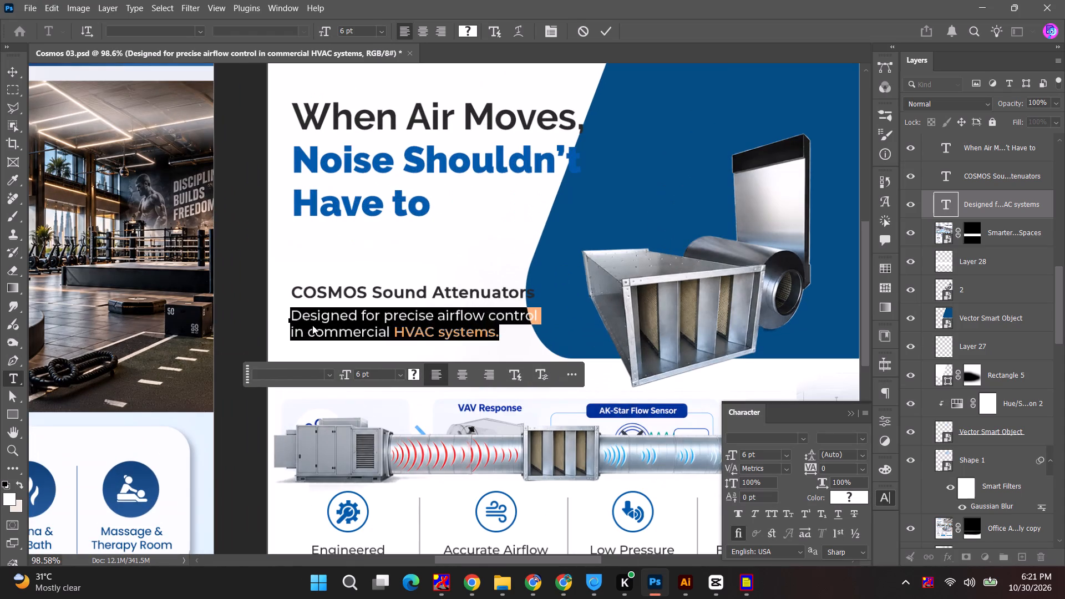
pyautogui.click(300, 317)
pyautogui.moveTo(389, 334); pyautogui.dragTo(281, 317)
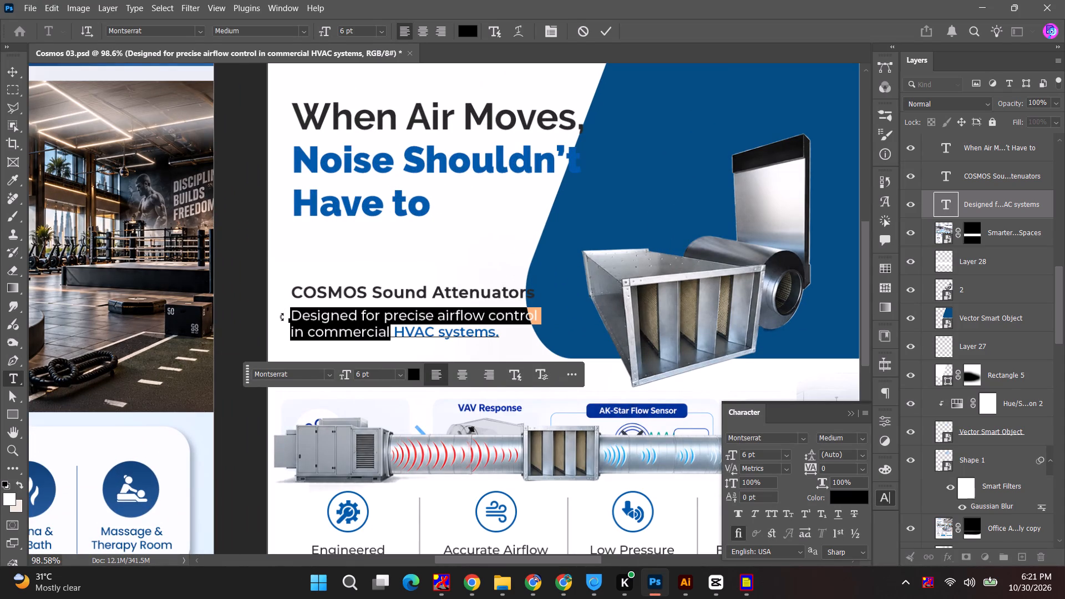
pyautogui.hotkey('ctrl', 'v')
pyautogui.hotkey('alt', 'Tab')
pyautogui.hotkey('alt', 'Tab')
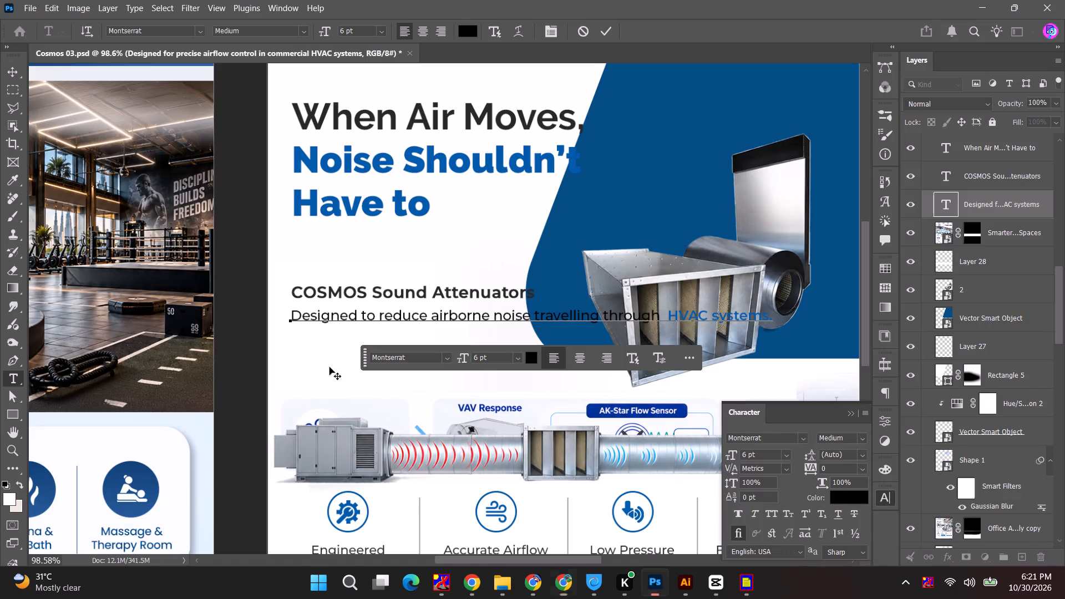
# Break the description onto a second line before "travelling" and commit the text edit.
pyautogui.click(534, 313)
pyautogui.press('BackSpace')
pyautogui.press('Return')
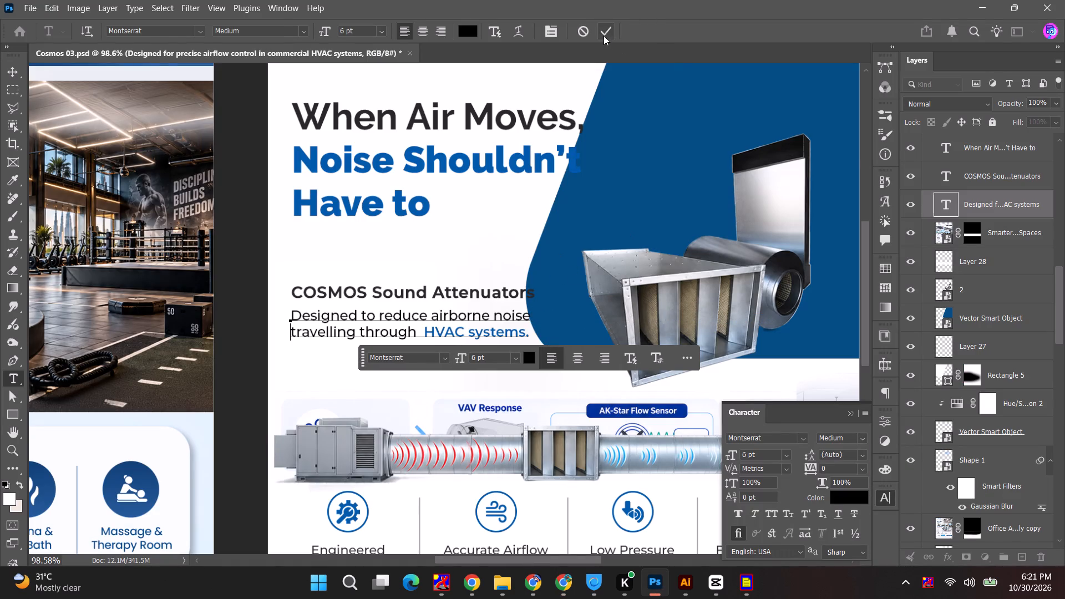
pyautogui.click(603, 34)
pyautogui.press('Escape')
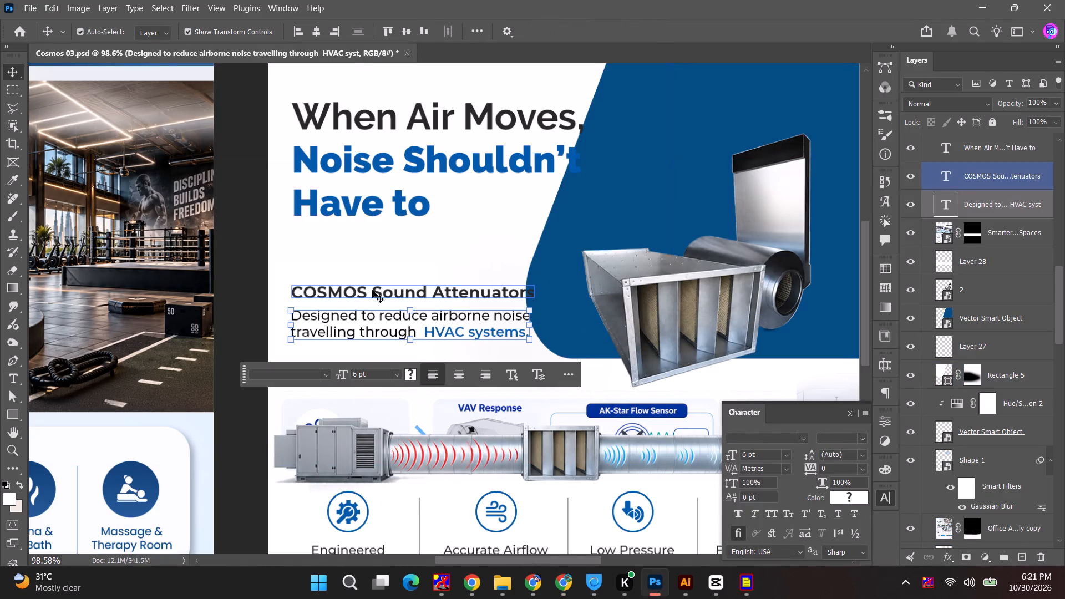
# Move the "COSMOS Sound Attenuators" subheading and its description up together, directly beneath the headline.
pyautogui.keyDown('shift'); pyautogui.click(372, 291); pyautogui.keyUp('shift')
pyautogui.moveTo(380, 298); pyautogui.dragTo(374, 267)
pyautogui.press('Escape')
pyautogui.click(371, 295)
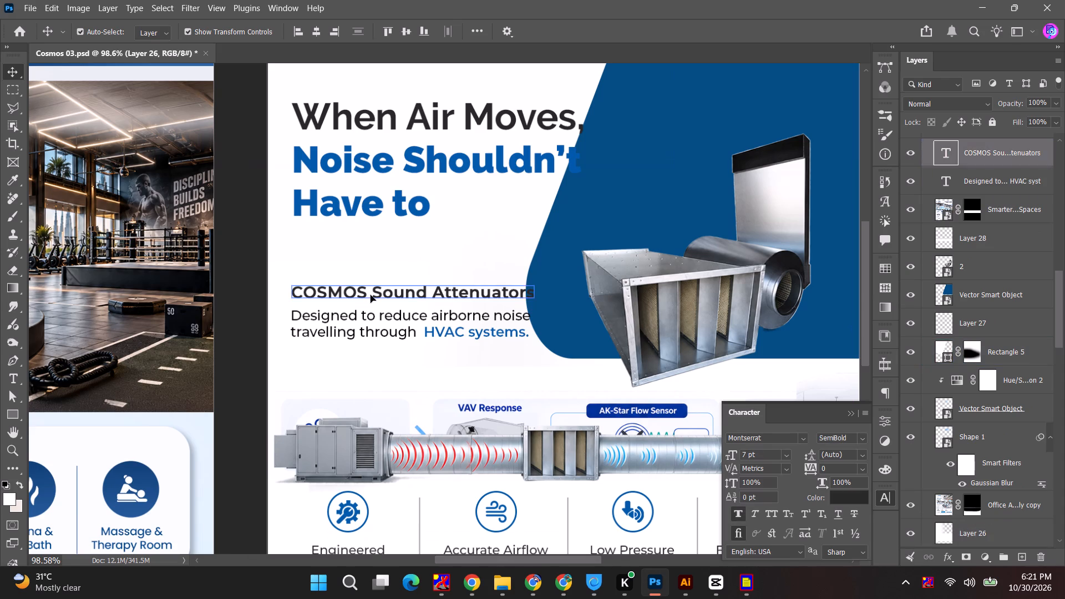
pyautogui.keyDown('shift'); pyautogui.click(363, 322); pyautogui.keyUp('shift')
pyautogui.moveTo(376, 296); pyautogui.dragTo(377, 247)
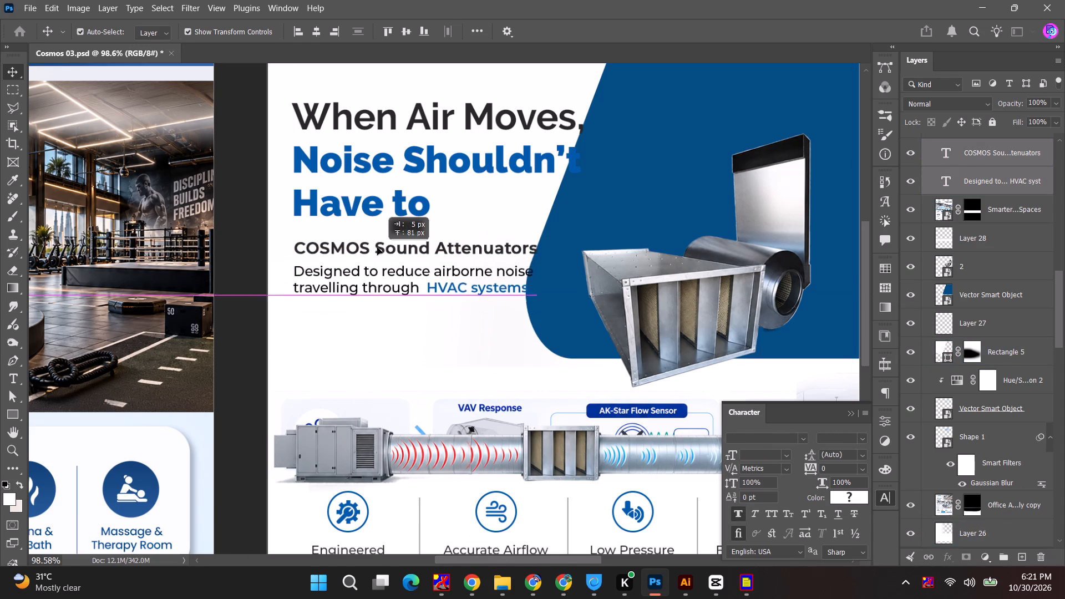
pyautogui.moveTo(377, 247); pyautogui.dragTo(378, 241)
# Scale down the blue Vector Smart Object background and reposition it so its slanted edge clears the headline text.
pyautogui.keyDown('alt'); pyautogui.scroll(-3, 379, 244); pyautogui.keyUp('alt')
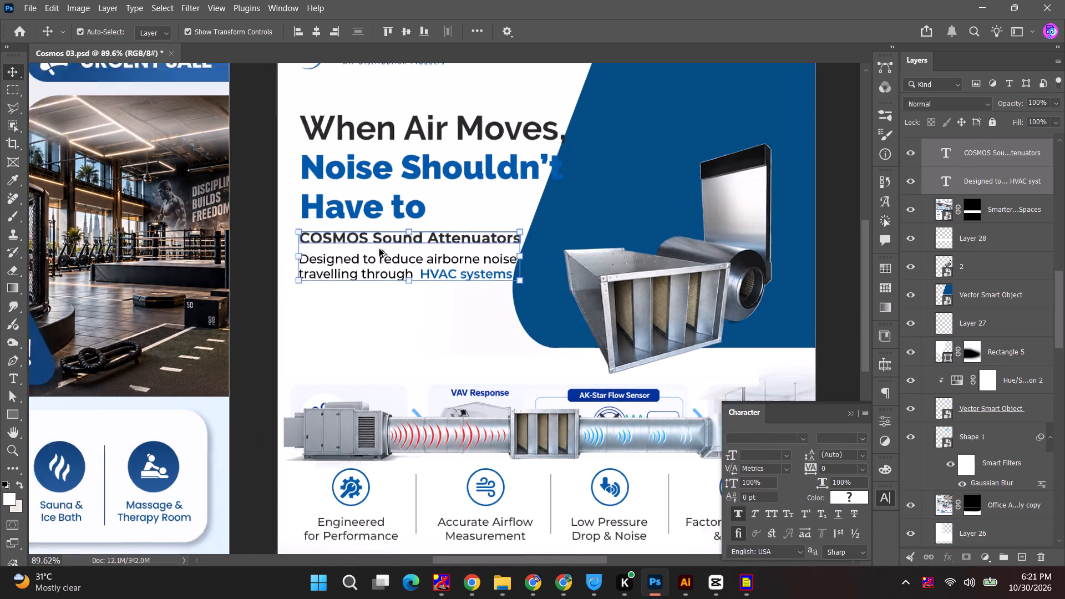
pyautogui.keyDown('alt'); pyautogui.scroll(-2, 379, 249); pyautogui.keyUp('alt')
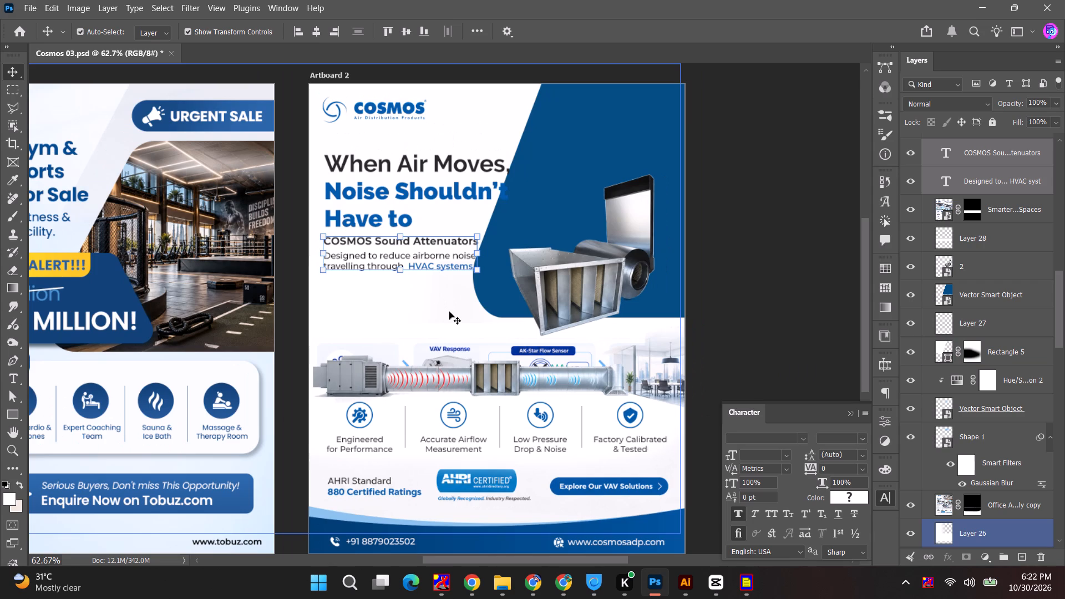
pyautogui.click(617, 143)
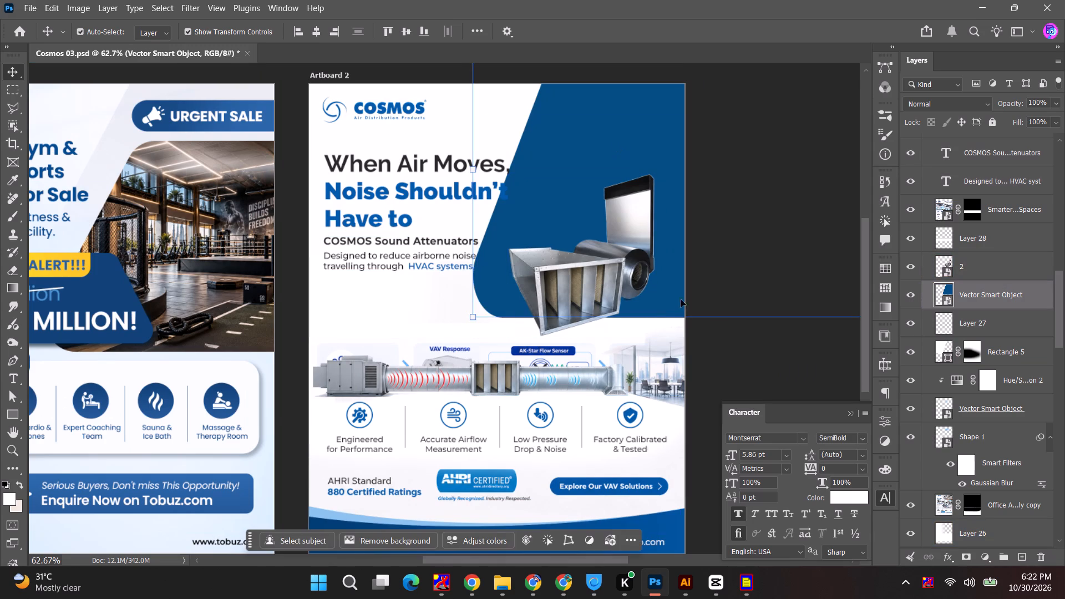
pyautogui.scroll(-6, 650, 332)
pyautogui.keyDown('alt'); pyautogui.scroll(-6, 643, 351); pyautogui.keyUp('alt')
pyautogui.press('space')
pyautogui.press('space')
pyautogui.moveTo(629, 266); pyautogui.dragTo(531, 372)
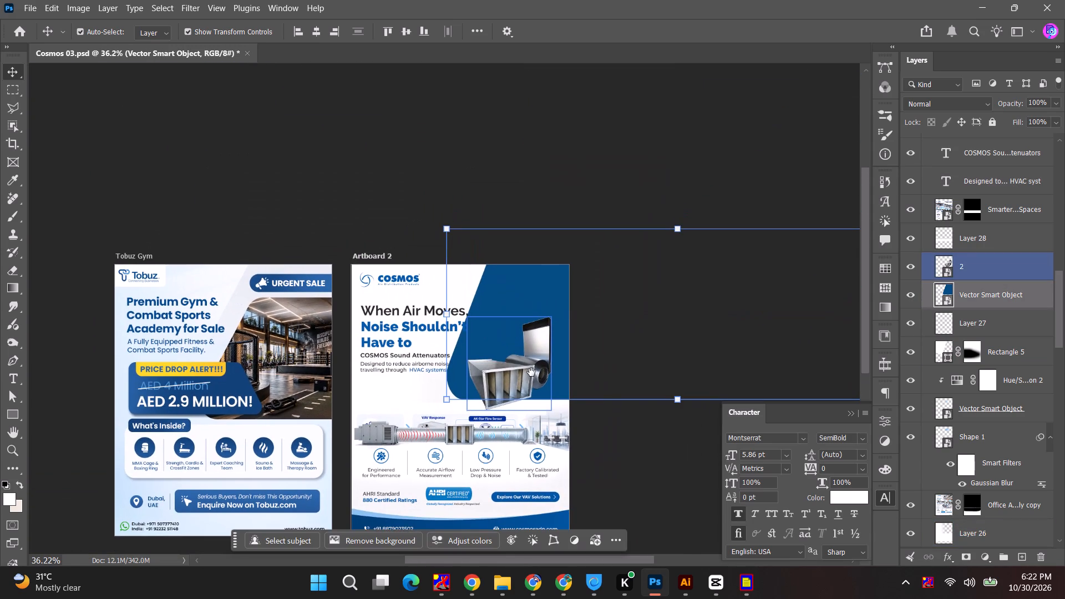
pyautogui.keyDown('alt'); pyautogui.keyDown('shift'); pyautogui.moveTo(681, 228); pyautogui.dragTo(679, 245); pyautogui.keyUp('shift'); pyautogui.keyUp('alt')
pyautogui.moveTo(565, 311); pyautogui.dragTo(537, 313)
pyautogui.click(686, 34)
pyautogui.click(677, 114)
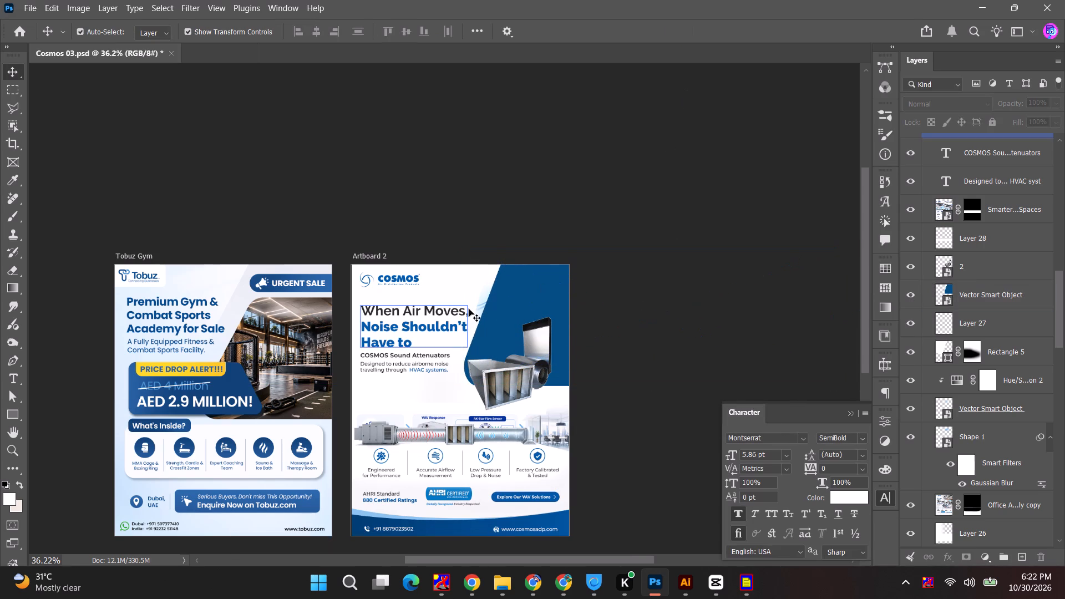
# Restack the blurred Shape 1 glow layer above Layer 28, in front of the blue background.
pyautogui.click(480, 303)
pyautogui.moveTo(986, 434); pyautogui.dragTo(980, 286)
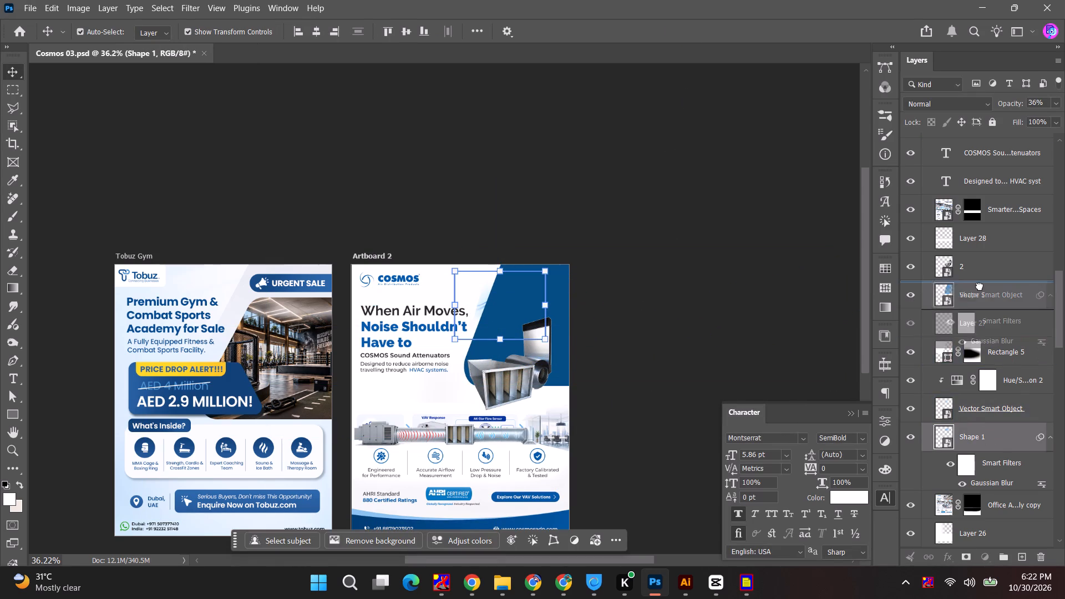
pyautogui.moveTo(980, 286); pyautogui.dragTo(980, 277)
pyautogui.click(676, 230)
pyautogui.keyDown('alt'); pyautogui.scroll(3, 492, 302); pyautogui.keyUp('alt')
pyautogui.click(479, 304)
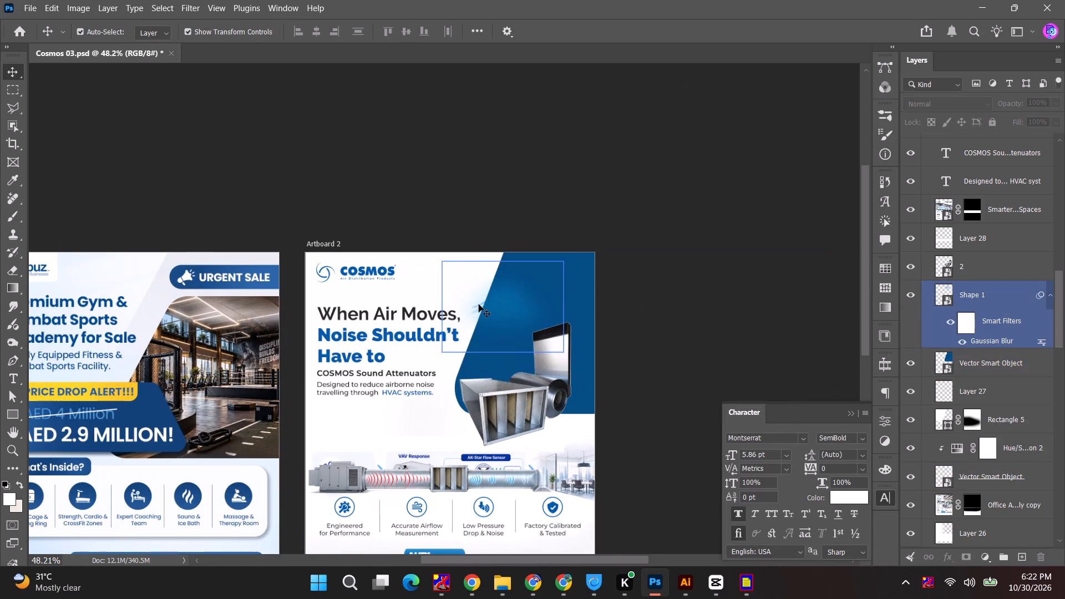
pyautogui.moveTo(981, 302); pyautogui.dragTo(982, 235)
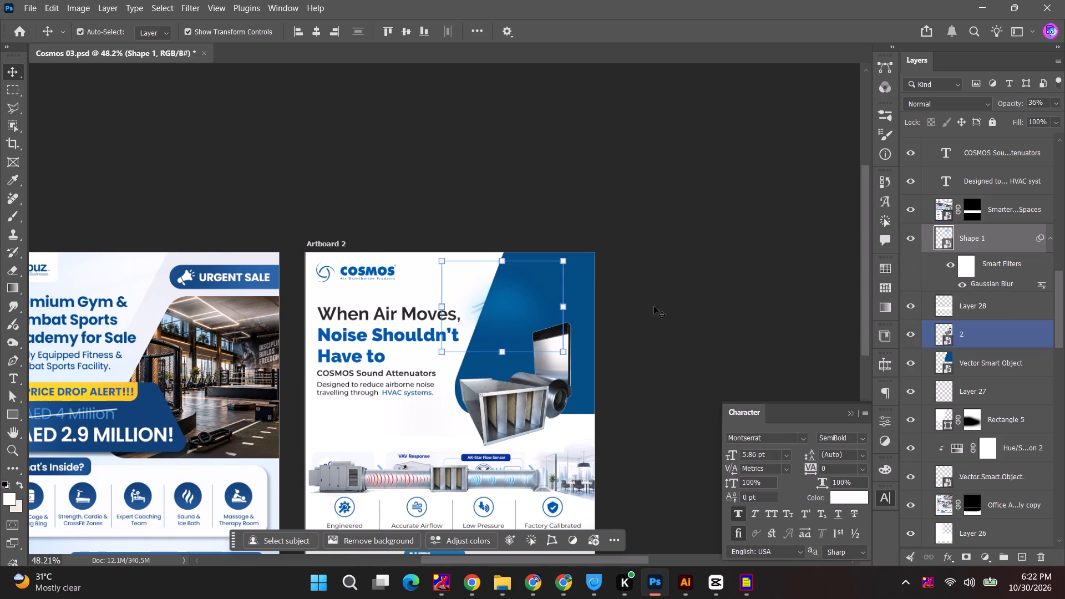
pyautogui.click(654, 306)
pyautogui.moveTo(502, 307); pyautogui.dragTo(460, 271)
pyautogui.hotkey('ctrl', 'z')
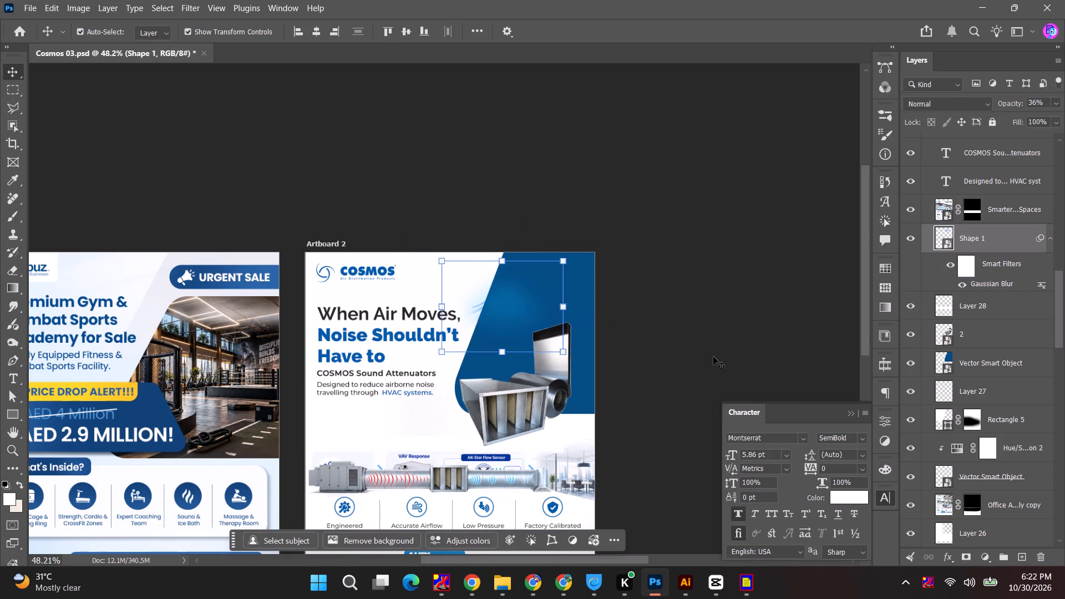
pyautogui.click(716, 321)
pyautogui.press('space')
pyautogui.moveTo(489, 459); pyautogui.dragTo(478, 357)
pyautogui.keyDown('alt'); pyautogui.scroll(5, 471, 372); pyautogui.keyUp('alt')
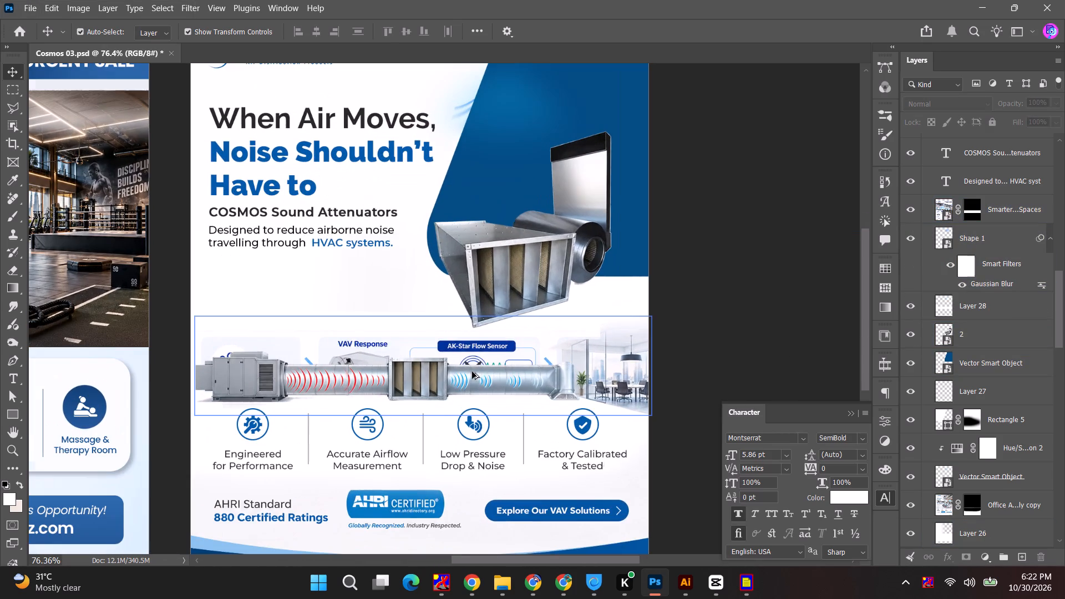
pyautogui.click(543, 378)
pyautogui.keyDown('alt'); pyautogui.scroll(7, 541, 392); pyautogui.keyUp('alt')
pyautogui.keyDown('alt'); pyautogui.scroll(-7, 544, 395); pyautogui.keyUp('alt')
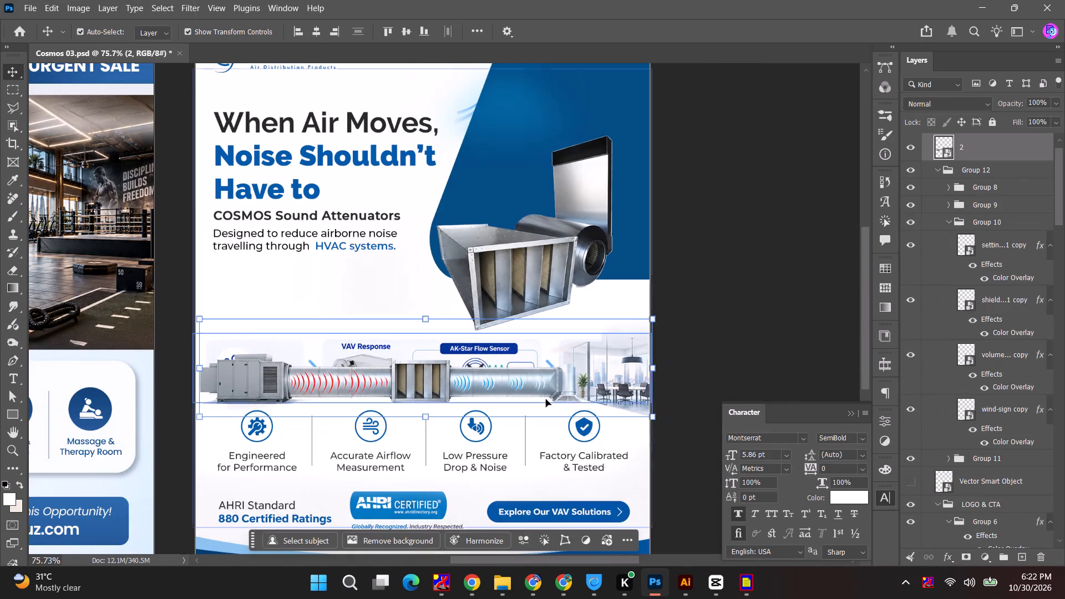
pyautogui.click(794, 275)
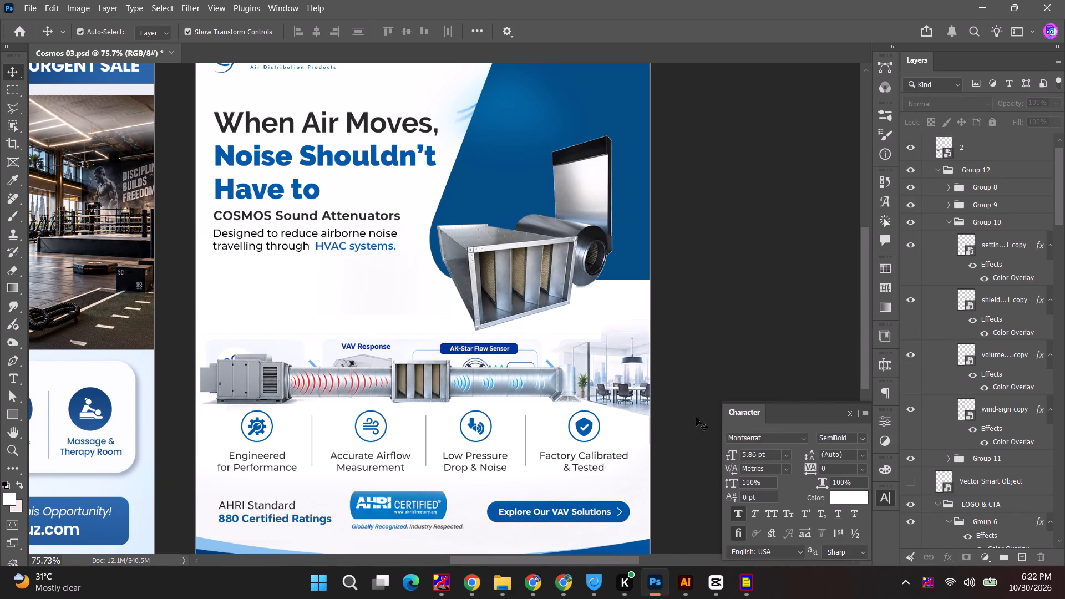
# Check the spreadsheet copy against the artboard, and open the reference design 1.png from the Untitled design (1) downloads folder.
pyautogui.keyDown('alt'); pyautogui.scroll(-5, 519, 452); pyautogui.keyUp('alt')
pyautogui.hotkey('alt', 'Tab')
pyautogui.hotkey('alt', 'Tab')
pyautogui.hotkey('alt', 'Tab')
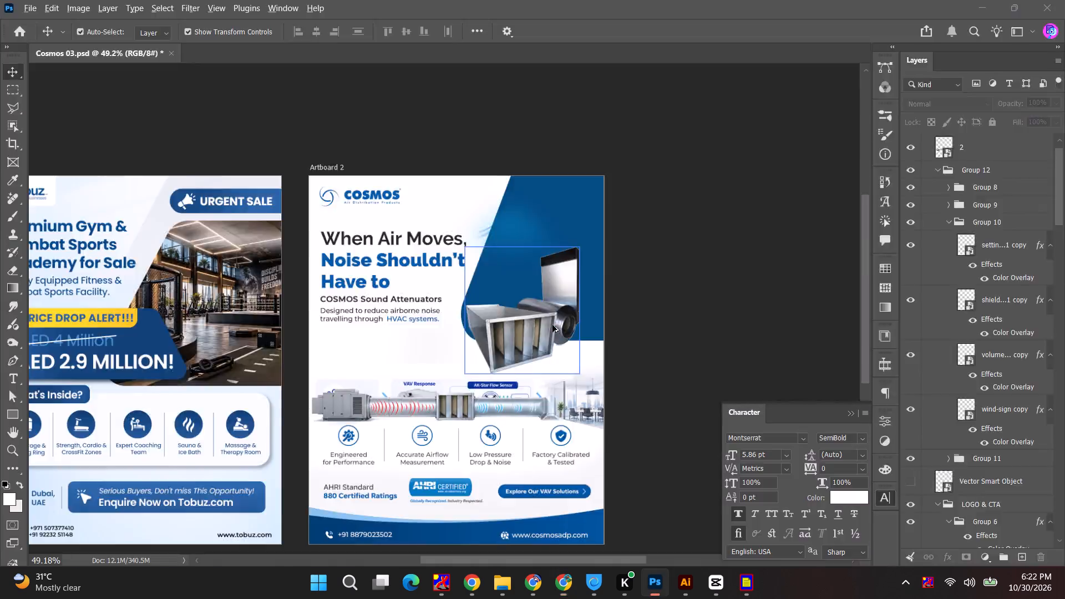
pyautogui.moveTo(544, 293); pyautogui.dragTo(641, 295)
pyautogui.hotkey('alt', 'Tab')
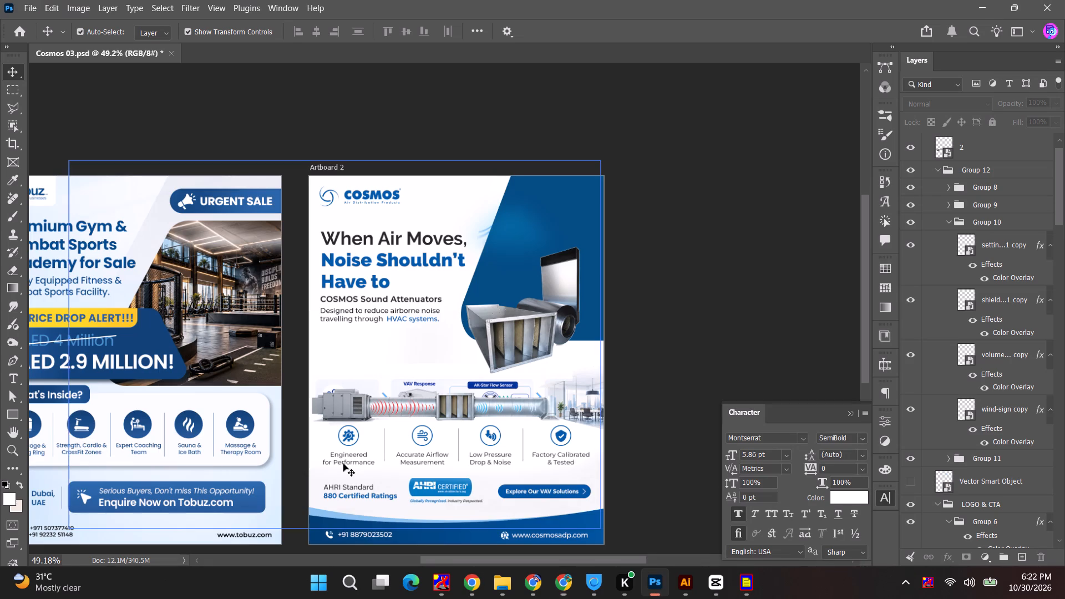
pyautogui.keyDown('alt'); pyautogui.scroll(6, 339, 469); pyautogui.keyUp('alt')
pyautogui.hotkey('alt', 'Tab')
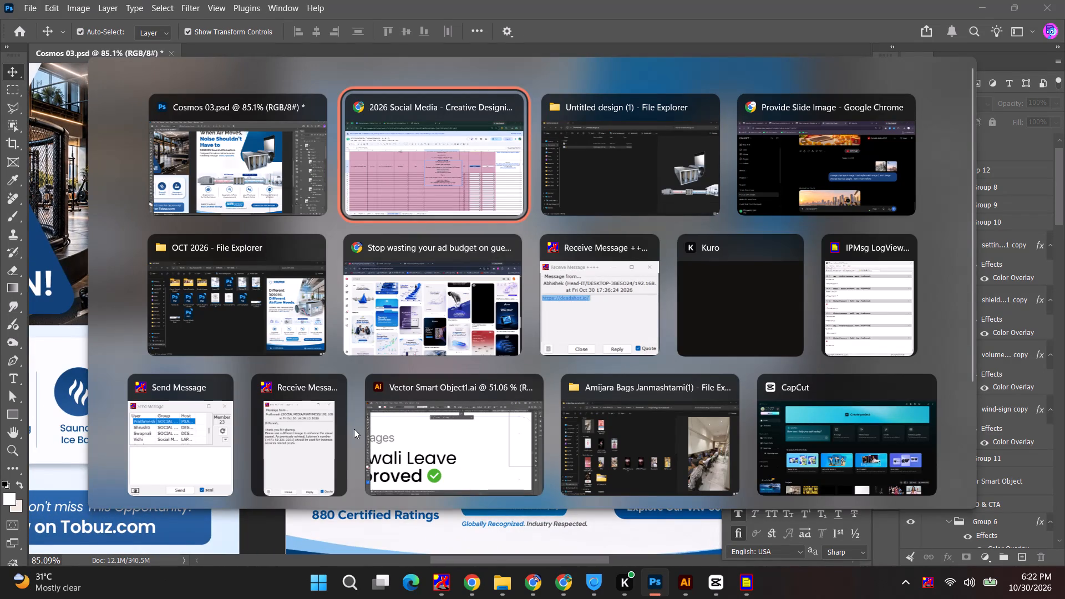
pyautogui.keyDown('alt'); pyautogui.click(293, 297); pyautogui.keyUp('alt')
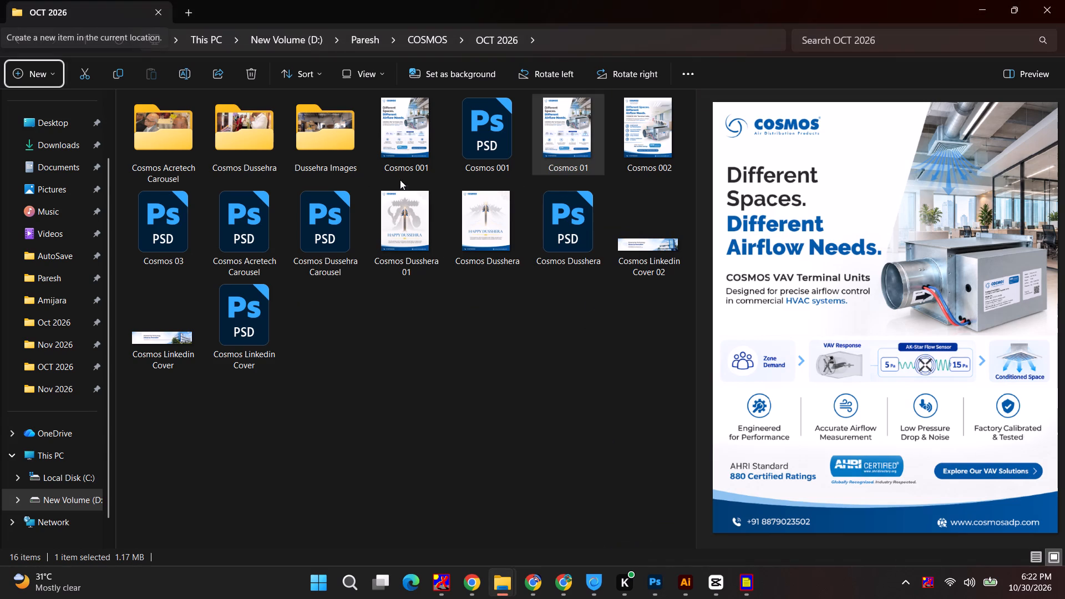
pyautogui.click(60, 154)
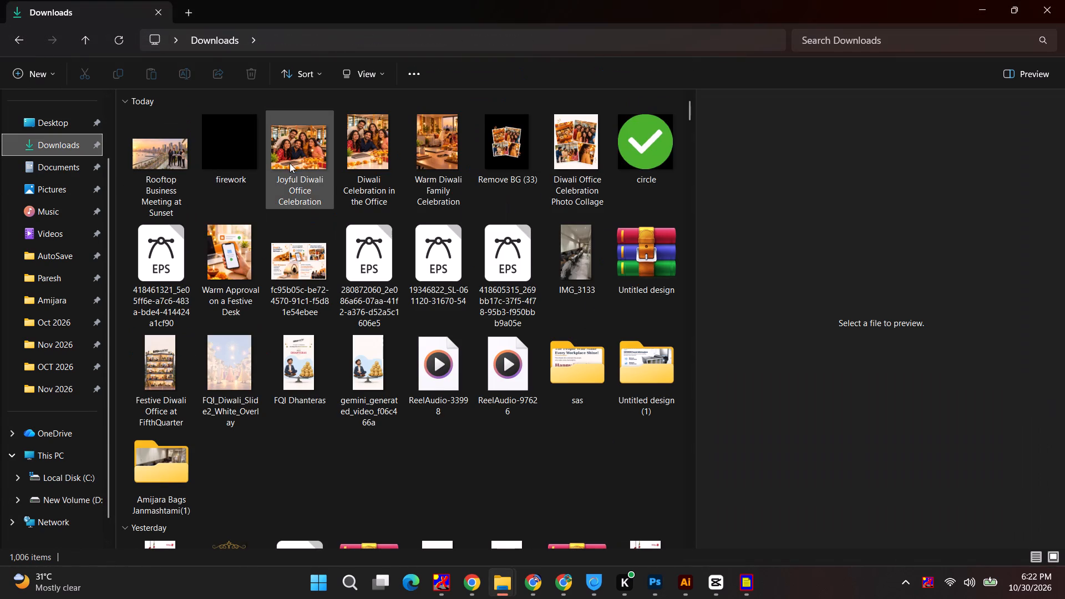
pyautogui.click(29, 382)
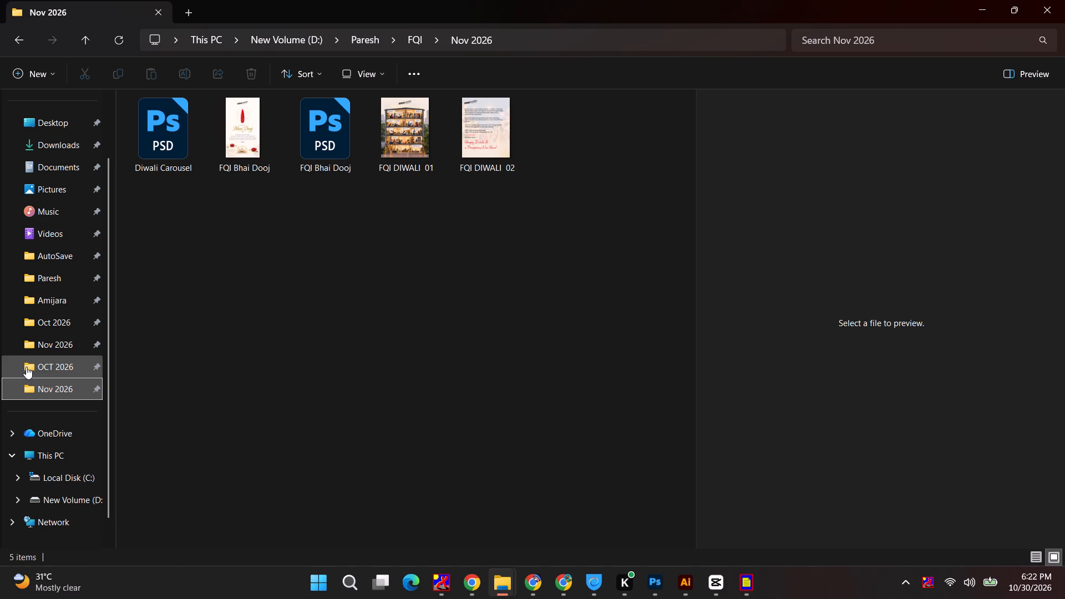
pyautogui.hotkey('alt', 'Tab')
pyautogui.keyDown('alt'); pyautogui.click(812, 195); pyautogui.keyUp('alt')
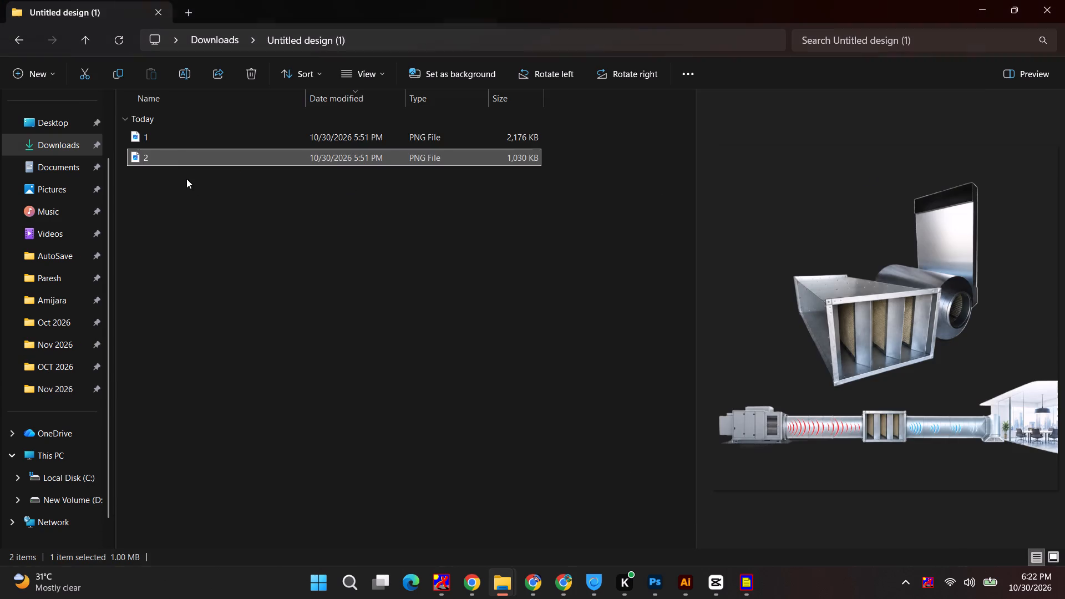
pyautogui.tripleClick(158, 139)
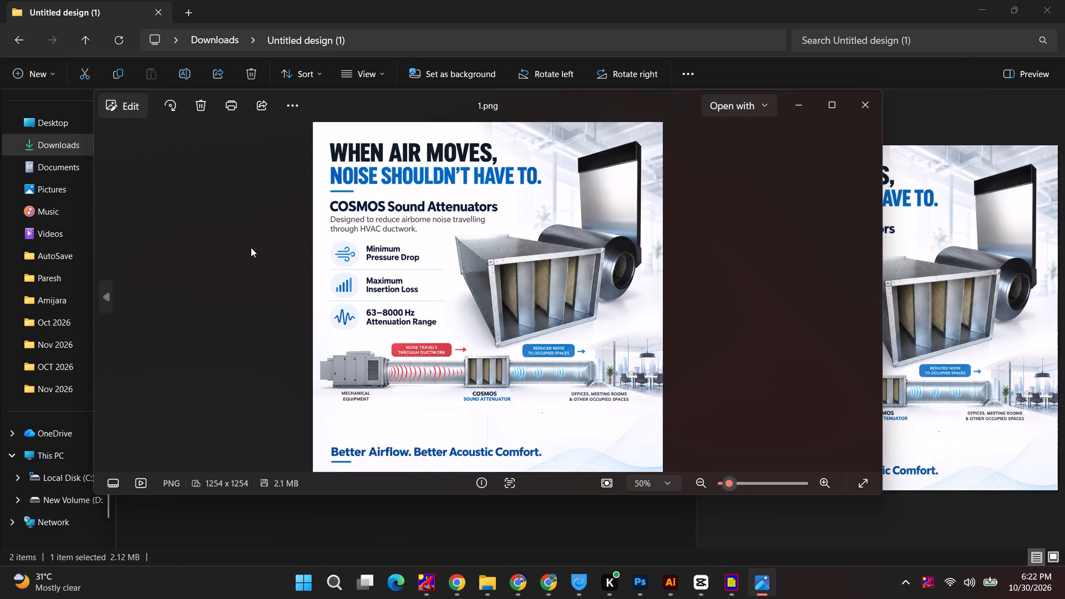
# Compare the feature list and duct diagram in the reference design 1.png with the Cosmos 03 artboard.
pyautogui.hotkey('alt', 'Tab')
pyautogui.hotkey('alt', 'Tab')
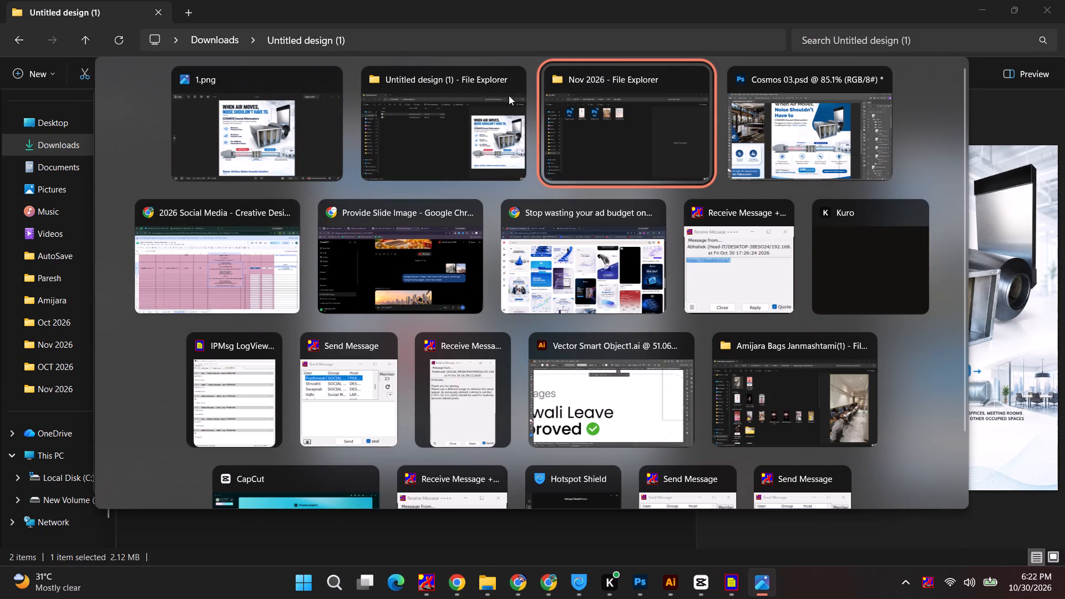
pyautogui.keyDown('alt'); pyautogui.click(438, 143); pyautogui.keyUp('alt')
pyautogui.hotkey('alt', 'Tab')
pyautogui.keyDown('alt'); pyautogui.click(788, 144); pyautogui.keyUp('alt')
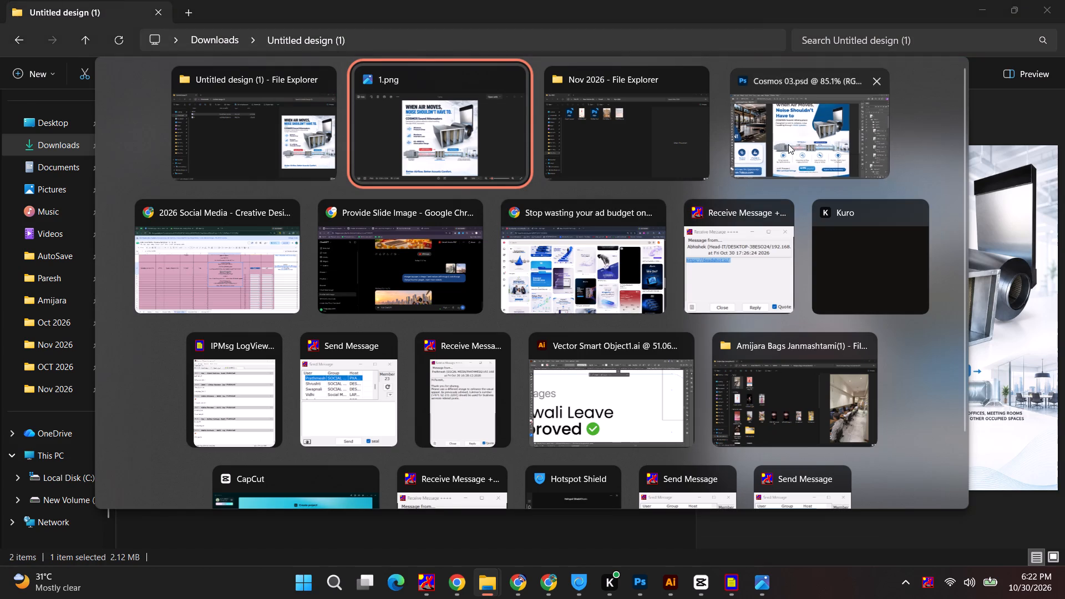
pyautogui.hotkey('alt', 'Tab')
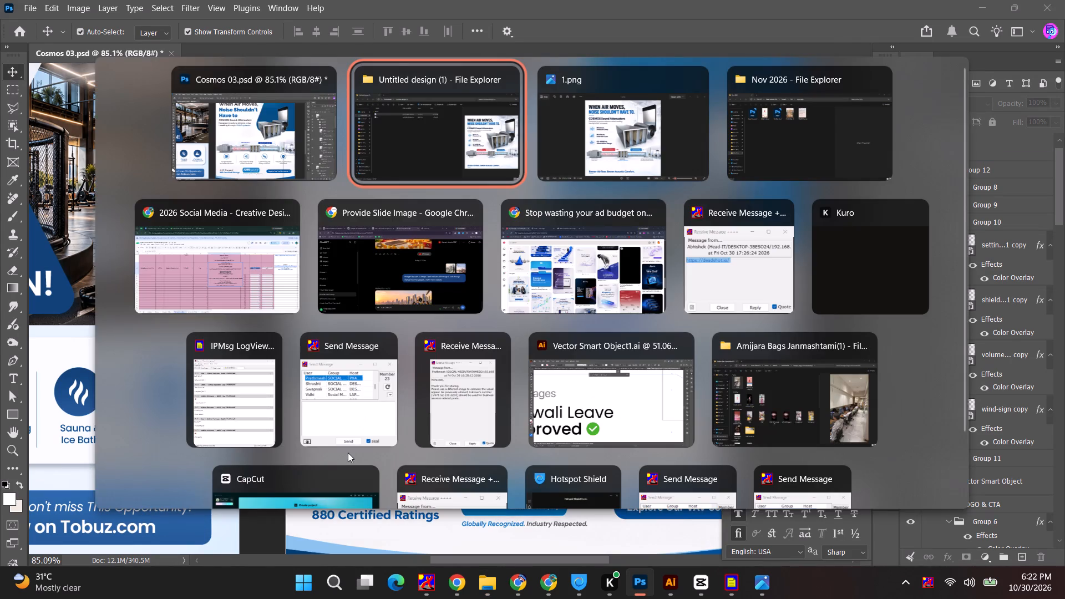
pyautogui.hotkey('alt', 'Tab')
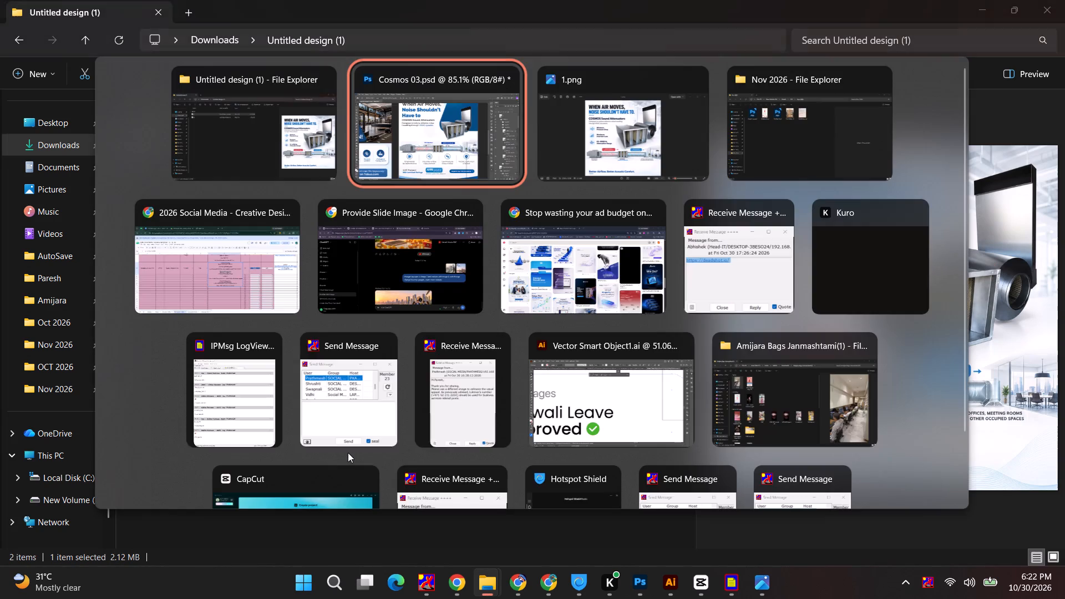
pyautogui.hotkey('alt', 'Tab')
pyautogui.hotkey('alt', 'Tab')
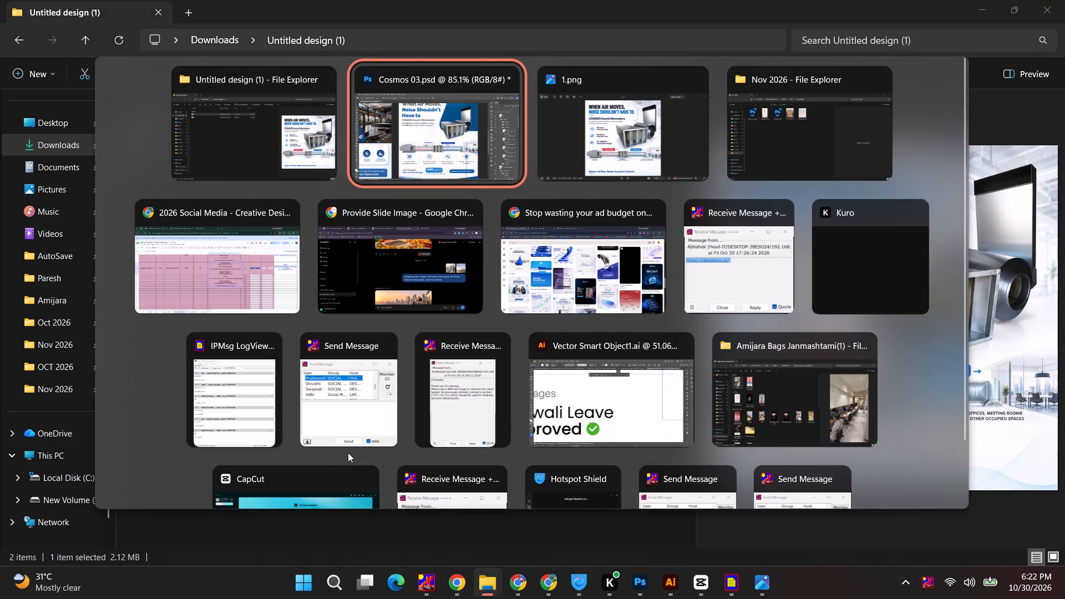
pyautogui.hotkey('alt', 'Tab')
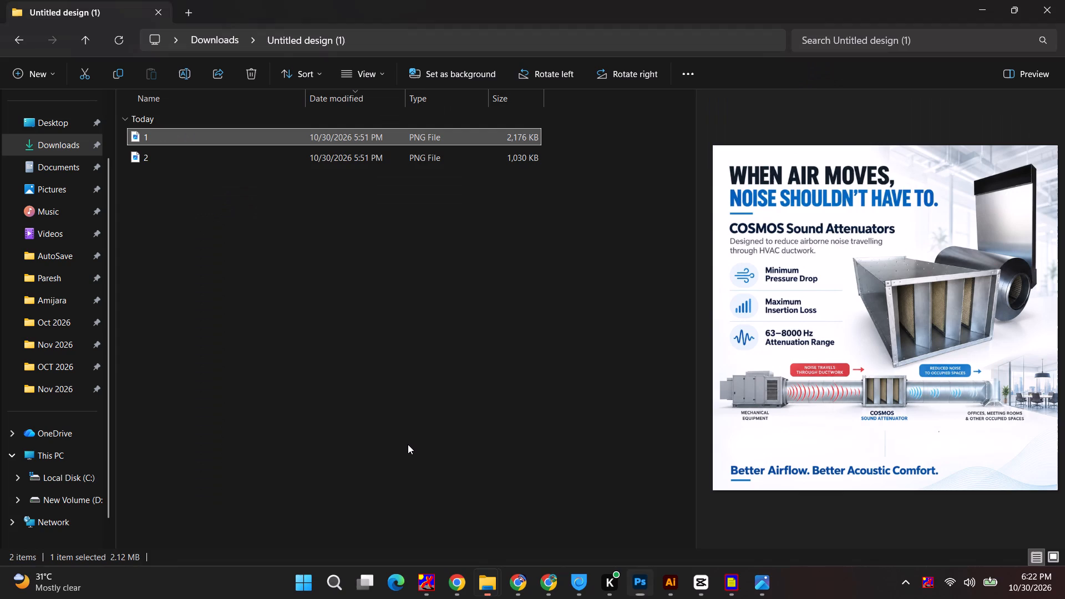
pyautogui.hotkey('alt', 'Tab')
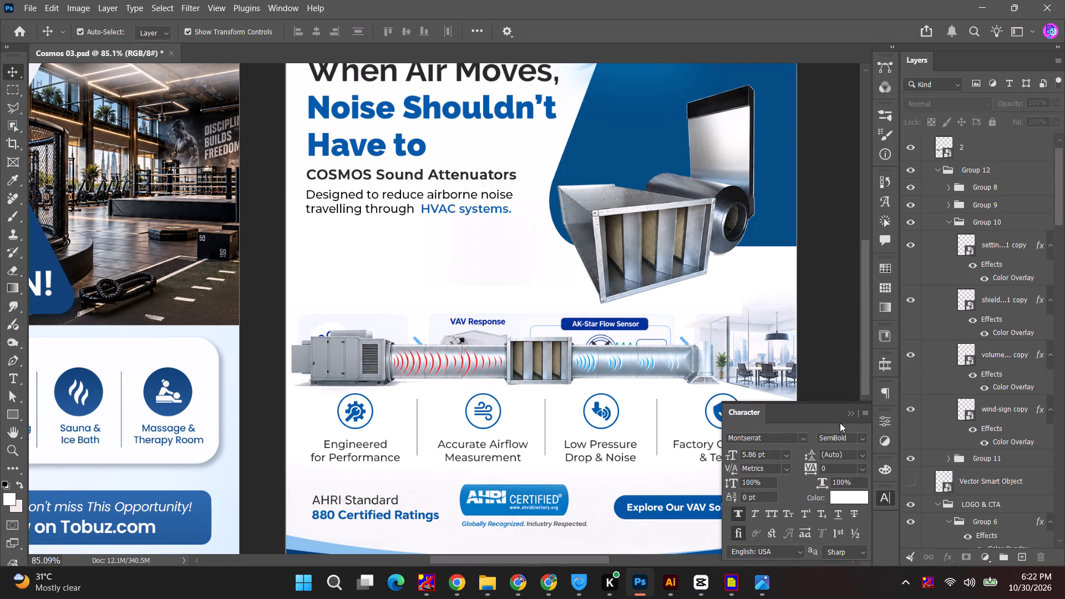
pyautogui.click(848, 413)
pyautogui.hotkey('alt', 'Tab')
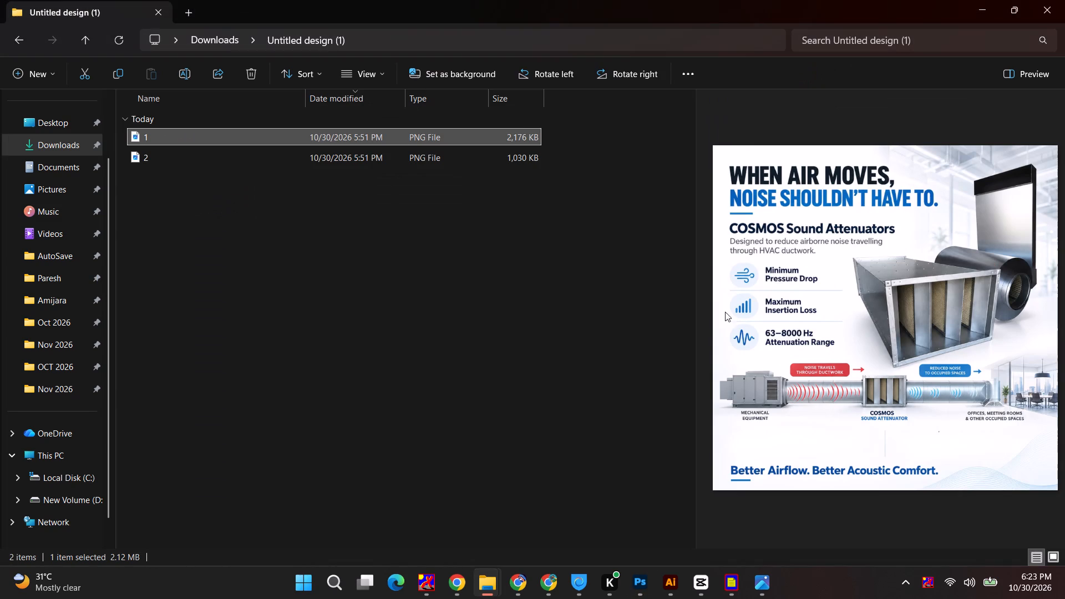
pyautogui.hotkey('alt', 'Tab')
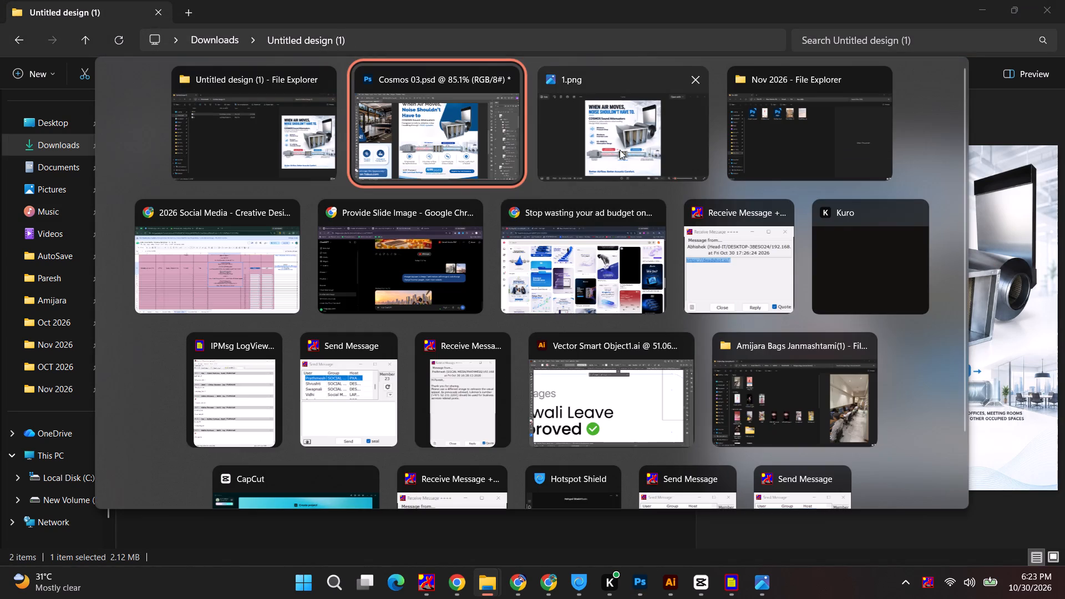
pyautogui.keyDown('alt'); pyautogui.click(628, 150); pyautogui.keyUp('alt')
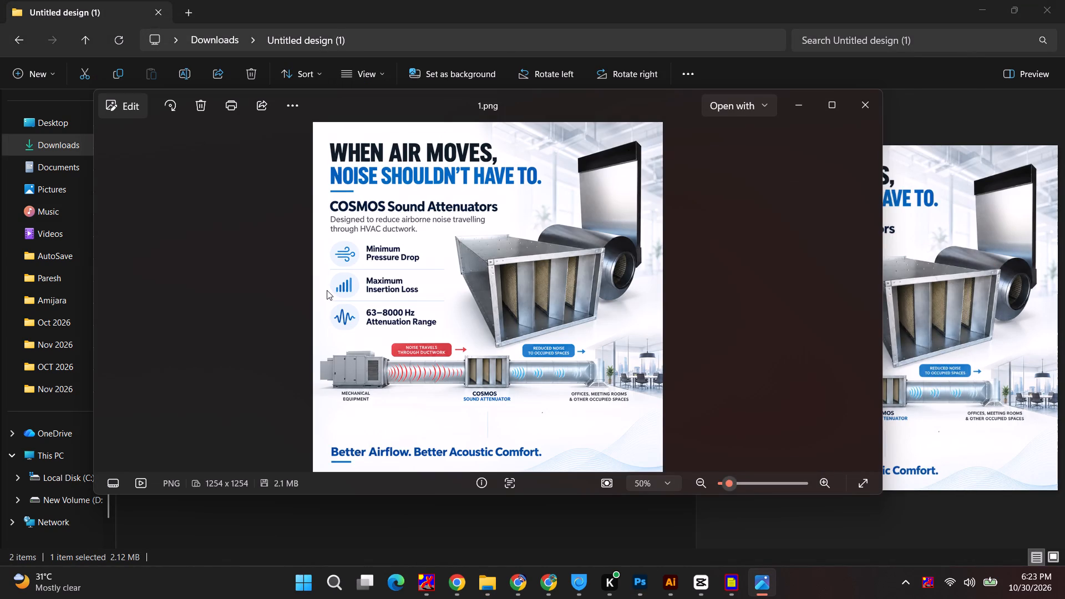
pyautogui.hotkey('alt', 'Tab')
pyautogui.hotkey('alt', 'Tab')
# Replace the "Accurate Airflow Measurement" caption with "Minimum Pressure Drop" copied from the spreadsheet, breaking the line before "Pressure".
pyautogui.keyDown('alt'); pyautogui.scroll(3, 484, 445); pyautogui.keyUp('alt')
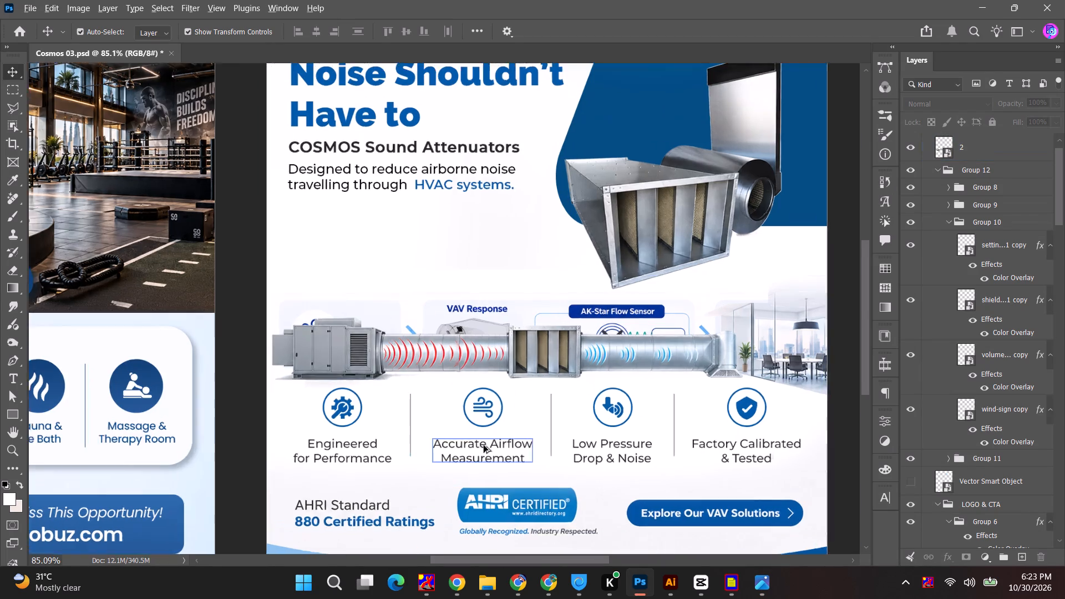
pyautogui.keyDown('alt'); pyautogui.scroll(3, 484, 445); pyautogui.keyUp('alt')
pyautogui.doubleClick(483, 445)
pyautogui.hotkey('alt', 'Tab')
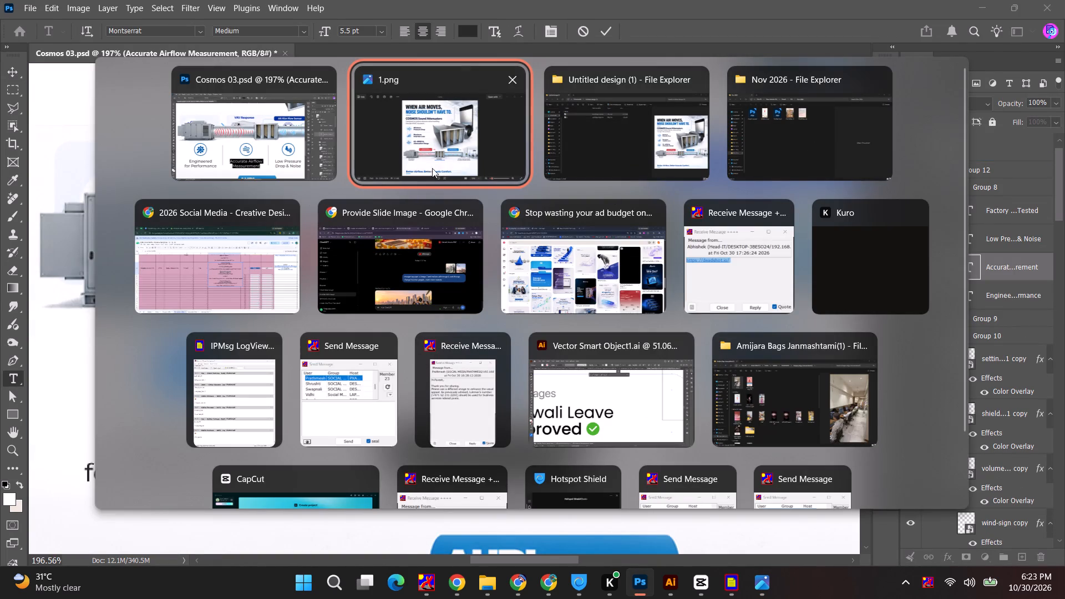
pyautogui.keyDown('alt'); pyautogui.click(204, 267); pyautogui.keyUp('alt')
pyautogui.click(549, 297)
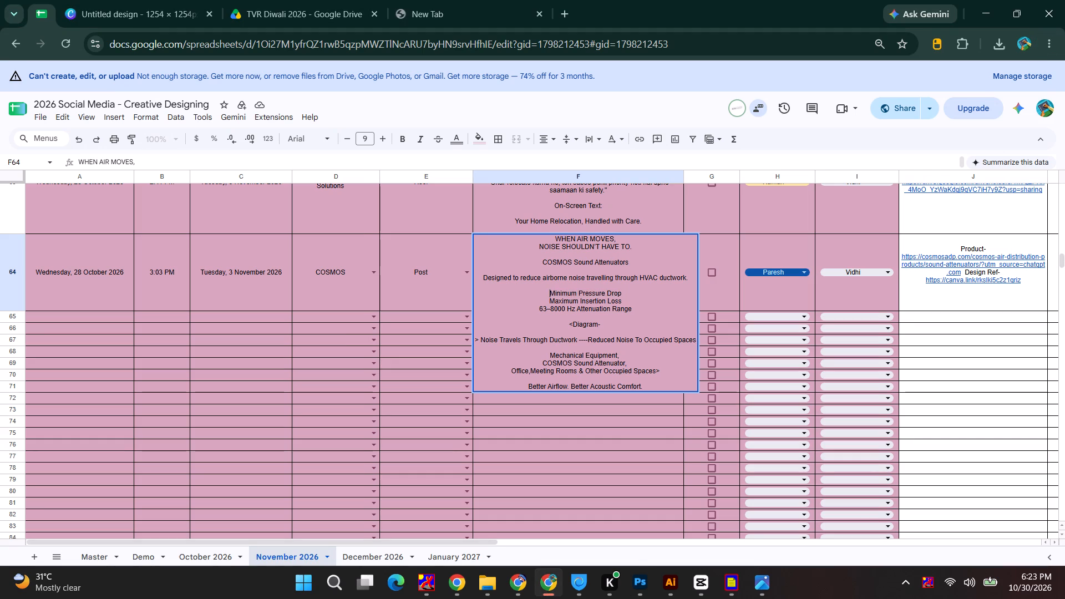
pyautogui.moveTo(549, 294); pyautogui.dragTo(651, 293)
pyautogui.hotkey('ctrl', 'c')
pyautogui.hotkey('alt', 'Tab')
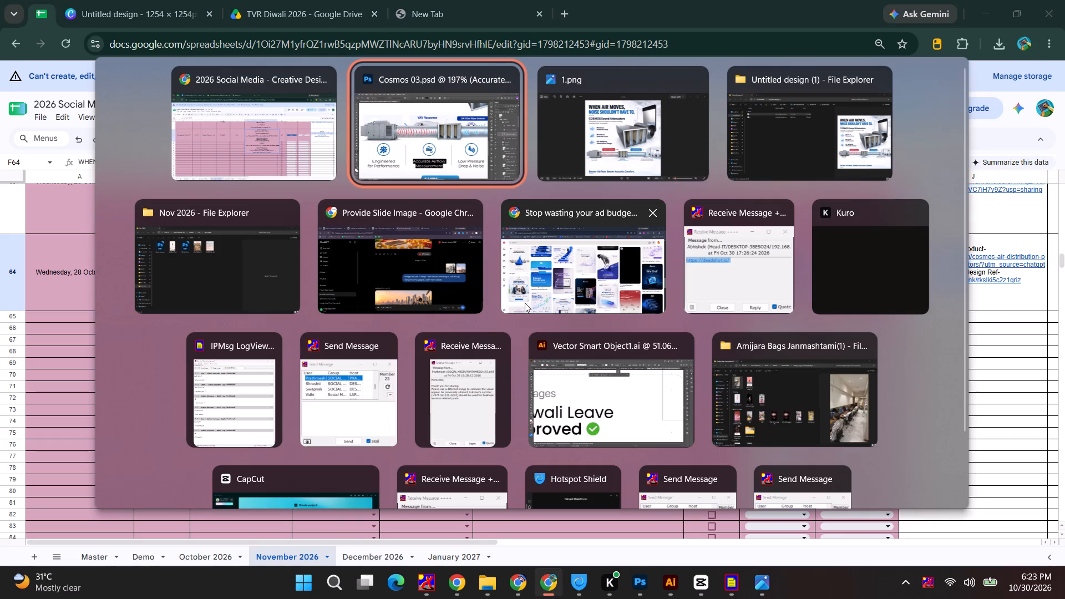
pyautogui.keyDown('alt'); pyautogui.click(439, 172); pyautogui.keyUp('alt')
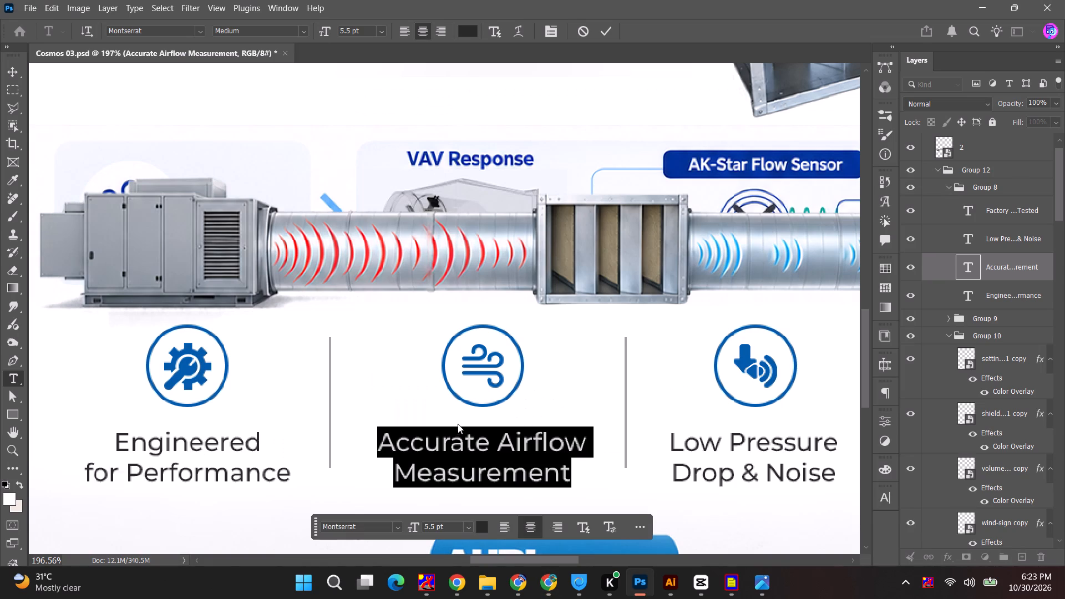
pyautogui.click(425, 436)
pyautogui.click(425, 440)
pyautogui.hotkey('ctrl', 'a')
pyautogui.hotkey('ctrl', 'v')
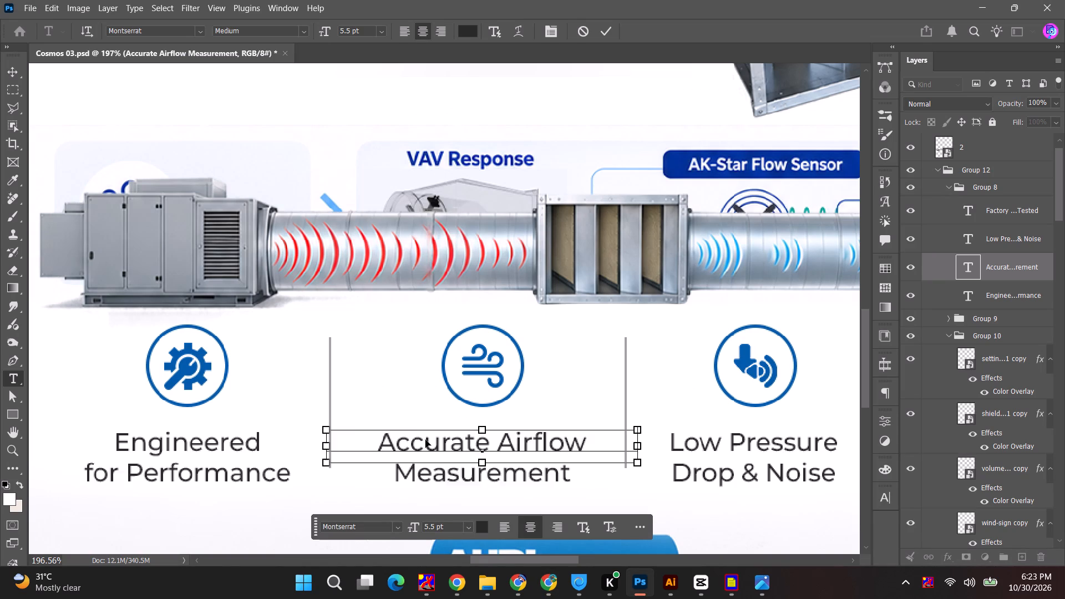
pyautogui.click(465, 439)
pyautogui.press('BackSpace')
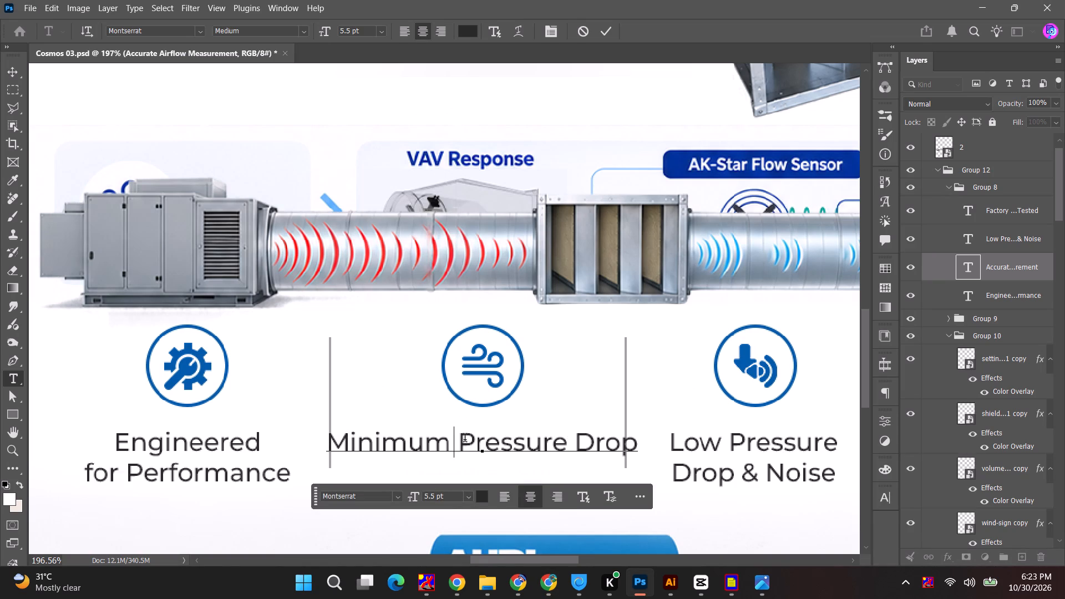
pyautogui.press('Return')
# Set the leading of the whole "Minimum Pressure Drop" caption to Auto.
pyautogui.hotkey('alt', 'Tab')
pyautogui.hotkey('alt', 'Tab')
pyautogui.hotkey('ctrl', 'a')
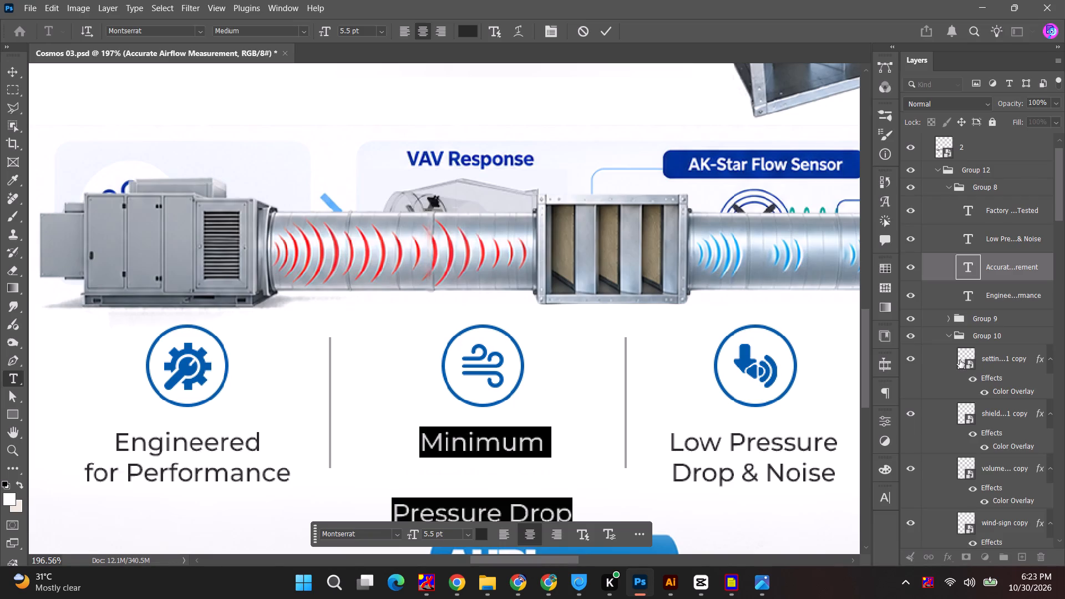
pyautogui.click(891, 495)
pyautogui.click(864, 440)
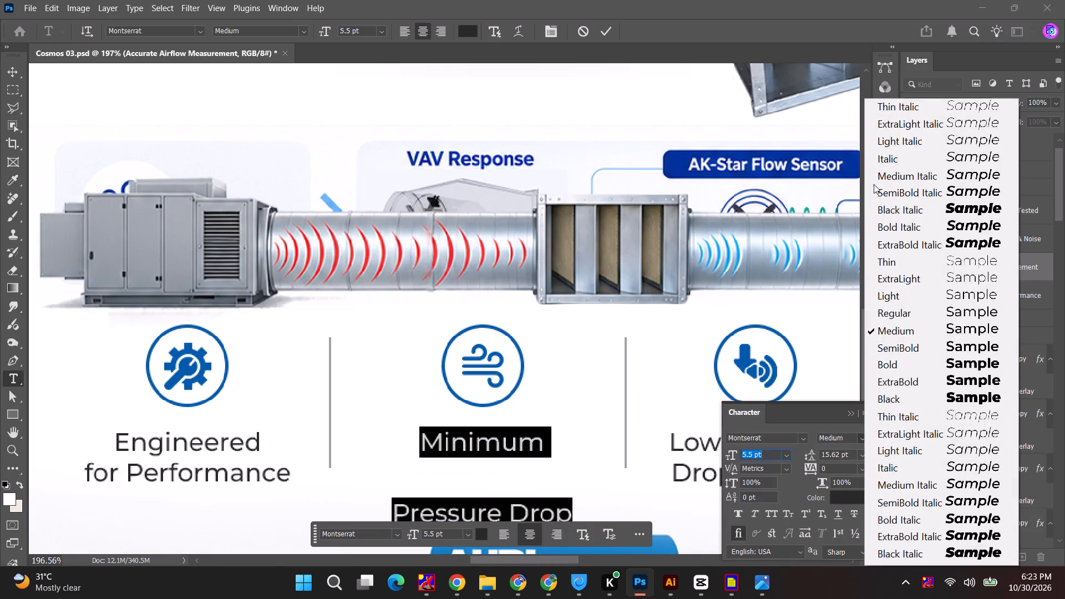
pyautogui.press('Escape')
pyautogui.click(864, 455)
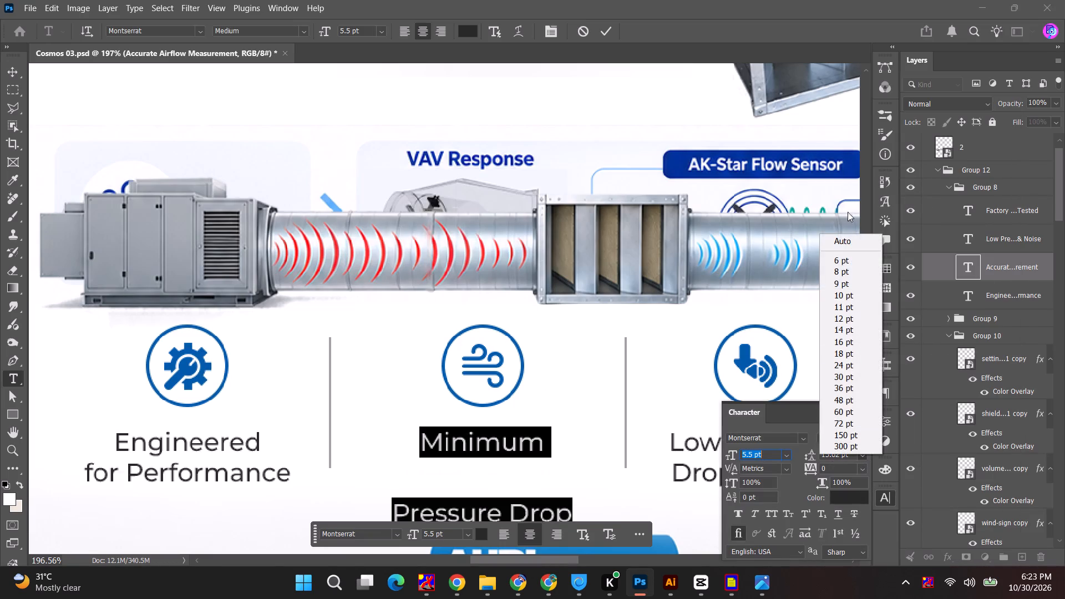
pyautogui.click(843, 240)
# Replace the "Low Pressure Drop & Noise" caption with "Maximum Insertion Loss" copied from the spreadsheet, breaking the line before "Insertion".
pyautogui.hotkey('alt', 'Tab')
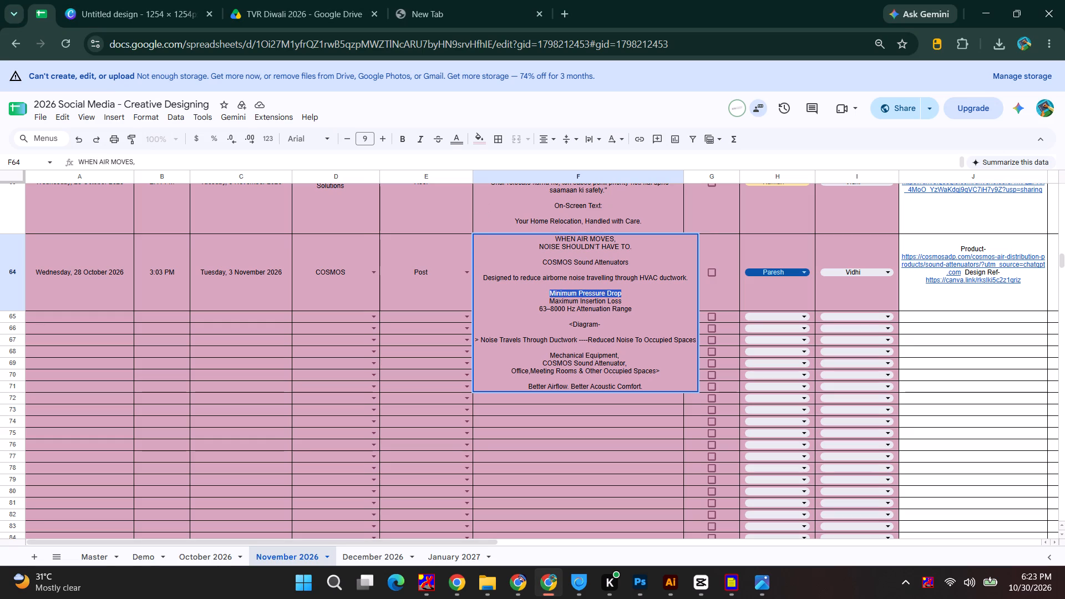
pyautogui.moveTo(549, 302); pyautogui.dragTo(653, 301)
pyautogui.hotkey('ctrl', 'c')
pyautogui.hotkey('alt', 'Tab')
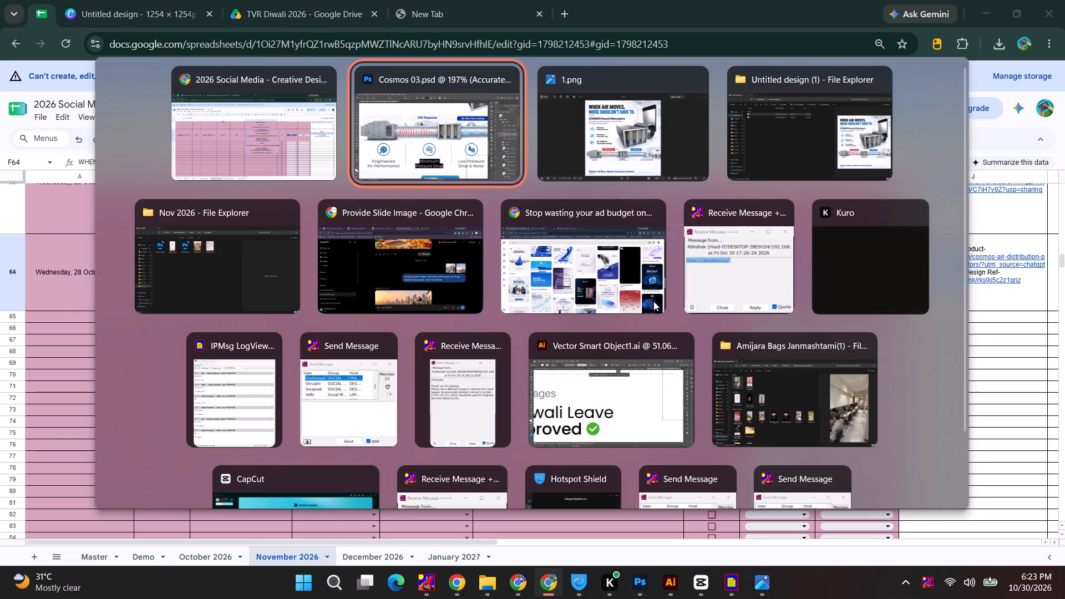
pyautogui.keyDown('alt'); pyautogui.click(642, 140); pyautogui.keyUp('alt')
pyautogui.hotkey('alt', 'Tab')
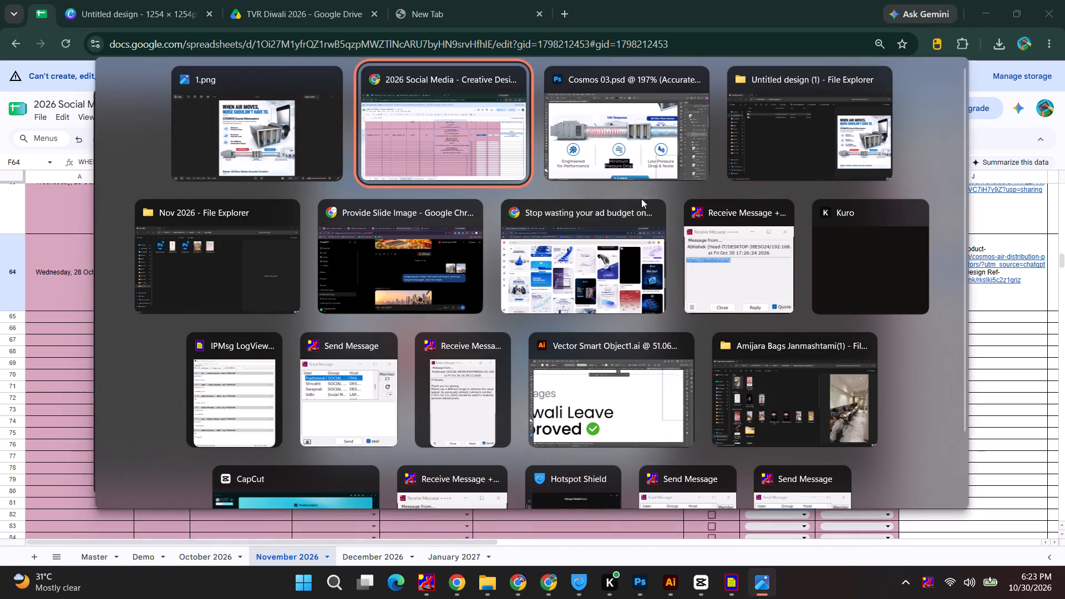
pyautogui.keyDown('alt'); pyautogui.click(660, 145); pyautogui.keyUp('alt')
pyautogui.click(851, 412)
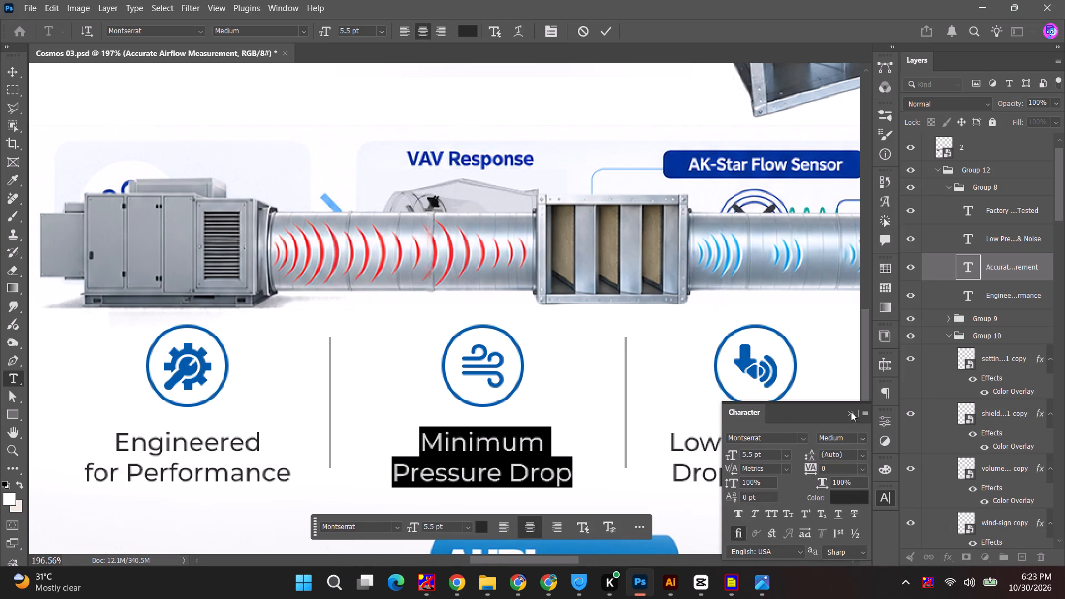
pyautogui.doubleClick(748, 447)
pyautogui.hotkey('ctrl', 'v')
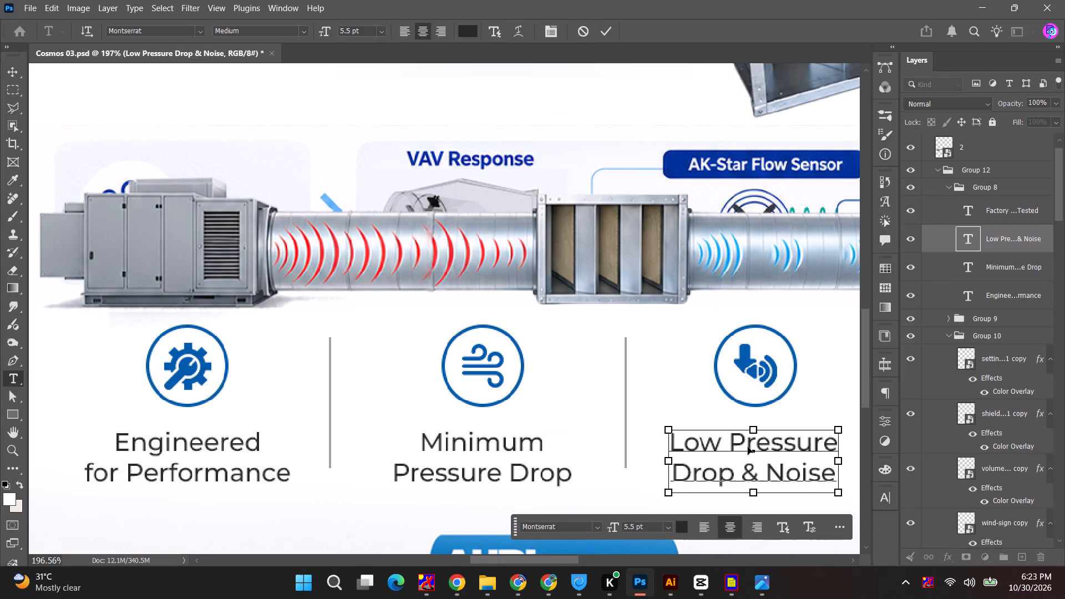
pyautogui.click(735, 439)
pyautogui.press('BackSpace')
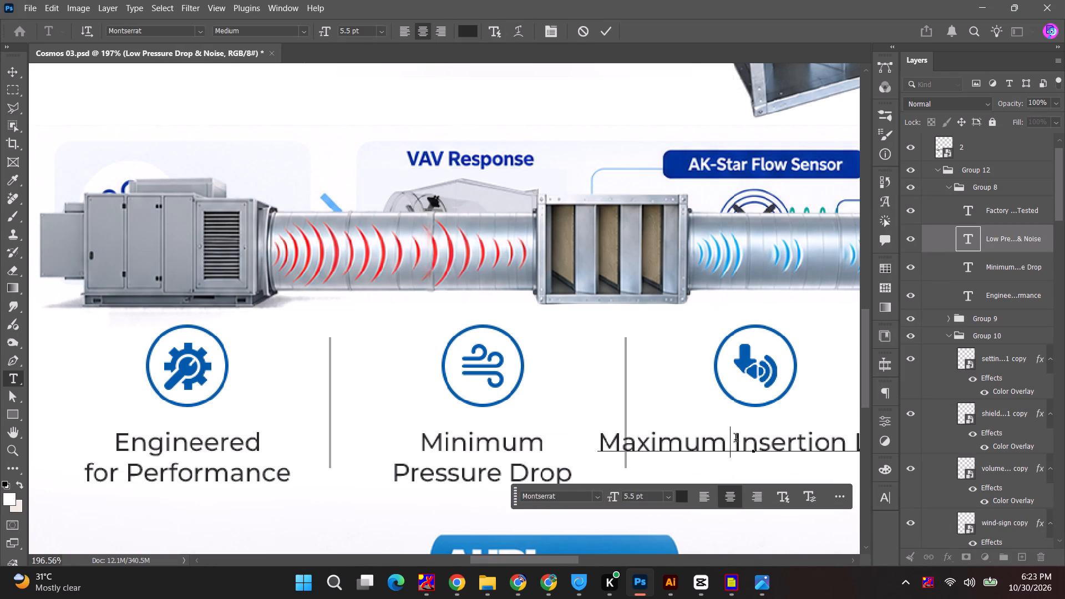
pyautogui.press('Return')
# Set the leading of the whole "Maximum Insertion Loss" caption to Auto.
pyautogui.hotkey('ctrl', 'a')
pyautogui.click(886, 497)
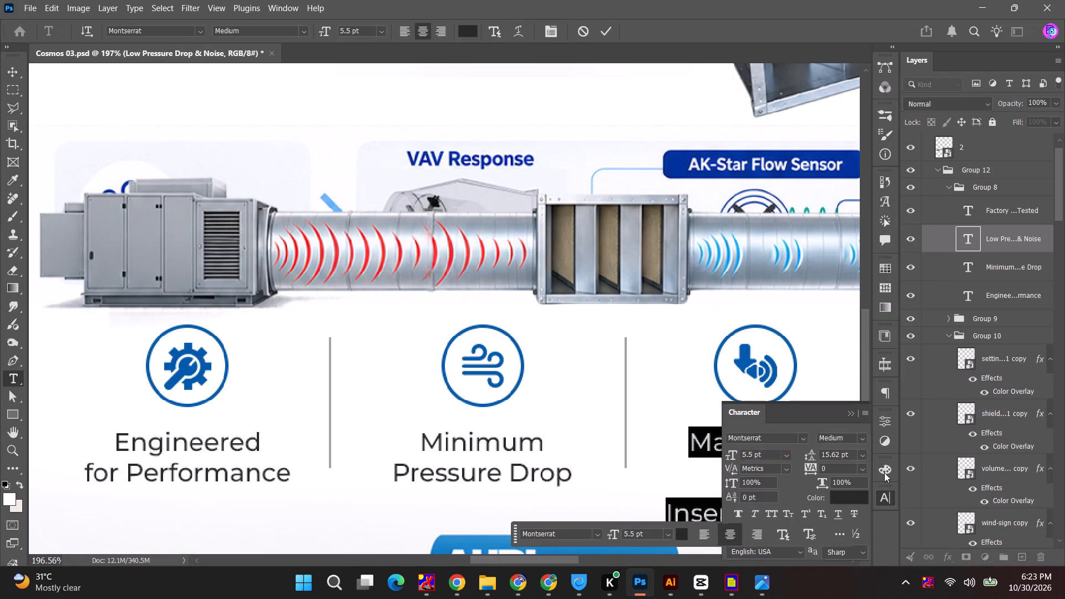
pyautogui.click(863, 460)
pyautogui.click(846, 244)
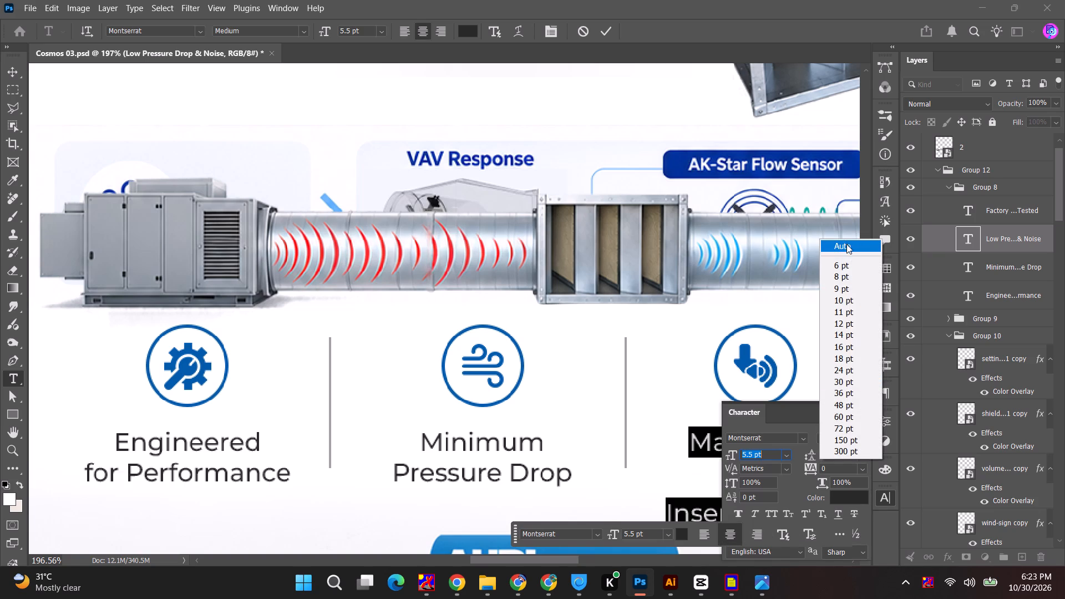
pyautogui.click(607, 28)
# Check the third feature in the reference design and copy "63–8000 Hz Attenuation Range" from the COSMOS post's spreadsheet cell.
pyautogui.keyDown('alt'); pyautogui.scroll(-4, 394, 331); pyautogui.keyUp('alt')
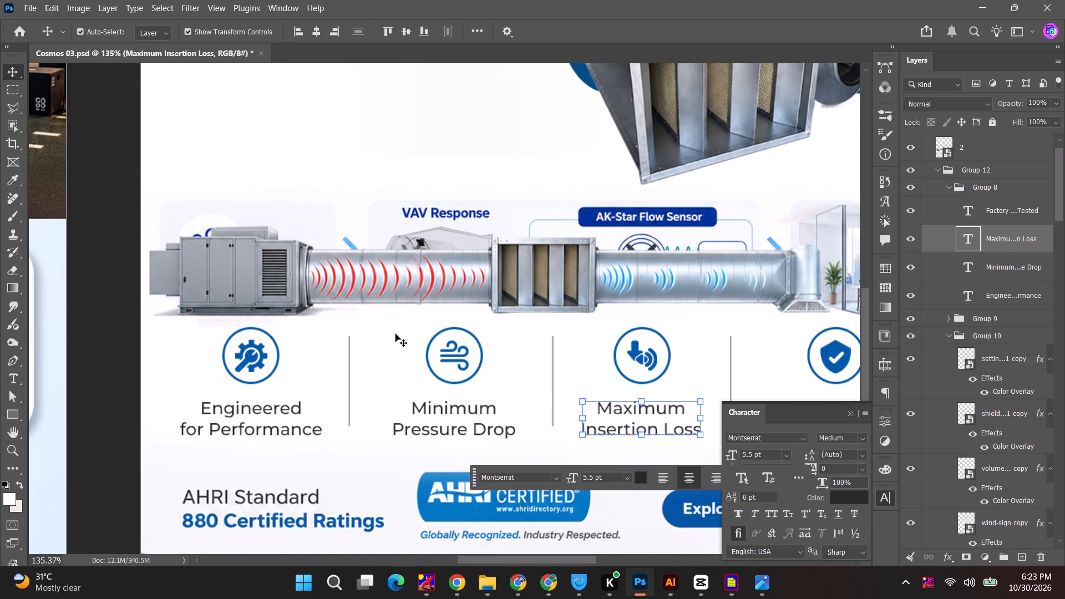
pyautogui.keyDown('alt'); pyautogui.scroll(-3, 502, 316); pyautogui.keyUp('alt')
pyautogui.press('space')
pyautogui.moveTo(541, 289); pyautogui.dragTo(388, 287)
pyautogui.hotkey('alt', 'Tab')
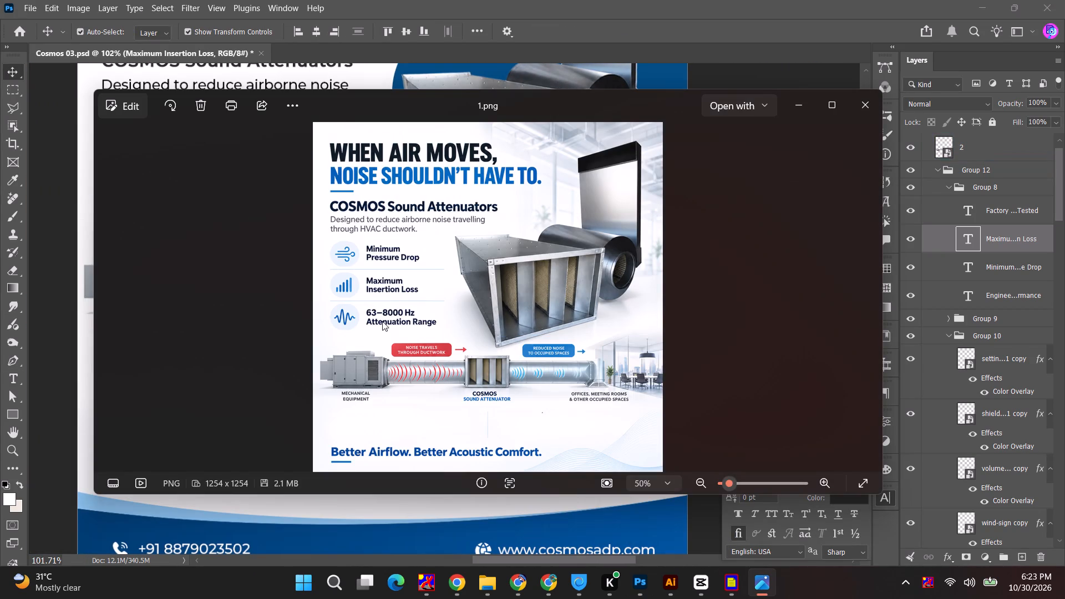
pyautogui.hotkey('alt', 'Tab')
pyautogui.click(557, 384)
pyautogui.hotkey('alt', 'Tab')
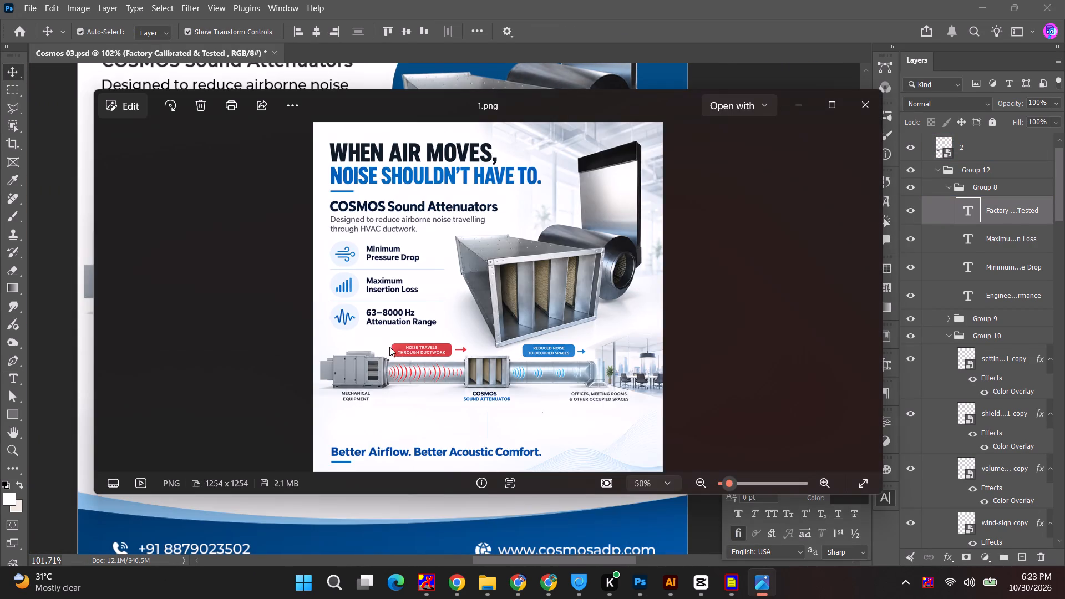
pyautogui.hotkey('alt', 'Tab')
pyautogui.hotkey('alt', 'Tab')
pyautogui.moveTo(633, 309); pyautogui.dragTo(521, 309)
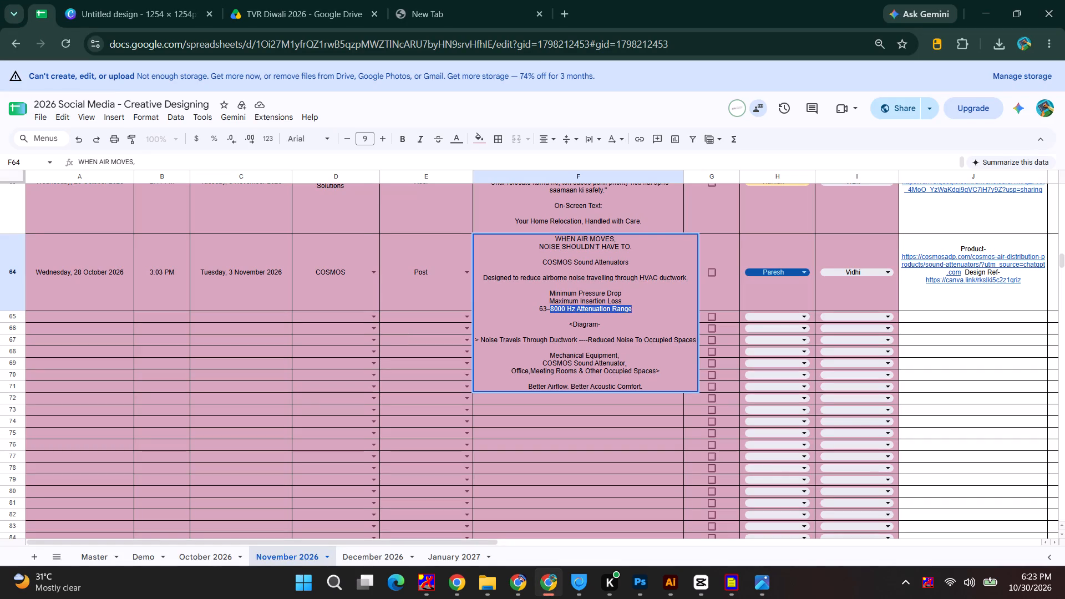
pyautogui.moveTo(521, 309); pyautogui.dragTo(520, 309)
pyautogui.hotkey('ctrl', 'c')
# Replace the "Factory Calibrated & Tested" caption on the artboard with the copied "63–8000 Hz Attenuation Range" and centre-align it.
pyautogui.hotkey('alt', 'Tab')
pyautogui.hotkey('alt', 'Tab')
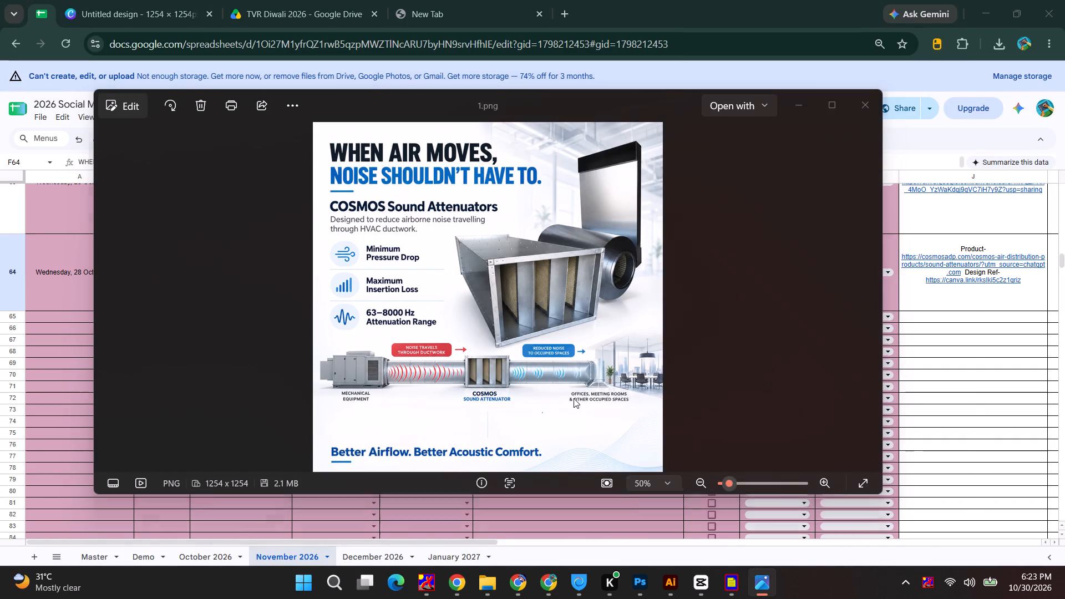
pyautogui.hotkey('alt', 'Tab')
pyautogui.keyDown('alt'); pyautogui.scroll(5, 595, 406); pyautogui.keyUp('alt')
pyautogui.doubleClick(606, 381)
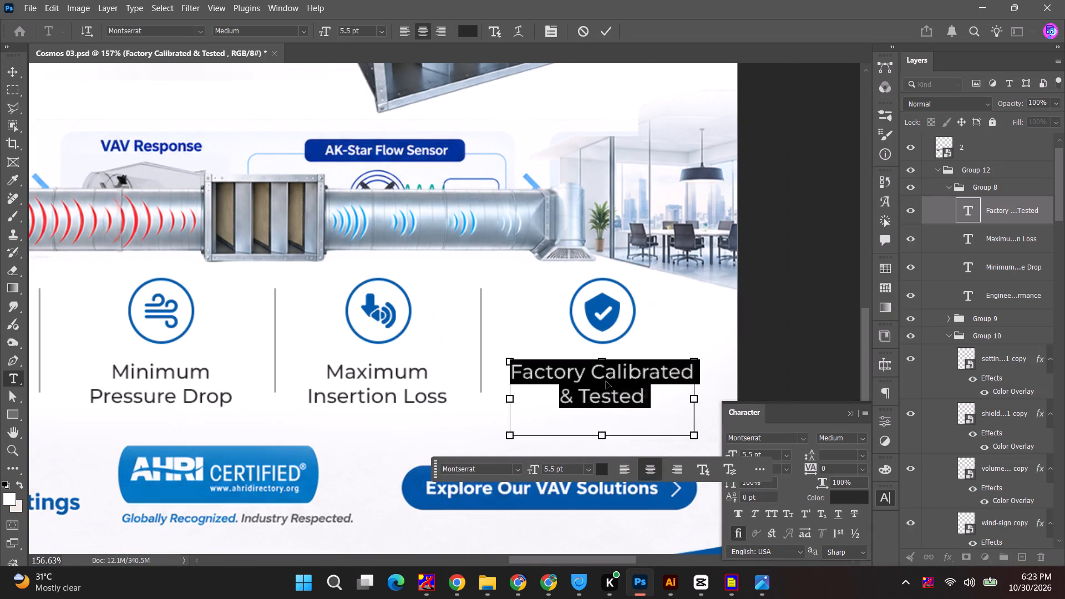
pyautogui.hotkey('ctrl', 'v')
pyautogui.click(602, 372)
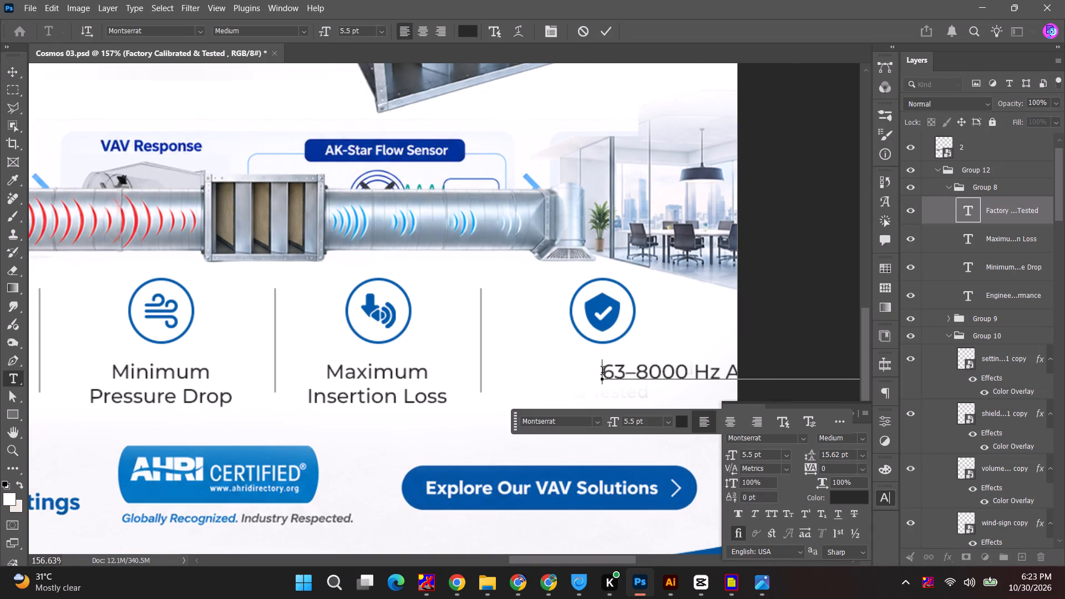
pyautogui.hotkey('ctrl', 'a')
pyautogui.click(424, 32)
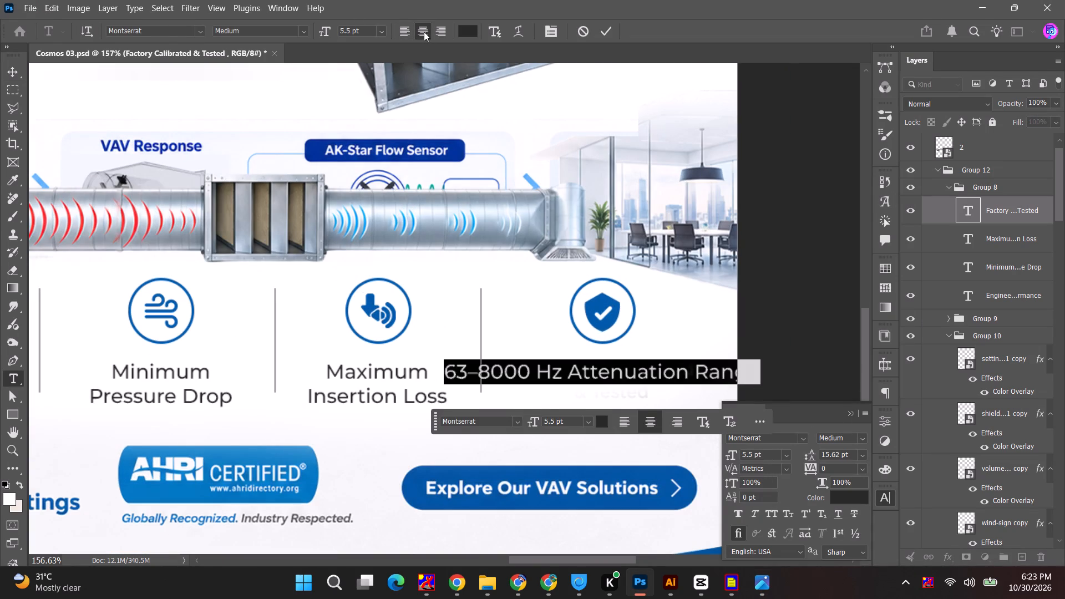
pyautogui.press('Escape')
# Break the line before "Attenuation" in the "63–8000 Hz Attenuation Range" caption.
pyautogui.doubleClick(568, 372)
pyautogui.click(569, 372)
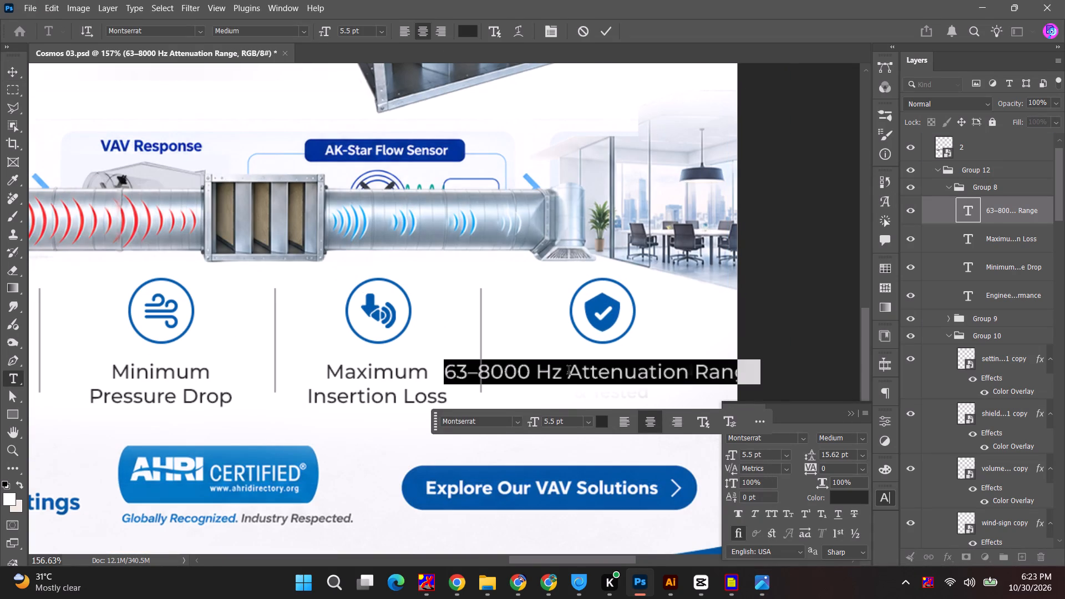
pyautogui.click(569, 372)
pyautogui.press('BackSpace')
pyautogui.press('Return')
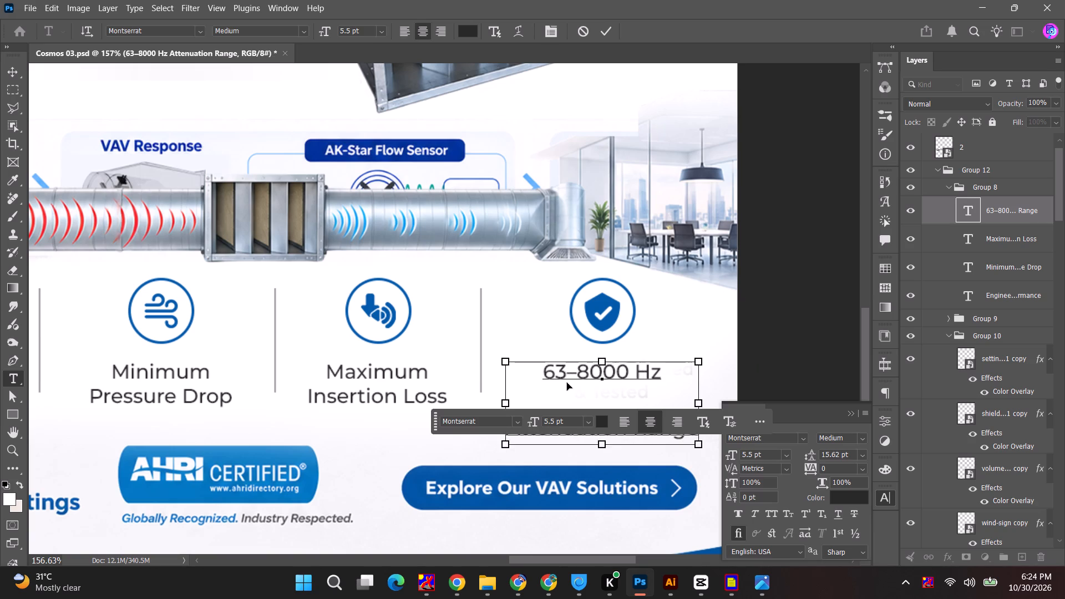
# Set the leading of the whole "63–8000 Hz Attenuation Range" caption to Auto.
pyautogui.hotkey('ctrl', 'a')
pyautogui.click(863, 454)
pyautogui.doubleClick(862, 236)
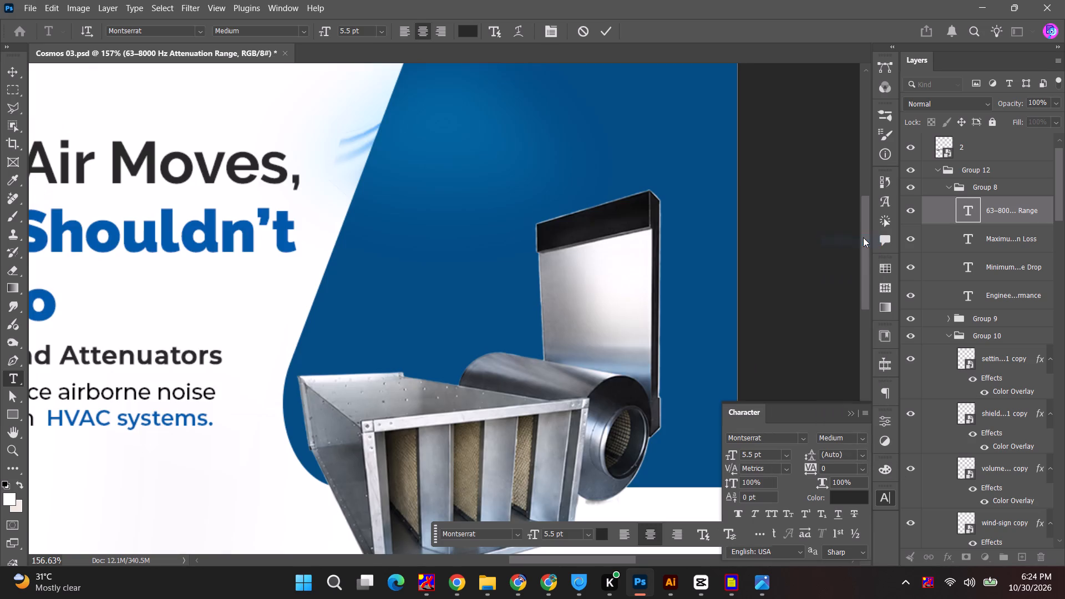
pyautogui.keyDown('alt'); pyautogui.scroll(-12, 556, 296); pyautogui.keyUp('alt')
pyautogui.click(10, 65)
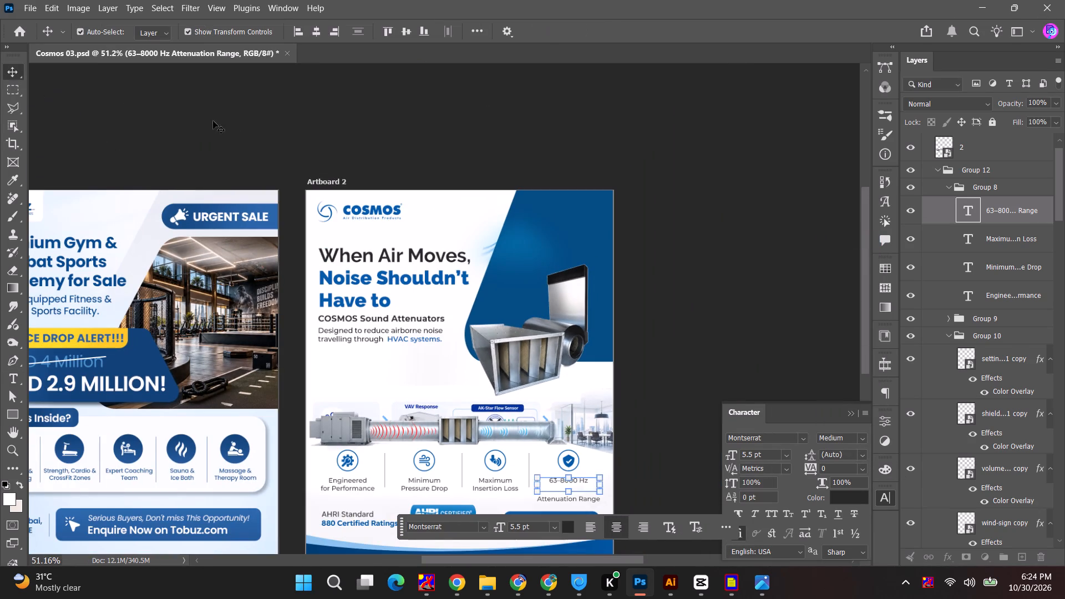
# Delete the "Engineered for Performance" caption with its gear icon and circle, and the divider line beside it.
pyautogui.click(558, 141)
pyautogui.press('space')
pyautogui.moveTo(645, 394); pyautogui.dragTo(689, 307)
pyautogui.keyDown('alt'); pyautogui.scroll(9, 444, 375); pyautogui.keyUp('alt')
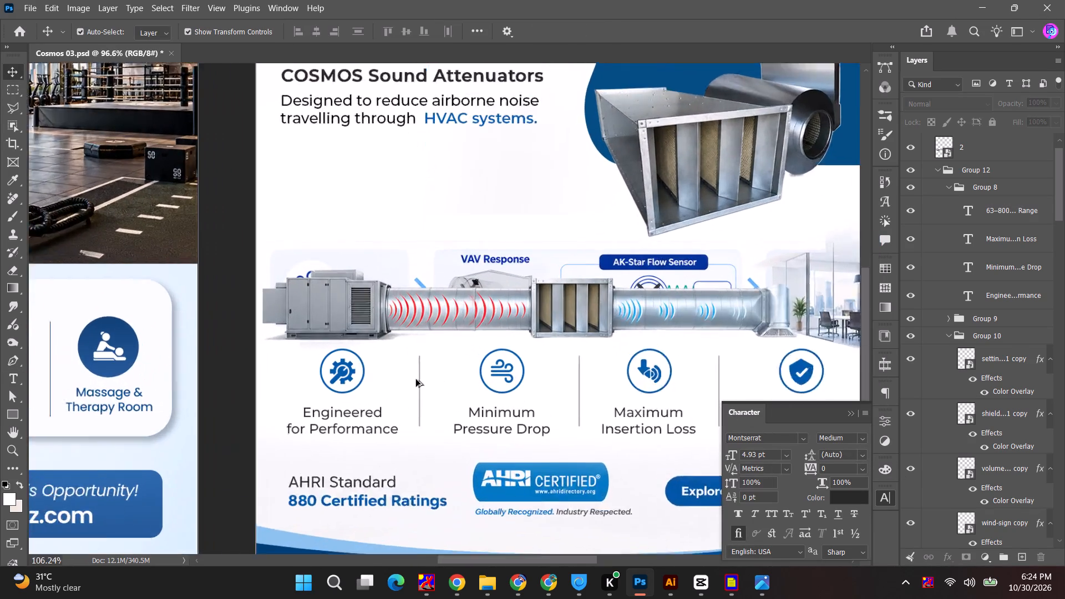
pyautogui.keyDown('alt'); pyautogui.scroll(1, 416, 379); pyautogui.keyUp('alt')
pyautogui.click(353, 417)
pyautogui.keyDown('shift'); pyautogui.click(322, 370); pyautogui.keyUp('shift')
pyautogui.keyDown('alt'); pyautogui.scroll(10, 319, 383); pyautogui.keyUp('alt')
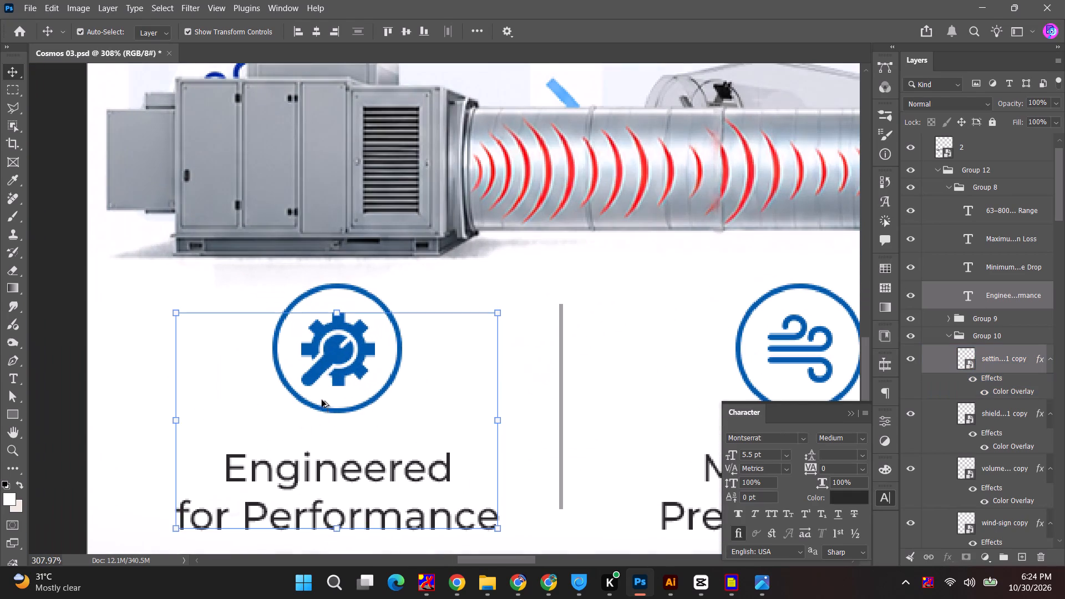
pyautogui.keyDown('shift'); pyautogui.click(333, 412); pyautogui.keyUp('shift')
pyautogui.press('BackSpace')
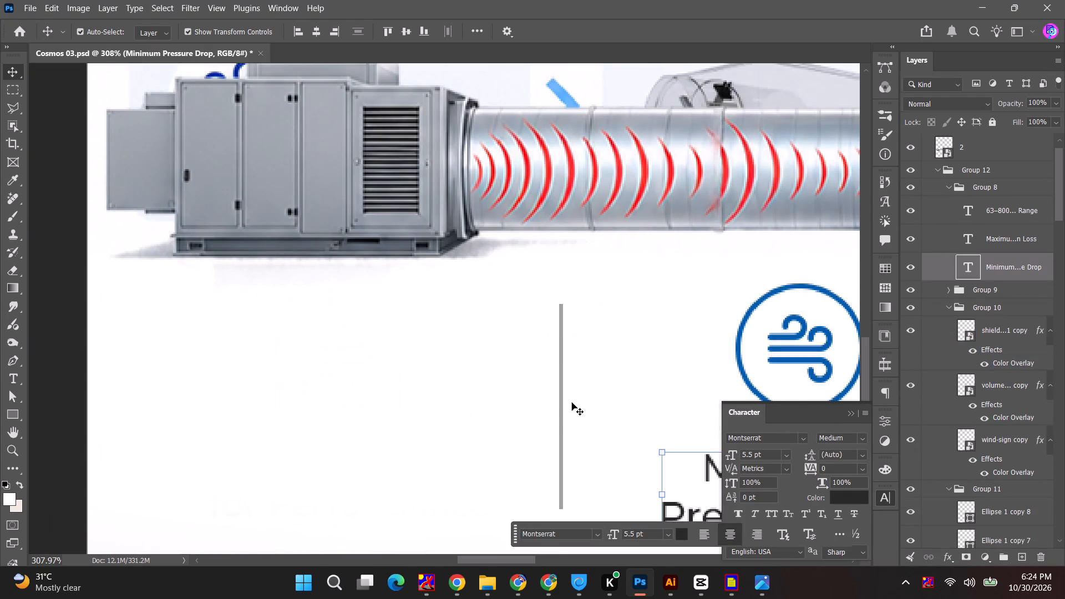
pyautogui.click(562, 394)
pyautogui.press('BackSpace')
# Centre Group 12, containing the three remaining features, horizontally on the artboard.
pyautogui.keyDown('alt'); pyautogui.scroll(-3, 567, 394); pyautogui.keyUp('alt')
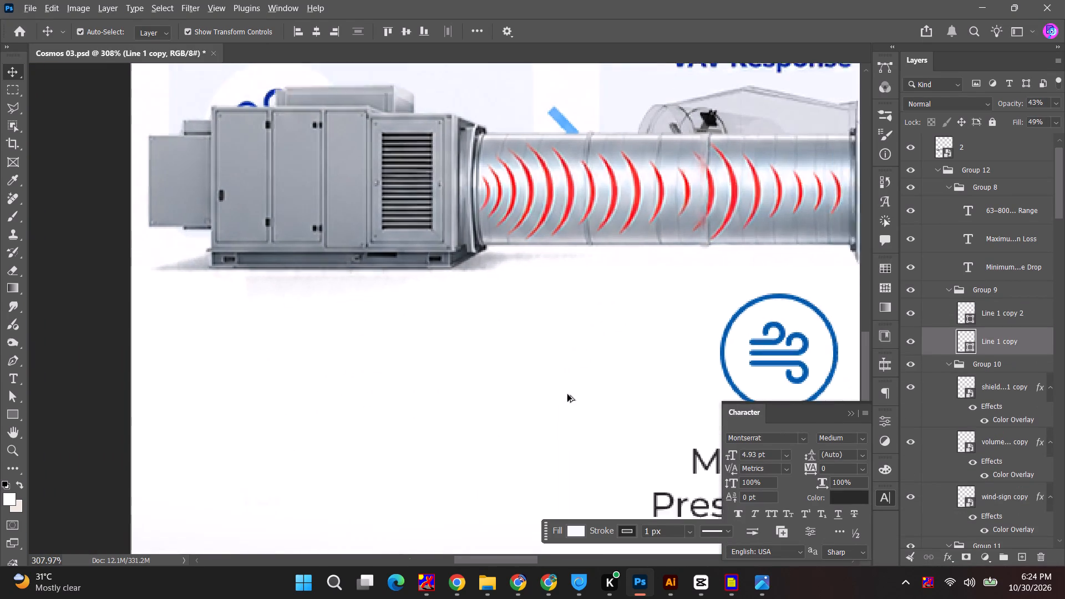
pyautogui.keyDown('alt'); pyautogui.scroll(-3, 567, 394); pyautogui.keyUp('alt')
pyautogui.press('space')
pyautogui.moveTo(648, 344); pyautogui.dragTo(511, 344)
pyautogui.click(979, 174)
pyautogui.keyDown('alt'); pyautogui.scroll(-8, 567, 311); pyautogui.keyUp('alt')
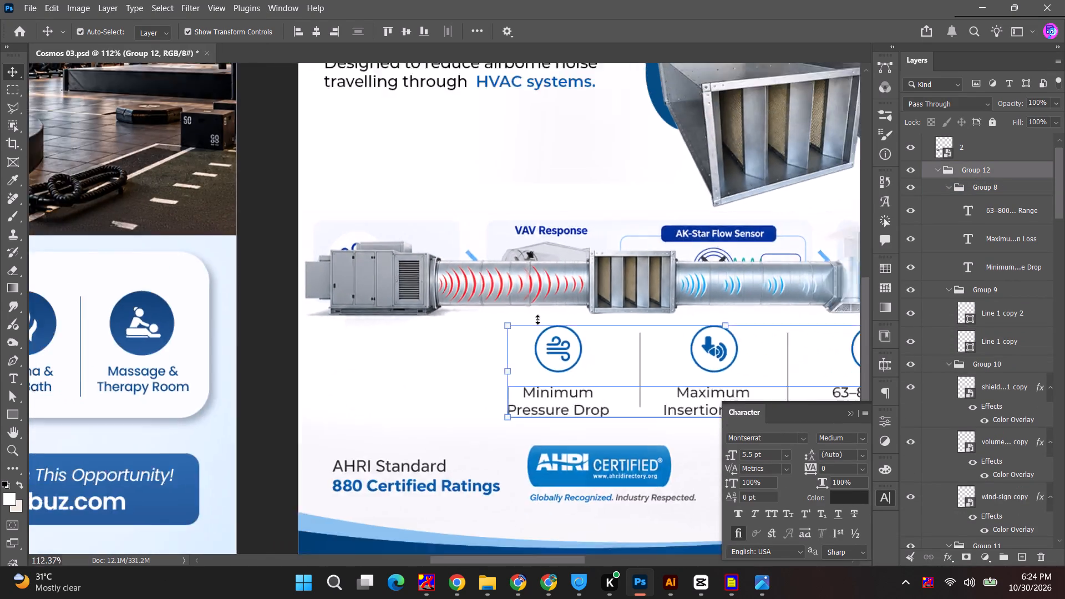
pyautogui.keyDown('alt'); pyautogui.scroll(-4, 537, 319); pyautogui.keyUp('alt')
pyautogui.click(311, 28)
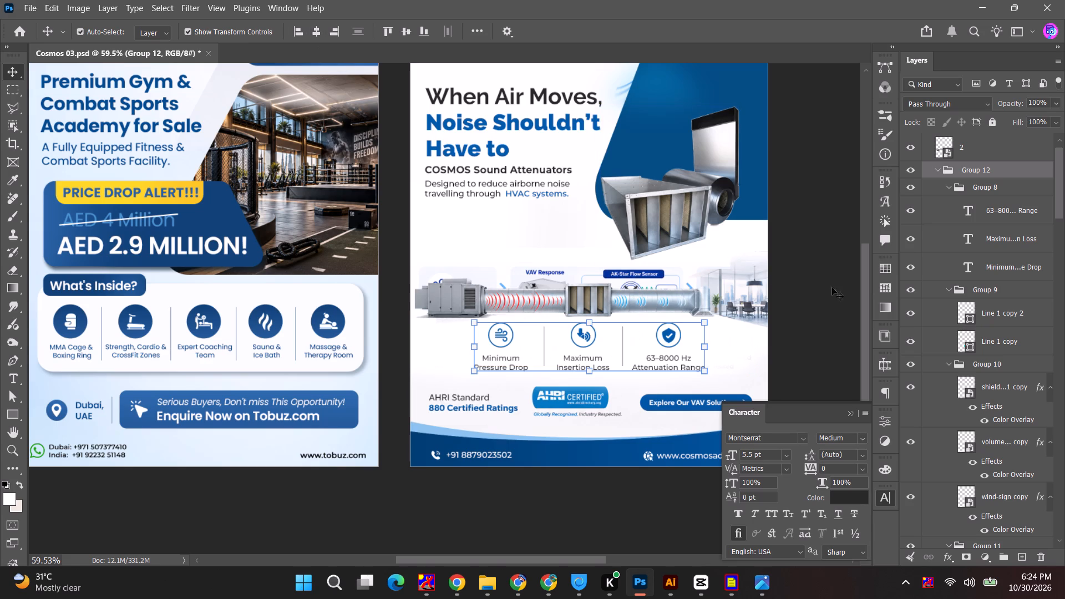
pyautogui.click(847, 286)
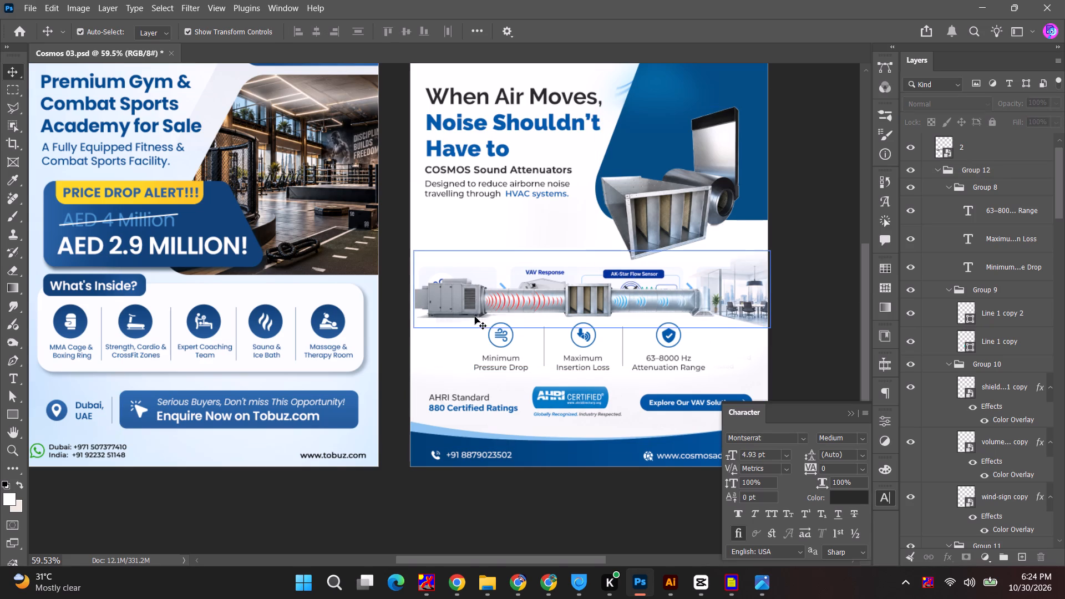
# Following the reference design's feature list, left-align the text of the "Minimum Pressure Drop" caption.
pyautogui.hotkey('alt', 'Tab')
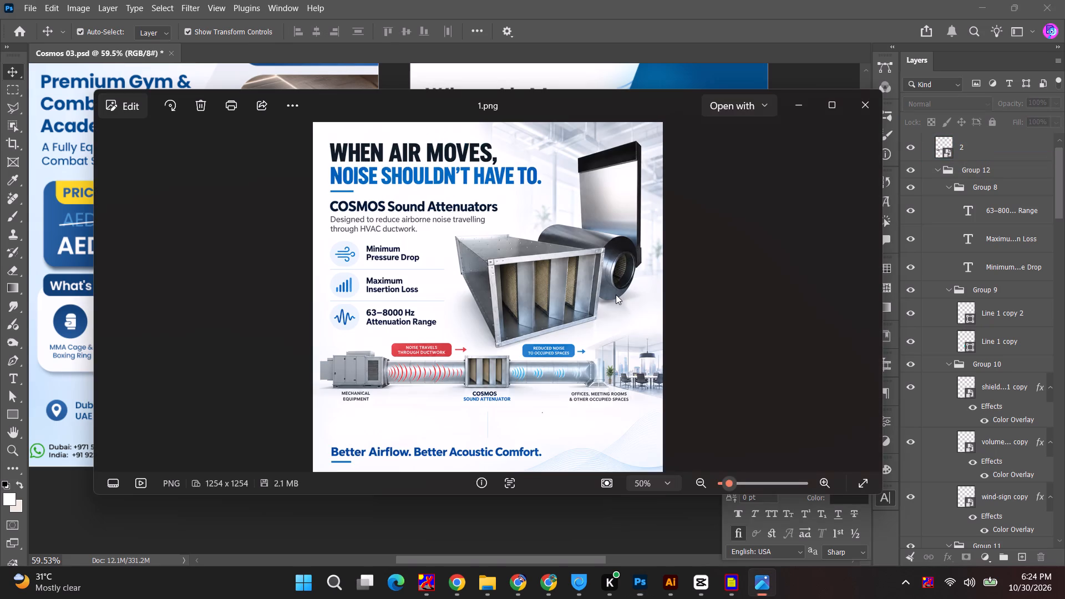
pyautogui.hotkey('alt', 'Tab')
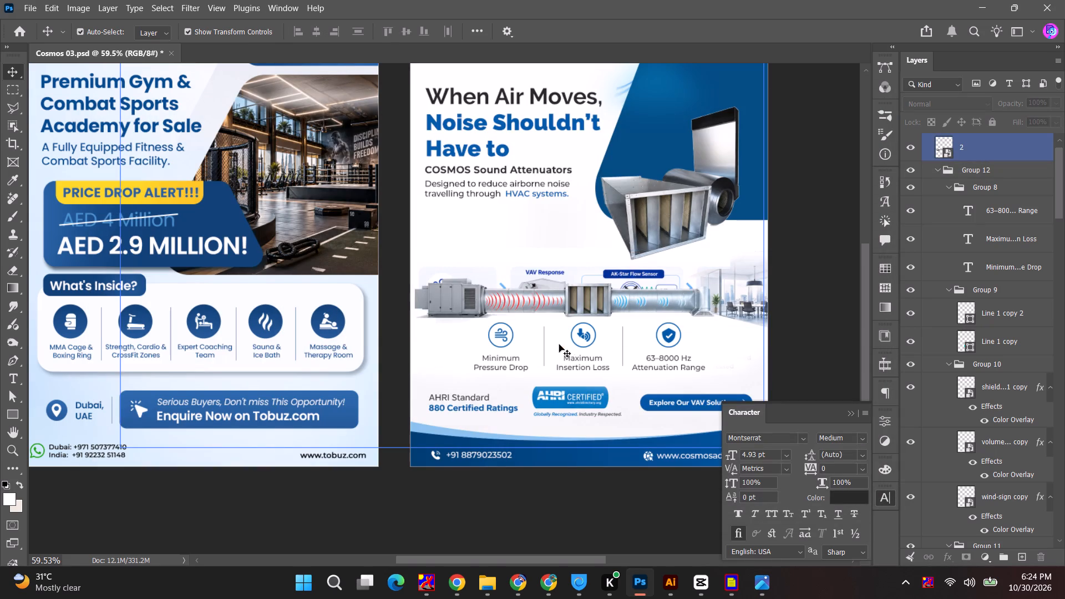
pyautogui.click(498, 338)
pyautogui.keyDown('alt'); pyautogui.scroll(6, 497, 339); pyautogui.keyUp('alt')
pyautogui.click(504, 335)
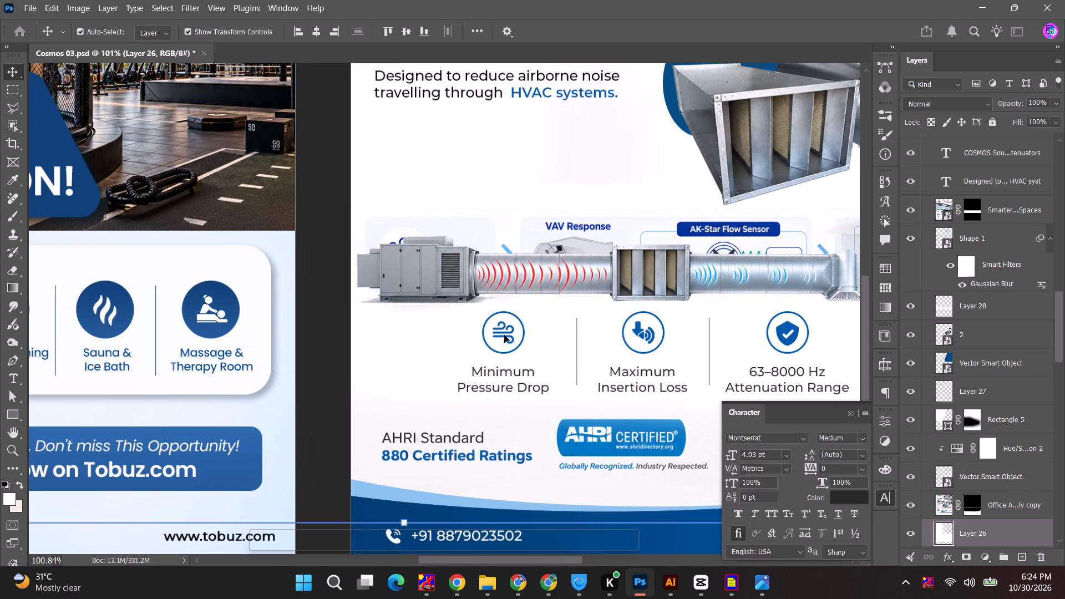
pyautogui.click(498, 377)
pyautogui.doubleClick(503, 384)
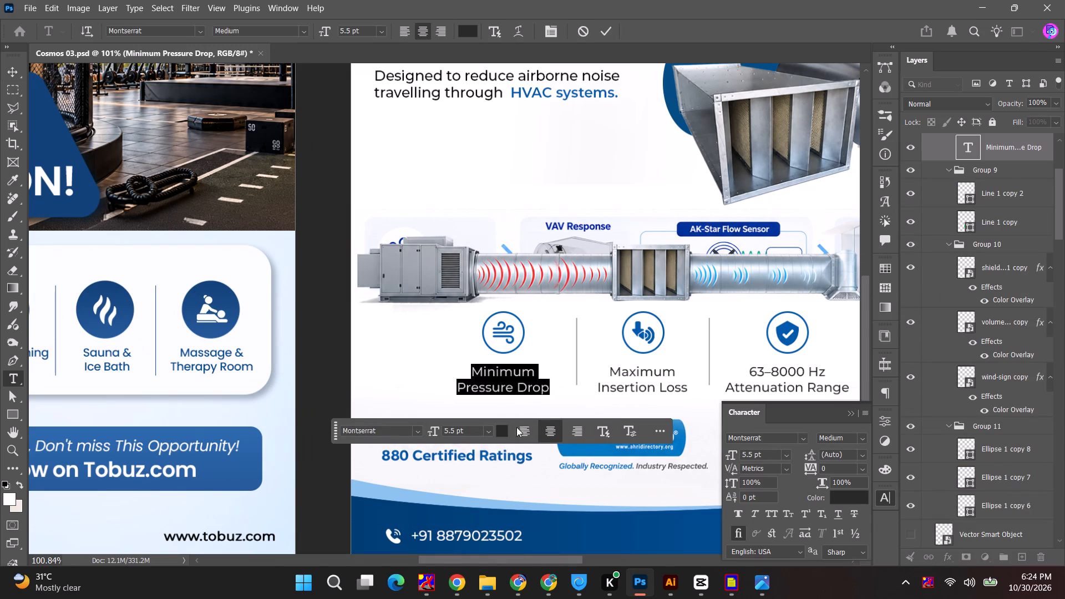
pyautogui.click(525, 430)
pyautogui.press('Escape')
# Move the "Minimum Pressure Drop" caption up into the empty area beneath the product description.
pyautogui.moveTo(547, 386); pyautogui.dragTo(513, 144)
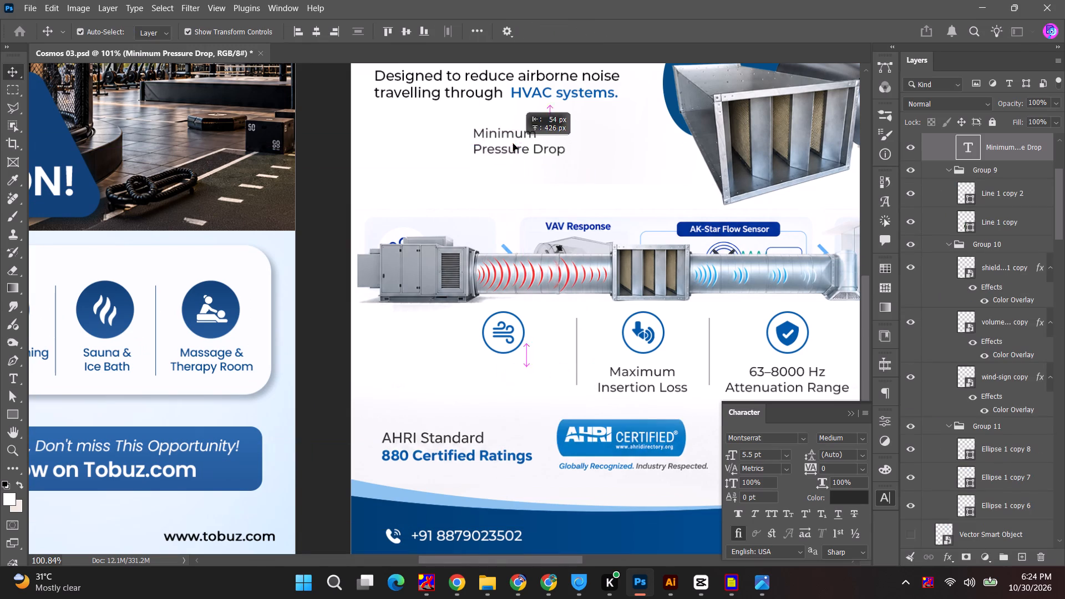
pyautogui.moveTo(513, 144); pyautogui.dragTo(504, 169)
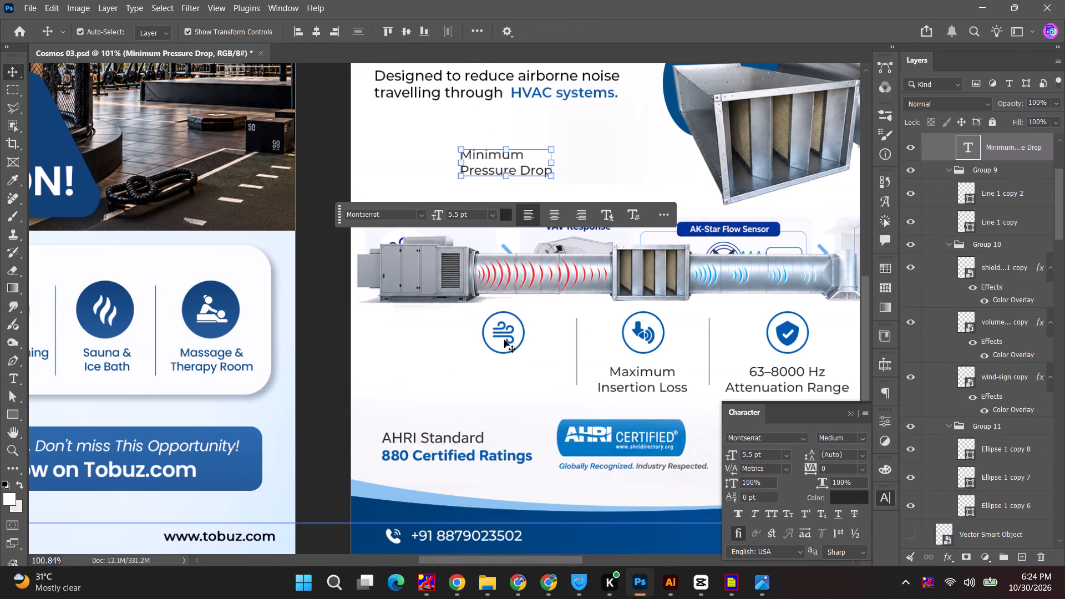
# Move the wind icon together with its circle up to the left of the "Minimum Pressure Drop" caption.
pyautogui.keyDown('alt'); pyautogui.scroll(5, 502, 341); pyautogui.keyUp('alt')
pyautogui.click(507, 334)
pyautogui.keyDown('alt'); pyautogui.scroll(3, 485, 367); pyautogui.keyUp('alt')
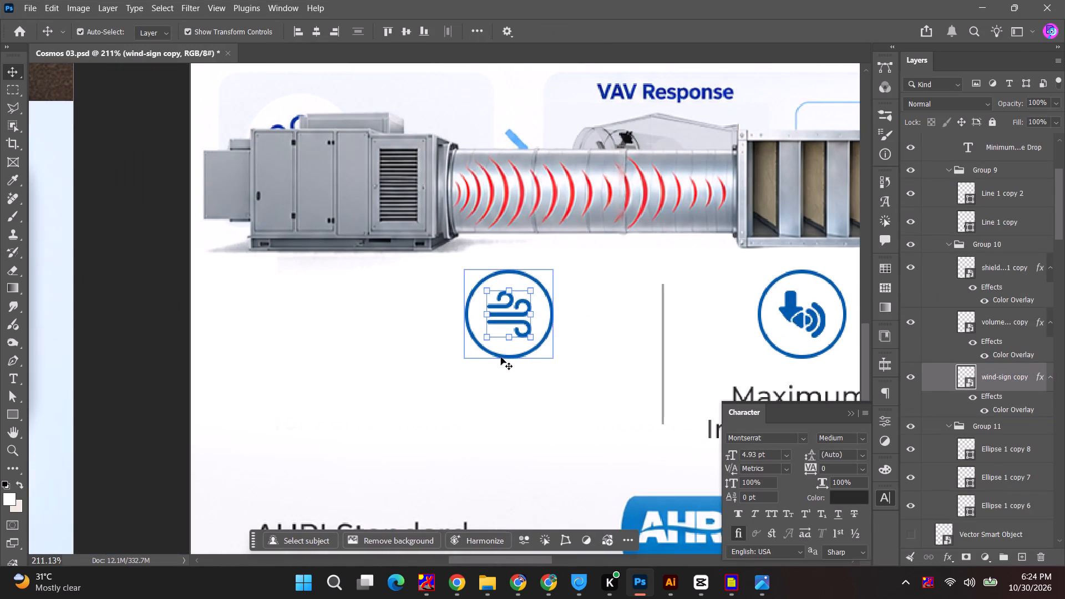
pyautogui.keyDown('shift'); pyautogui.click(501, 357); pyautogui.keyUp('shift')
pyautogui.keyDown('alt'); pyautogui.scroll(-5, 501, 355); pyautogui.keyUp('alt')
pyautogui.moveTo(511, 334); pyautogui.dragTo(378, 107)
# Hide the duct diagram layer "2" and delete the old VAV Response diagram beneath it.
pyautogui.keyDown('alt'); pyautogui.scroll(-5, 463, 248); pyautogui.keyUp('alt')
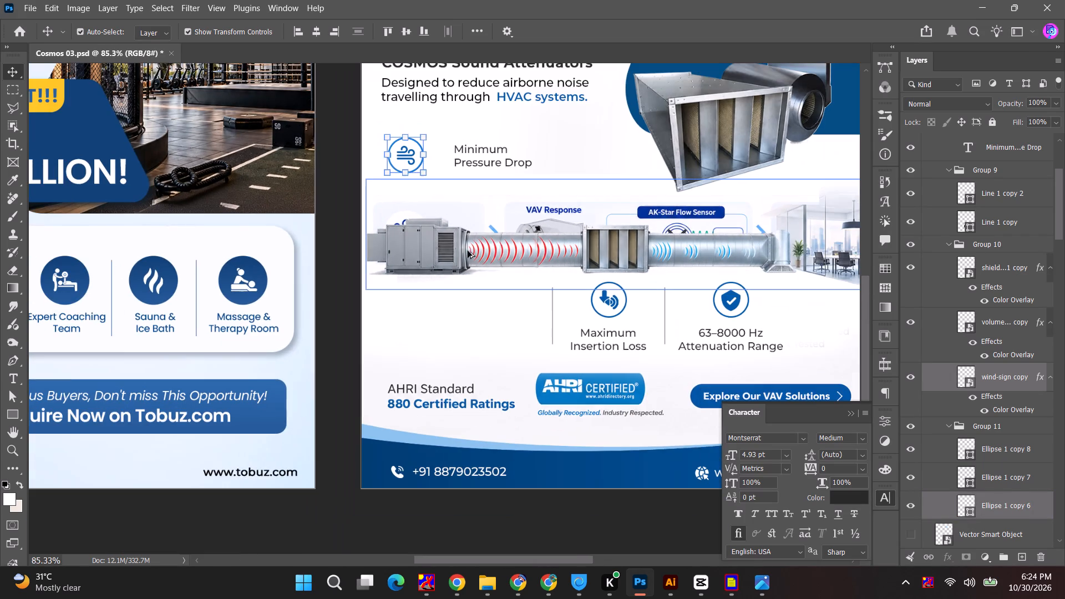
pyautogui.click(632, 251)
pyautogui.click(909, 149)
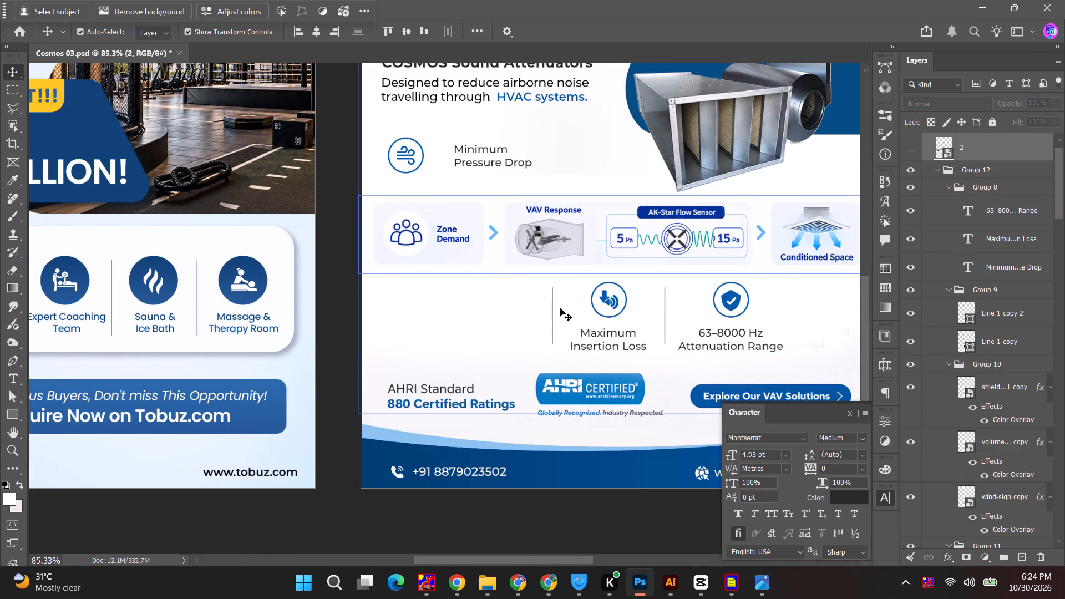
pyautogui.click(500, 236)
pyautogui.press('BackSpace')
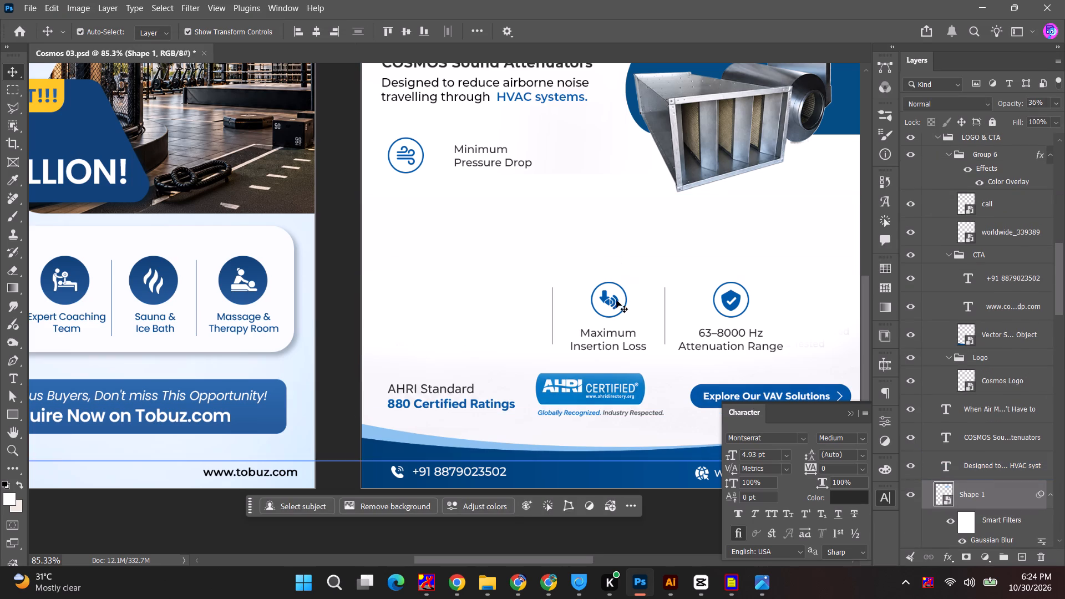
# Move the volume-down icon together with its circle up beneath the wind icon.
pyautogui.click(609, 302)
pyautogui.keyDown('alt'); pyautogui.scroll(6, 609, 305); pyautogui.keyUp('alt')
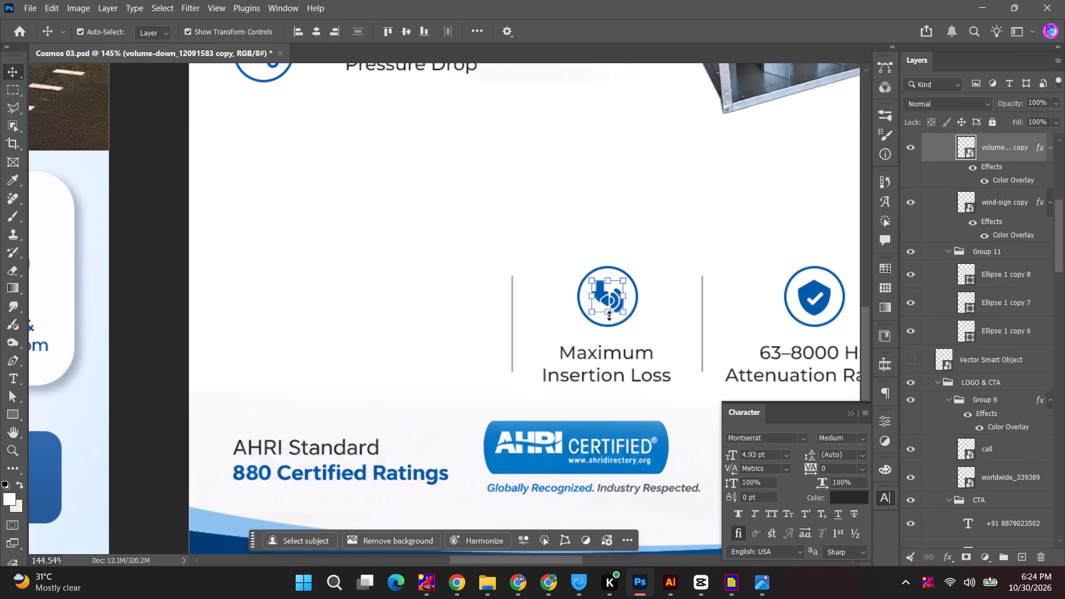
pyautogui.keyDown('alt'); pyautogui.scroll(5, 607, 329); pyautogui.keyUp('alt')
pyautogui.keyDown('shift'); pyautogui.click(626, 321); pyautogui.keyUp('shift')
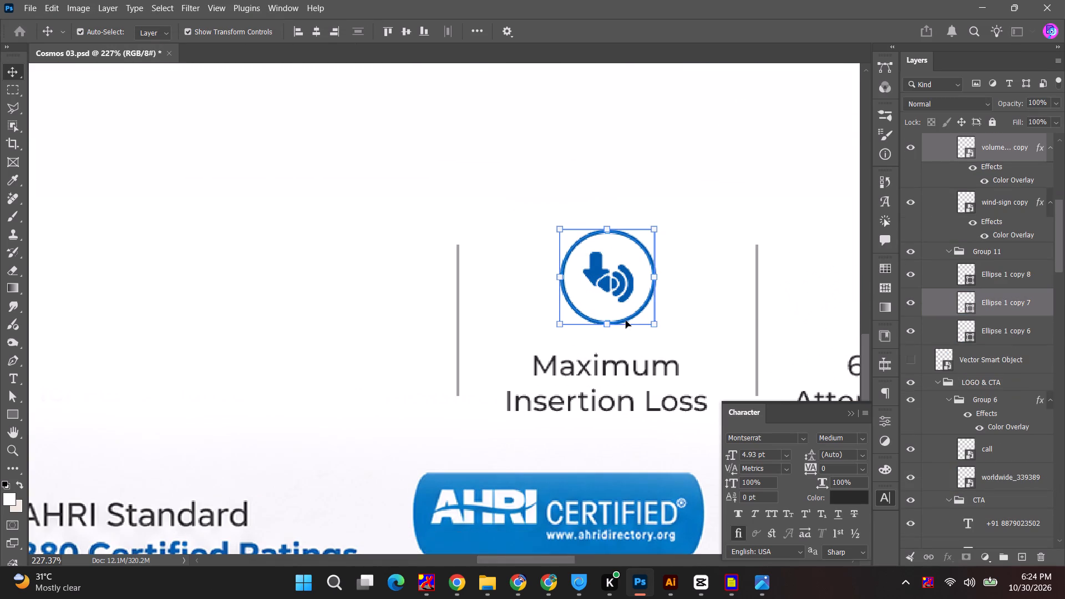
pyautogui.press('space')
pyautogui.press('space')
pyautogui.press('space')
pyautogui.press('space')
pyautogui.press('space')
pyautogui.press('space')
pyautogui.press('space')
pyautogui.press('space')
pyautogui.press('space')
pyautogui.press('space')
pyautogui.press('space')
pyautogui.press('space')
pyautogui.press('space')
pyautogui.press('space')
pyautogui.press('space')
pyautogui.press('space')
pyautogui.press('space')
pyautogui.press('space')
pyautogui.press('space')
pyautogui.press('space')
pyautogui.moveTo(369, 230); pyautogui.dragTo(434, 434)
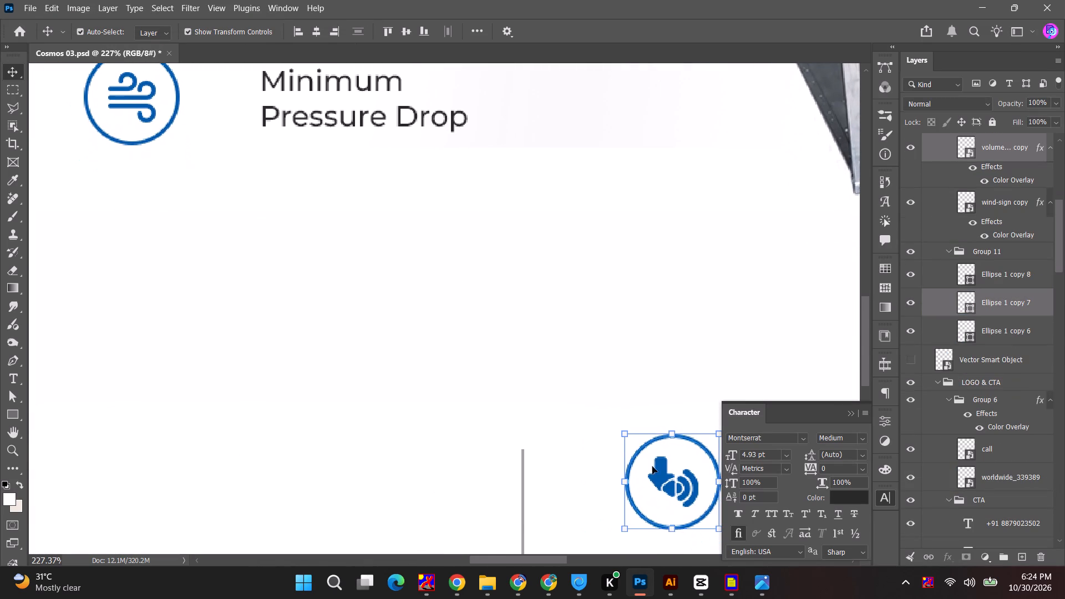
pyautogui.moveTo(661, 473); pyautogui.dragTo(114, 220)
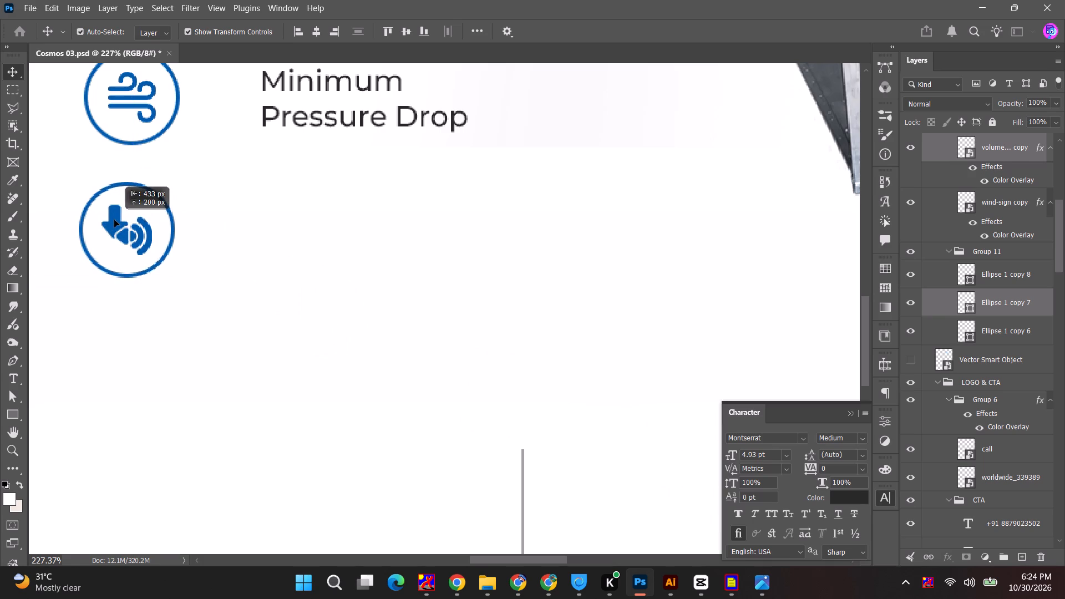
pyautogui.moveTo(114, 220); pyautogui.dragTo(116, 215)
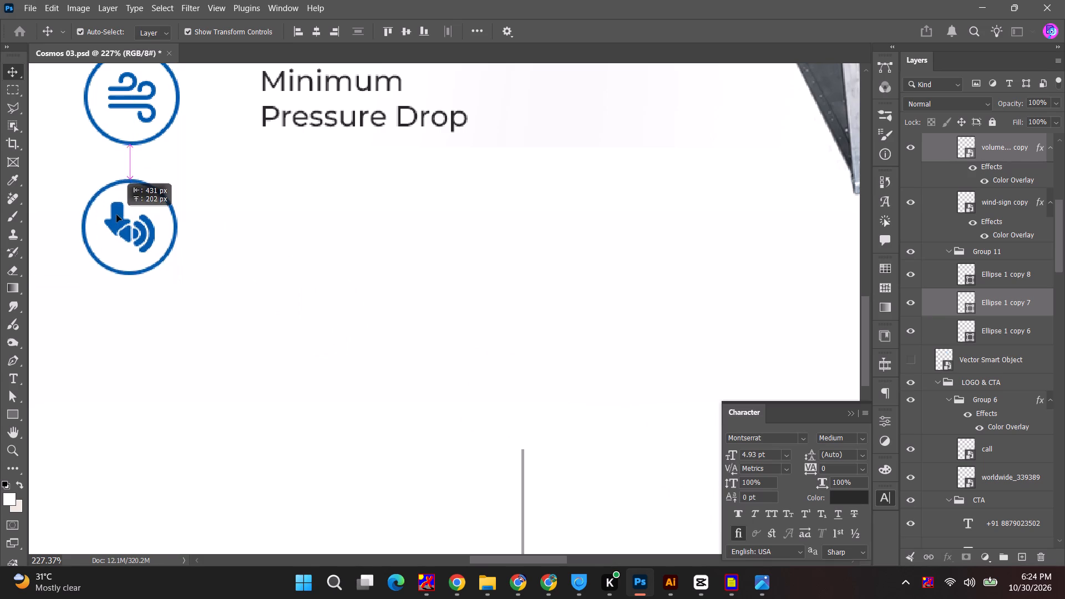
pyautogui.moveTo(116, 215); pyautogui.dragTo(117, 206)
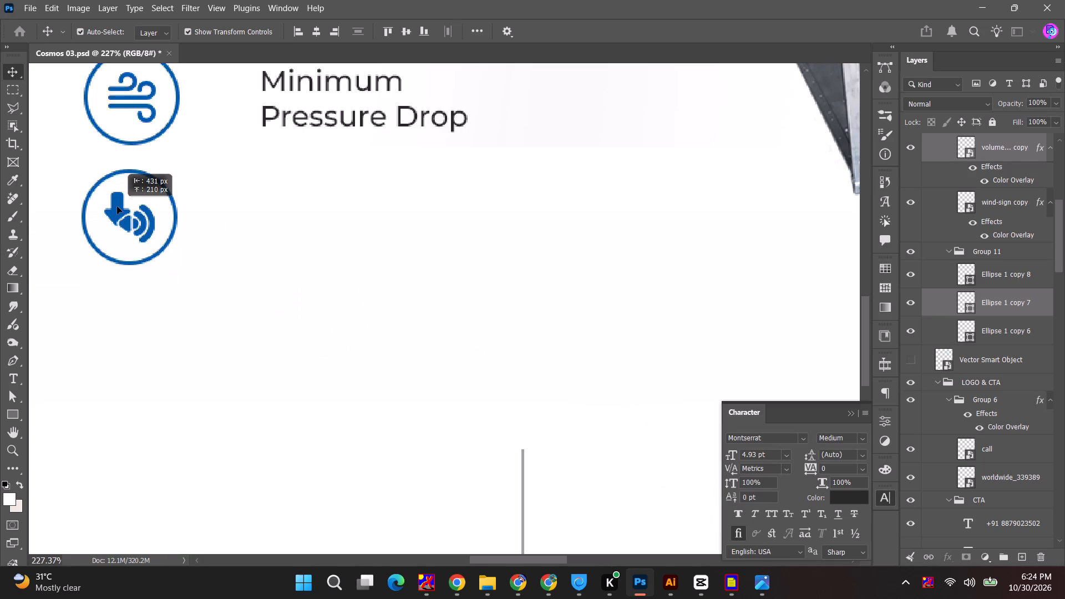
pyautogui.moveTo(117, 206); pyautogui.dragTo(117, 204)
# Left-align the text of the "Maximum Insertion Loss" caption and place it beside the volume-down icon, beneath the "Minimum Pressure Drop" caption.
pyautogui.keyDown('alt'); pyautogui.scroll(-5, 352, 256); pyautogui.keyUp('alt')
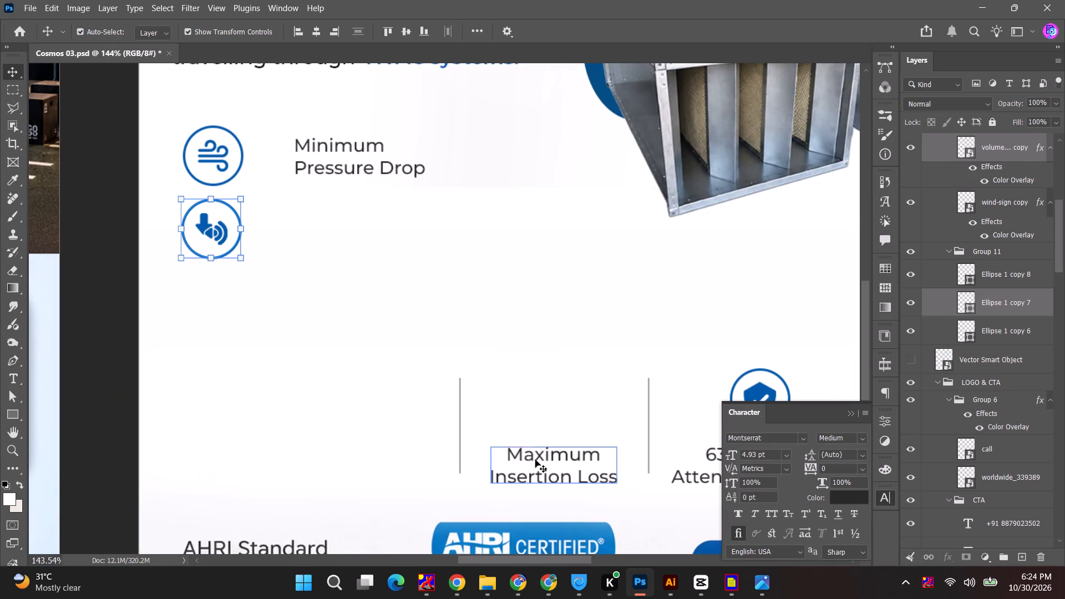
pyautogui.doubleClick(536, 460)
pyautogui.click(572, 524)
pyautogui.press('Escape')
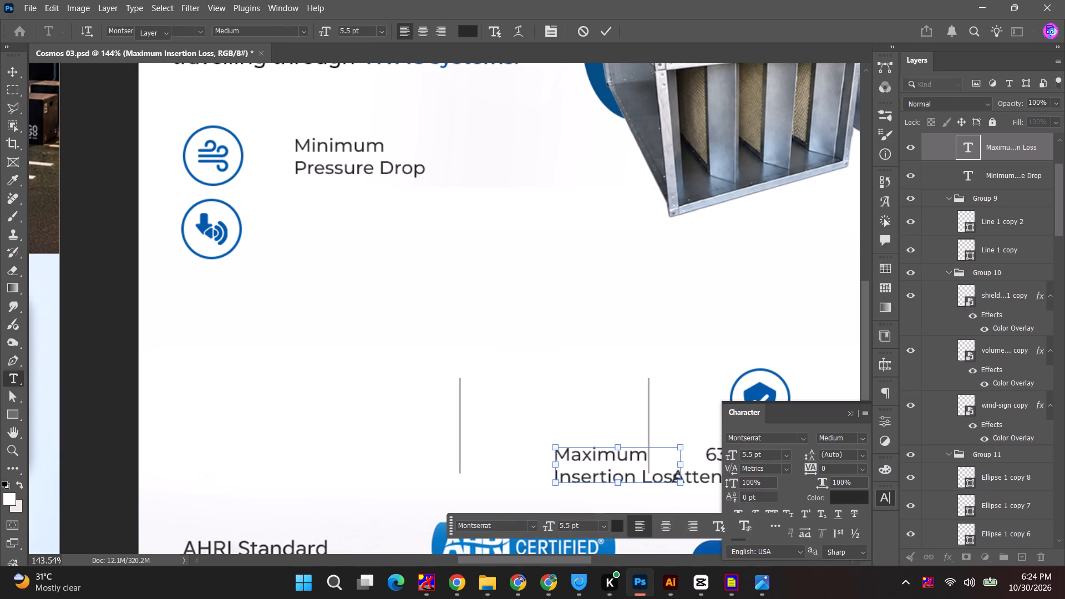
pyautogui.moveTo(603, 464); pyautogui.dragTo(344, 225)
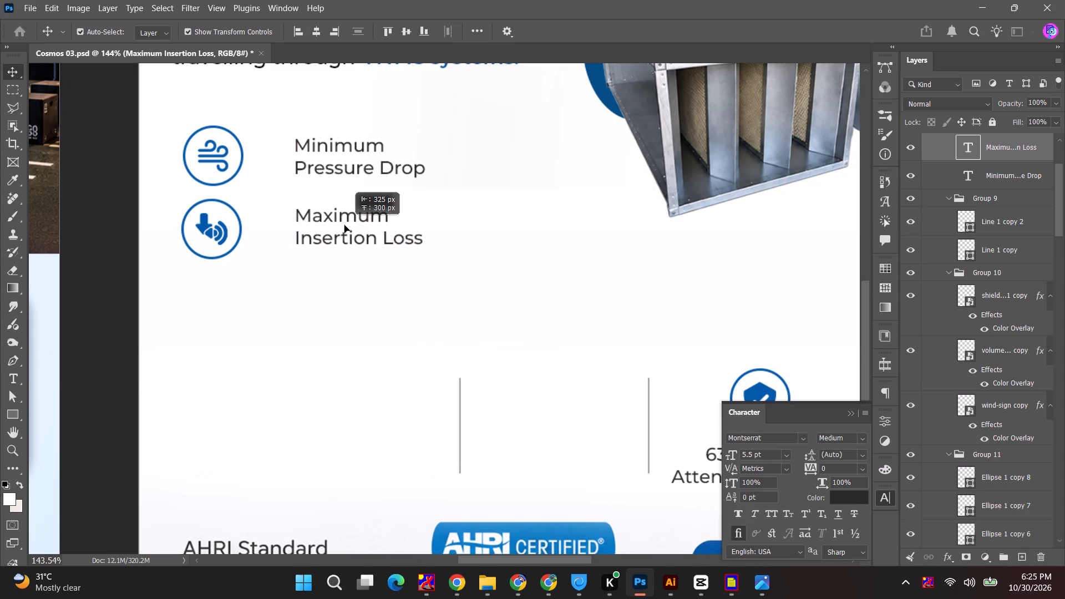
pyautogui.moveTo(344, 225); pyautogui.dragTo(346, 225)
# Align the left edges of the "Minimum Pressure Drop" and "Maximum Insertion Loss" captions and move both closer to their icons.
pyautogui.keyDown('shift'); pyautogui.click(352, 162); pyautogui.keyUp('shift')
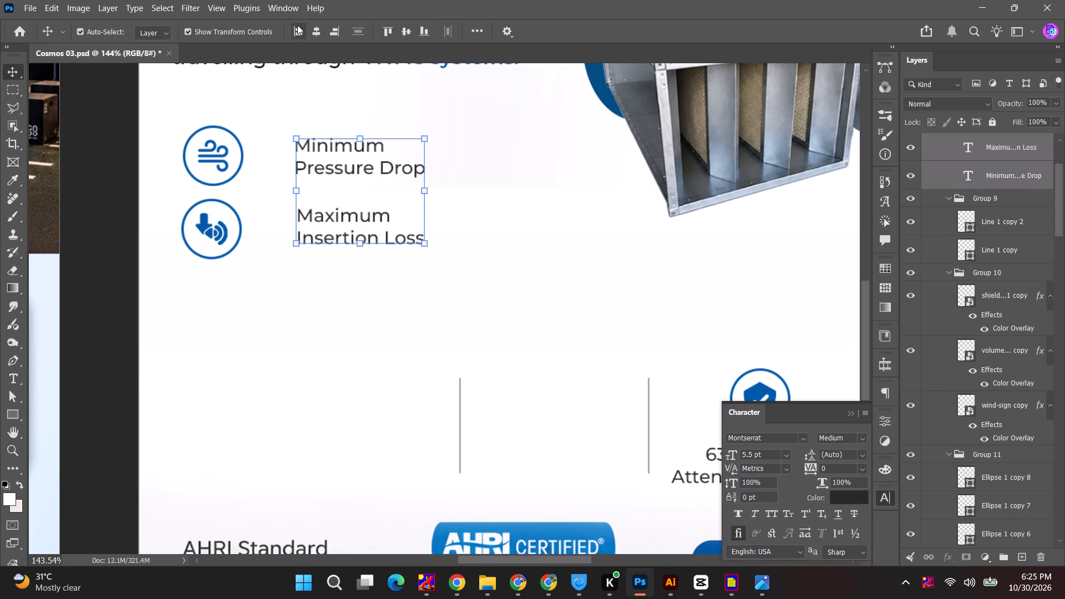
pyautogui.click(287, 31)
pyautogui.click(296, 31)
pyautogui.moveTo(339, 170); pyautogui.dragTo(305, 170)
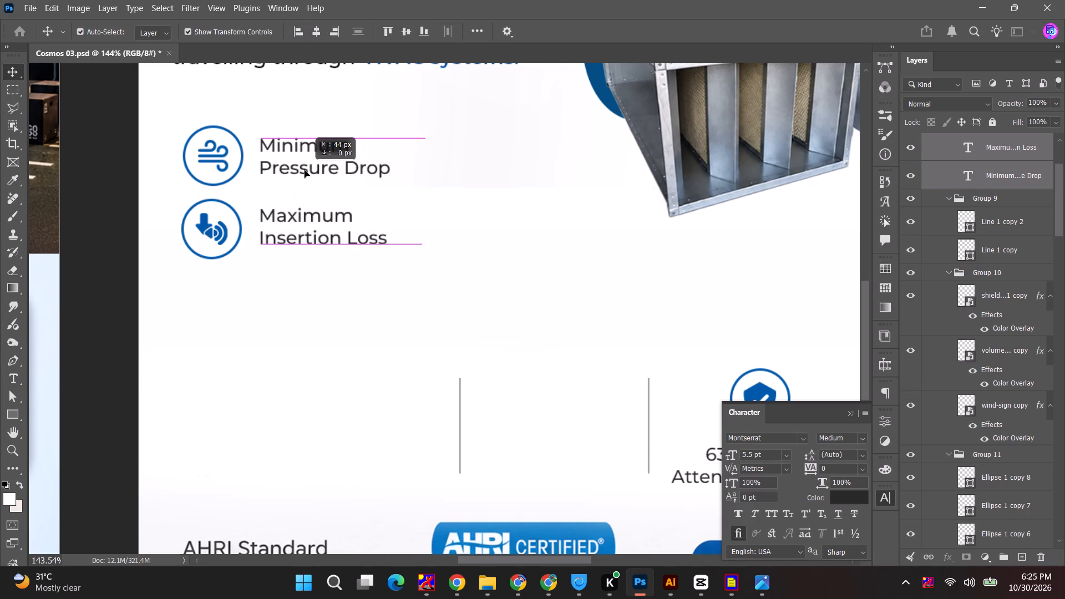
pyautogui.moveTo(305, 170); pyautogui.dragTo(308, 170)
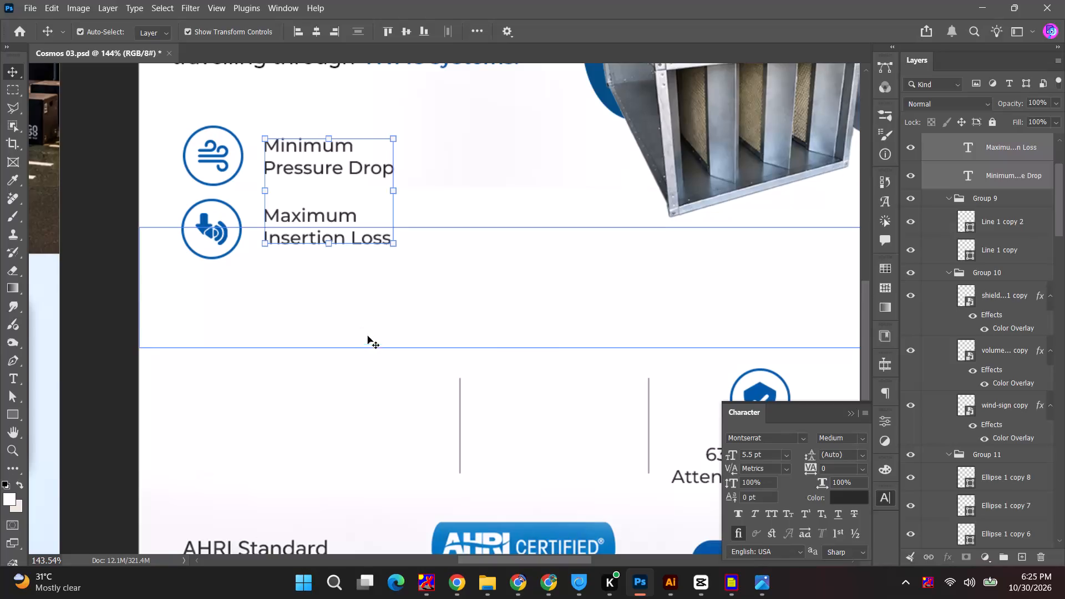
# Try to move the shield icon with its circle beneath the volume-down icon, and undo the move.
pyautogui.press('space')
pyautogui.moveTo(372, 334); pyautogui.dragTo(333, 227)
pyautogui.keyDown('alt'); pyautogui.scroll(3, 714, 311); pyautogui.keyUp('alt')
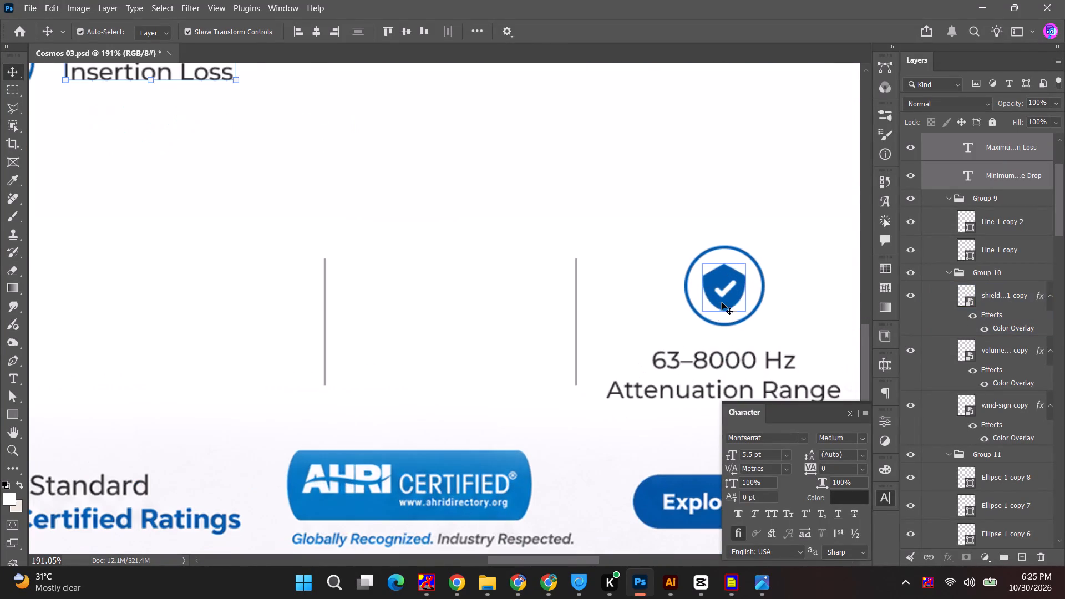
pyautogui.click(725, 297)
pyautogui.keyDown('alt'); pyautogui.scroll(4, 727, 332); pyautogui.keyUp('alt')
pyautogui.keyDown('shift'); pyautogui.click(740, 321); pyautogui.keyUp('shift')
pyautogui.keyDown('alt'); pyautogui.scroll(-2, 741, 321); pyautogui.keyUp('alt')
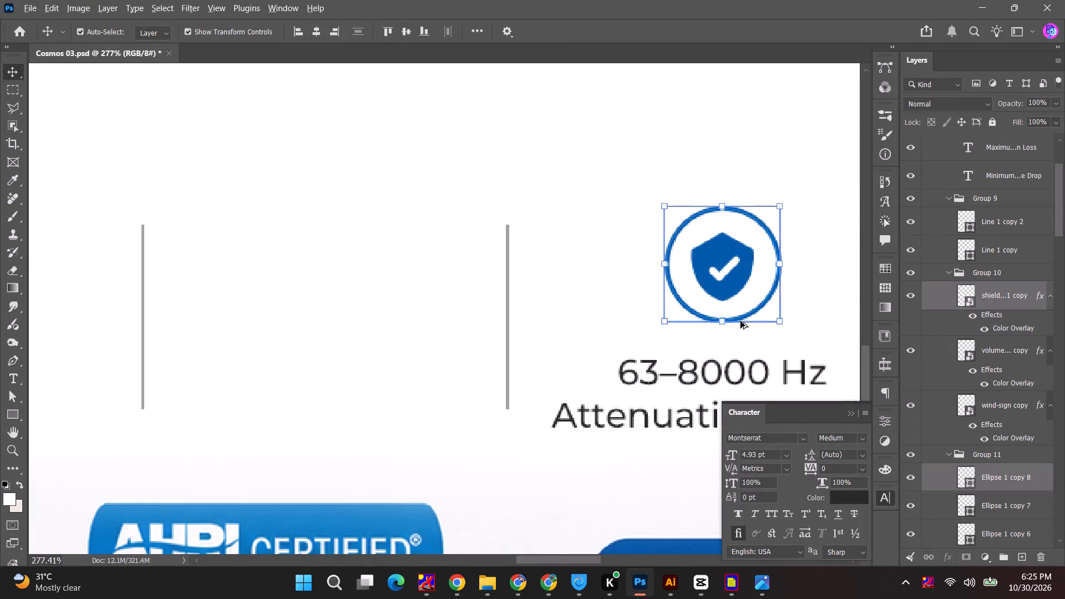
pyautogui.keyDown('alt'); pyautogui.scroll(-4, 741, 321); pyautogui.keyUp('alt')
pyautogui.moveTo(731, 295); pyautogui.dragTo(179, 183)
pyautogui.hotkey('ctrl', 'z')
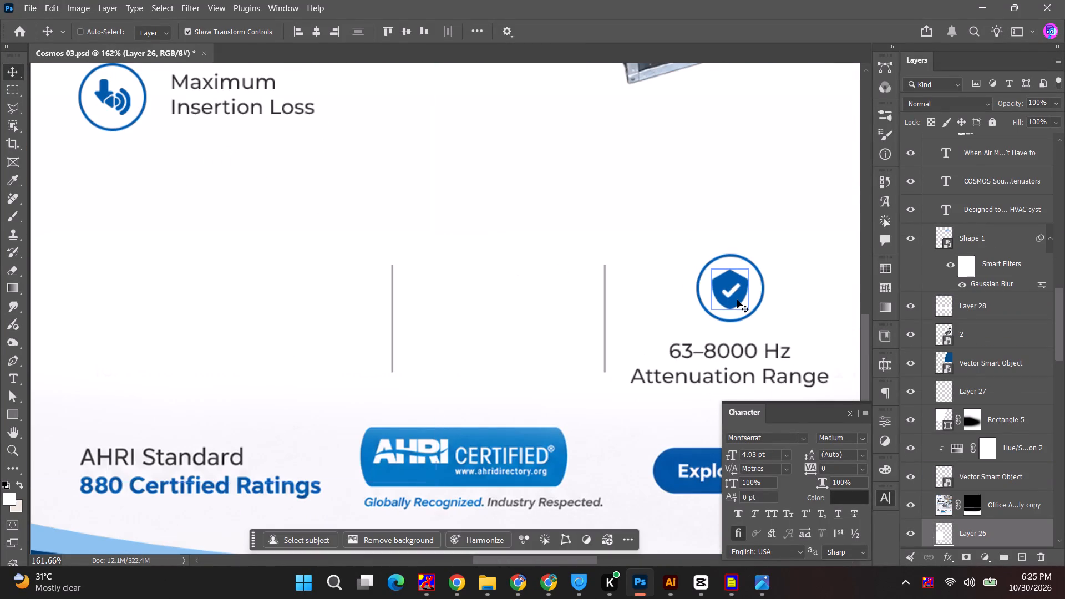
# Move the shield icon together with its circle beneath the volume-down icon, in line with the icons above.
pyautogui.click(733, 300)
pyautogui.keyDown('alt'); pyautogui.scroll(4, 734, 318); pyautogui.keyUp('alt')
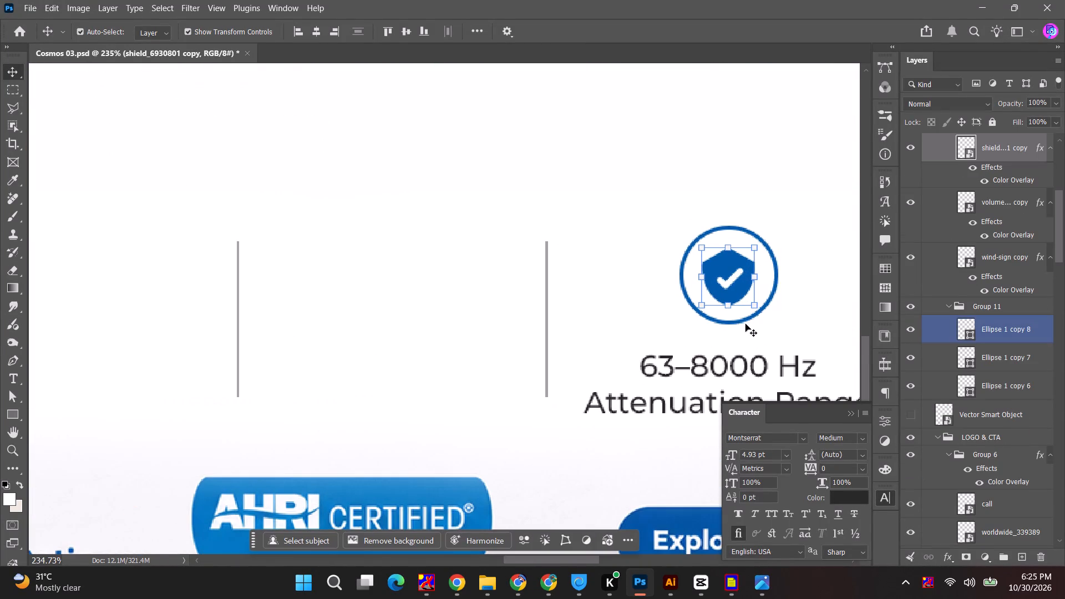
pyautogui.keyDown('alt'); pyautogui.scroll(4, 746, 324); pyautogui.keyUp('alt')
pyautogui.keyDown('shift'); pyautogui.click(751, 317); pyautogui.keyUp('shift')
pyautogui.keyDown('alt'); pyautogui.scroll(-11, 751, 317); pyautogui.keyUp('alt')
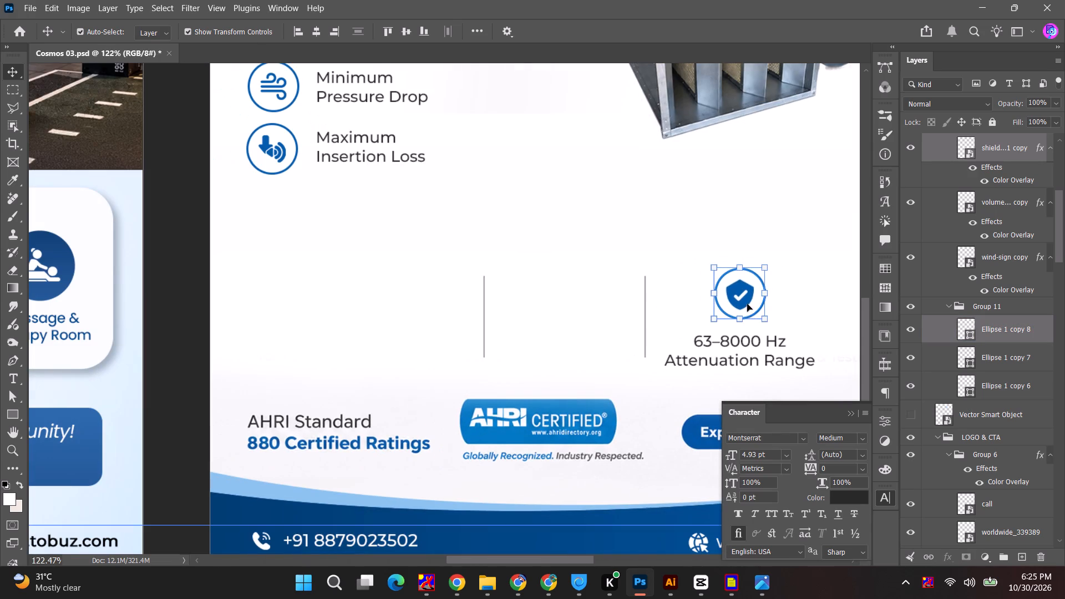
pyautogui.moveTo(747, 301); pyautogui.dragTo(280, 225)
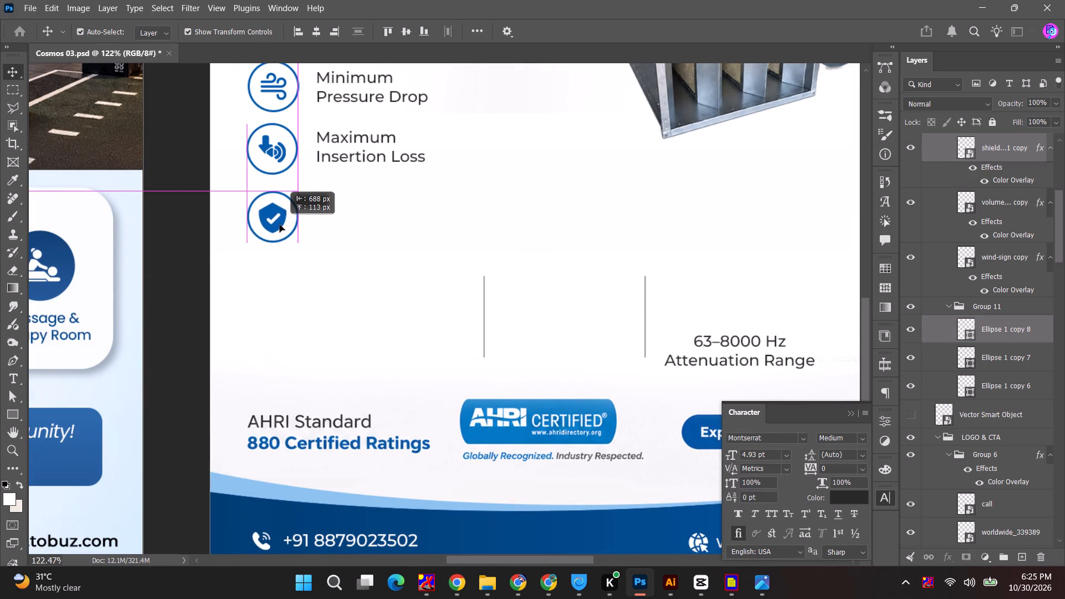
pyautogui.moveTo(280, 225); pyautogui.dragTo(280, 220)
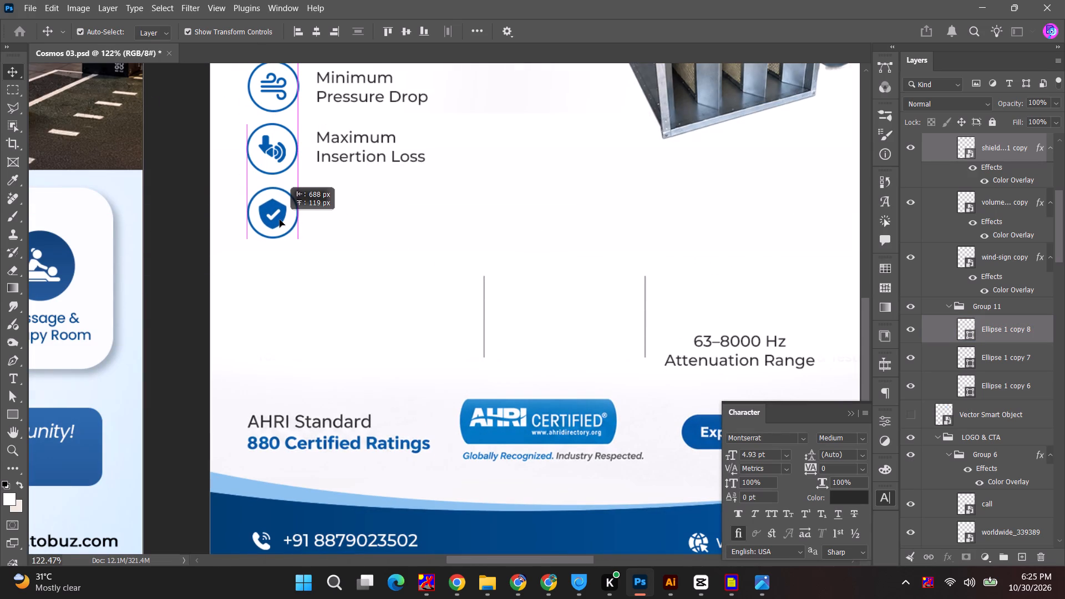
pyautogui.moveTo(280, 220); pyautogui.dragTo(280, 218)
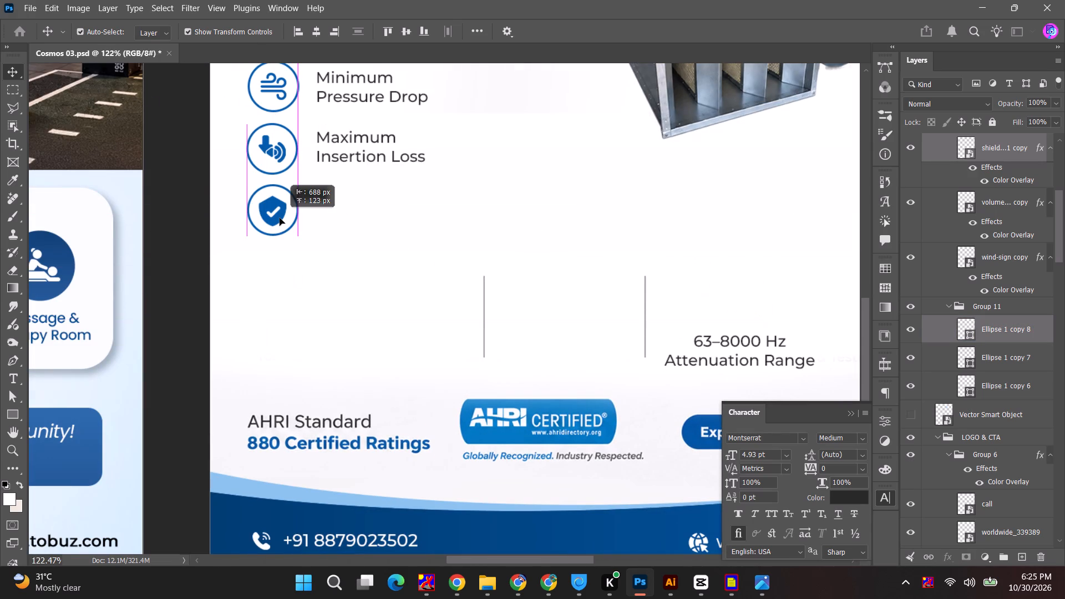
pyautogui.moveTo(280, 218); pyautogui.dragTo(280, 220)
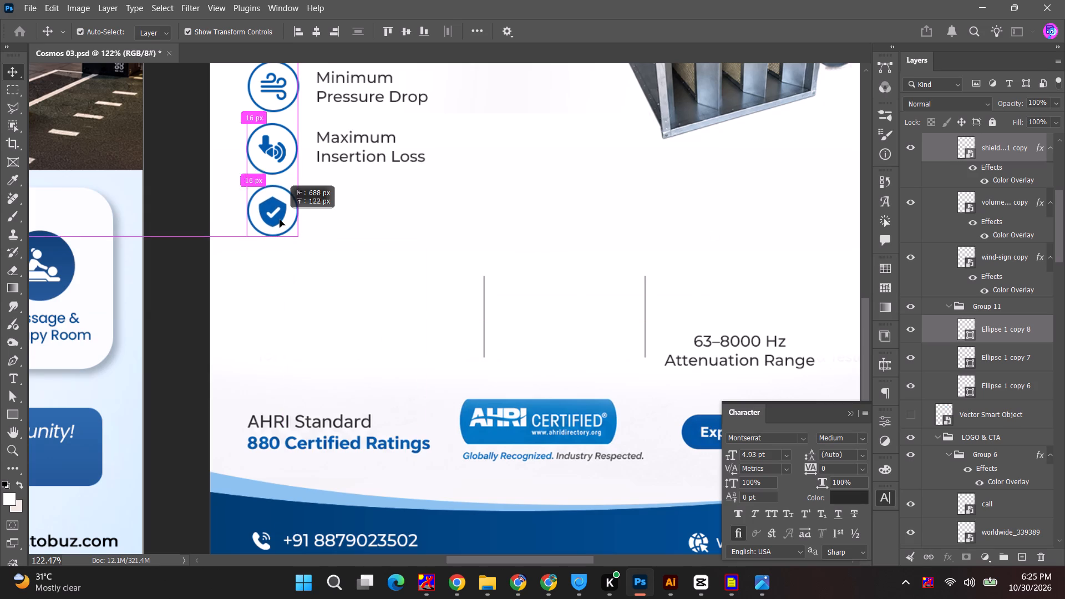
pyautogui.moveTo(280, 220); pyautogui.dragTo(278, 221)
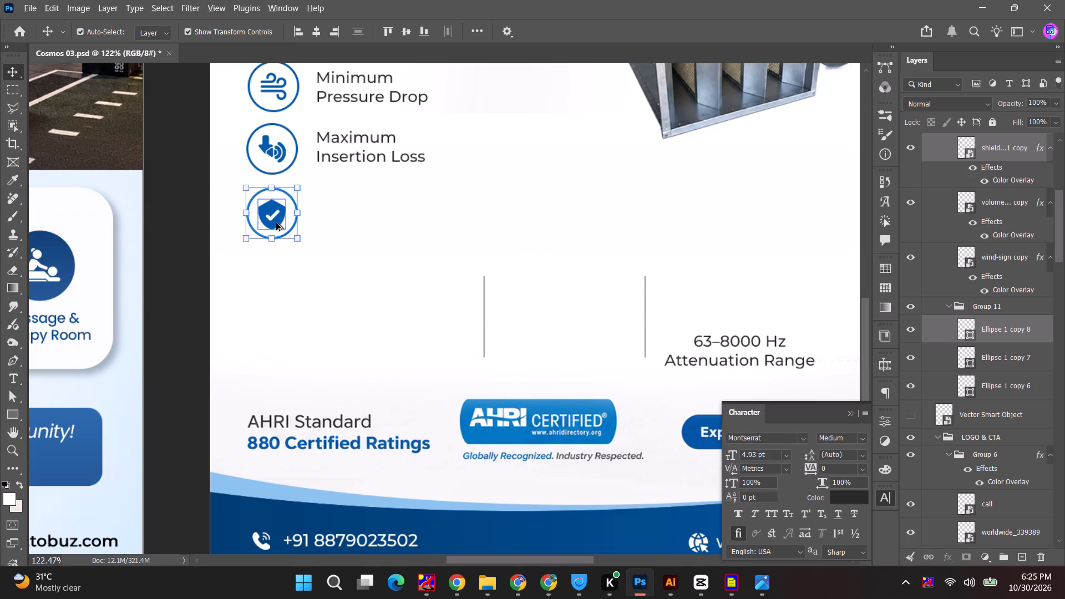
# Shift the shield icon and its circle up about 4 px to even the vertical spacing between the three icons.
pyautogui.keyDown('alt'); pyautogui.scroll(6, 276, 223); pyautogui.keyUp('alt')
pyautogui.press('space')
pyautogui.press('space')
pyautogui.moveTo(276, 186); pyautogui.dragTo(283, 342)
pyautogui.keyDown('alt'); pyautogui.scroll(4, 276, 353); pyautogui.keyUp('alt')
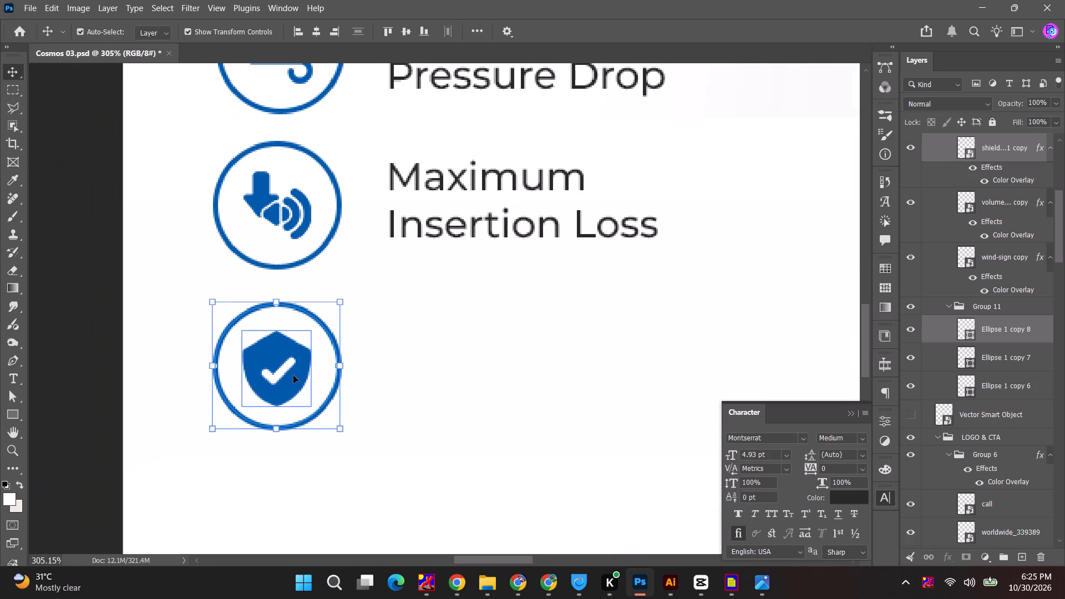
pyautogui.press('space')
pyautogui.moveTo(282, 331); pyautogui.dragTo(284, 370)
pyautogui.moveTo(294, 409); pyautogui.dragTo(296, 401)
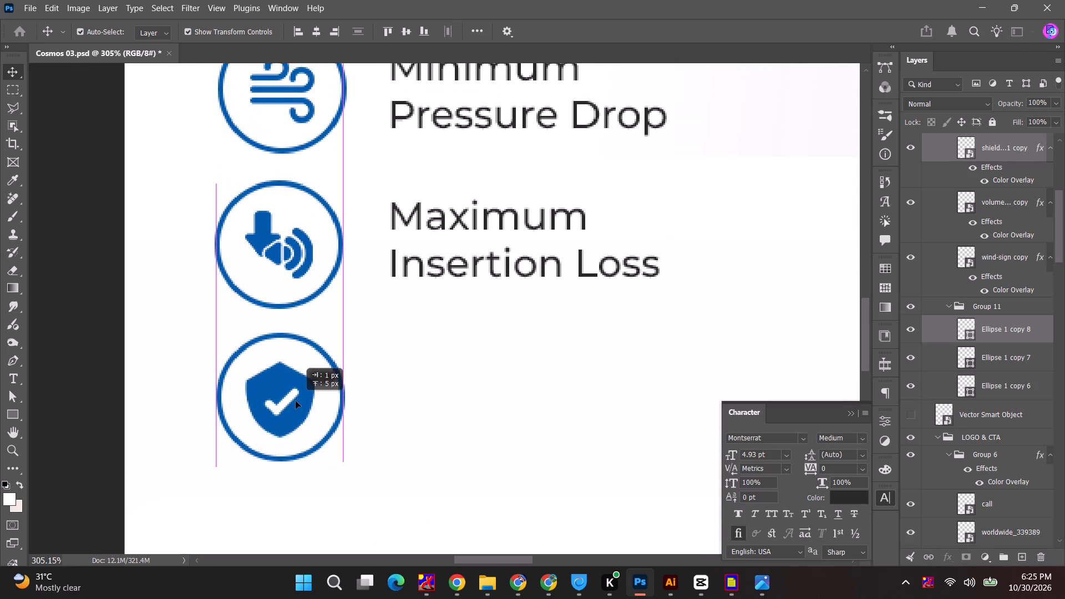
pyautogui.moveTo(296, 401); pyautogui.dragTo(296, 403)
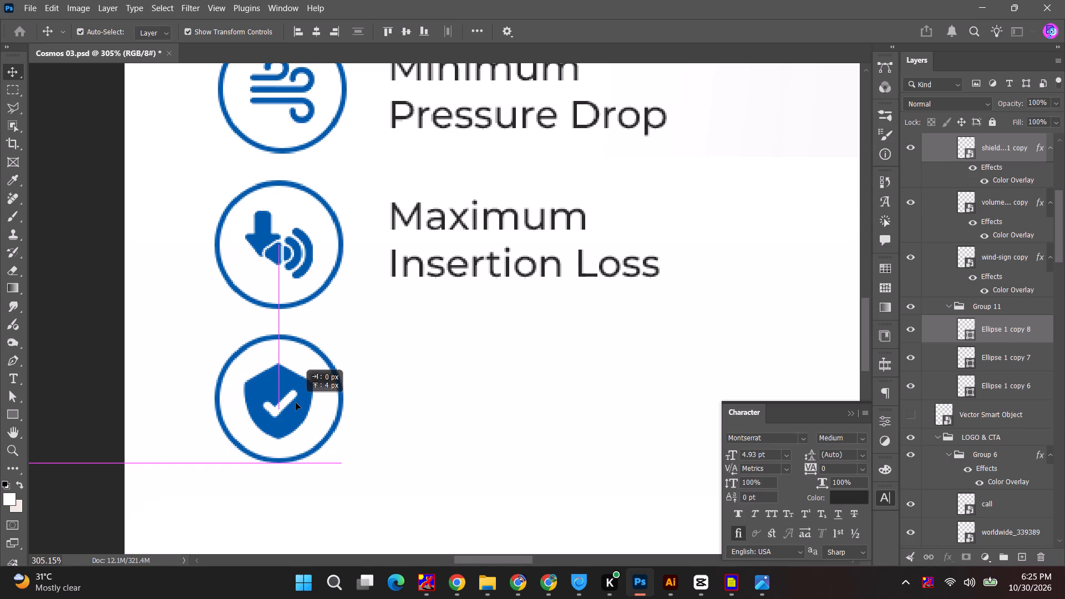
pyautogui.moveTo(296, 403); pyautogui.dragTo(296, 403)
# Left-align the text of the "63–8000 Hz Attenuation Range" caption and place it beside the shield icon, beneath the other captions.
pyautogui.keyDown('alt'); pyautogui.scroll(-7, 301, 396); pyautogui.keyUp('alt')
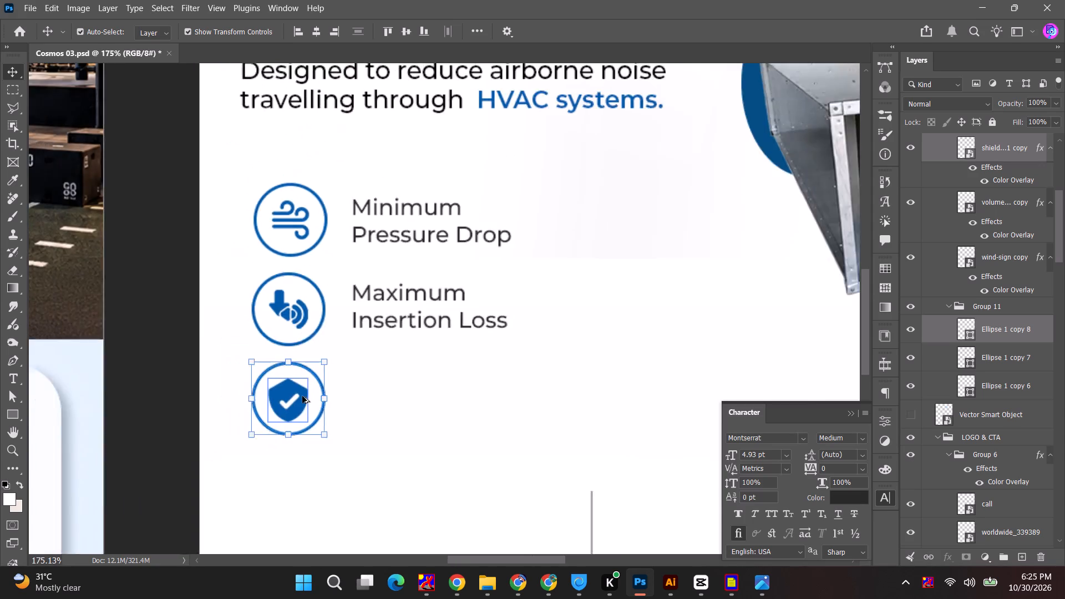
pyautogui.keyDown('alt'); pyautogui.scroll(-5, 302, 396); pyautogui.keyUp('alt')
pyautogui.press('space')
pyautogui.press('space')
pyautogui.moveTo(372, 407); pyautogui.dragTo(340, 271)
pyautogui.doubleClick(648, 378)
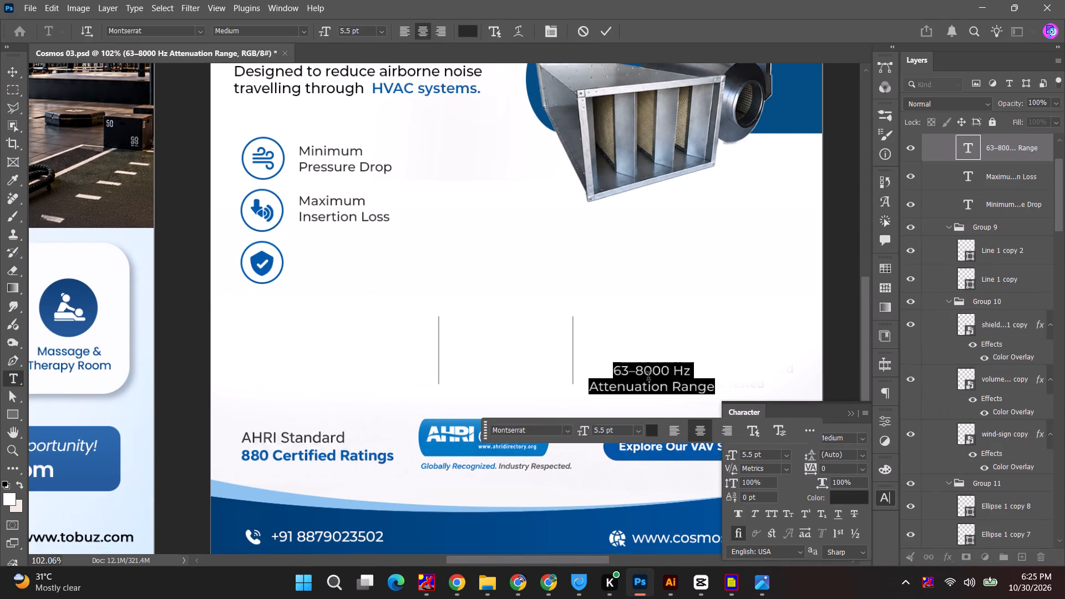
pyautogui.click(405, 34)
pyautogui.press('Escape')
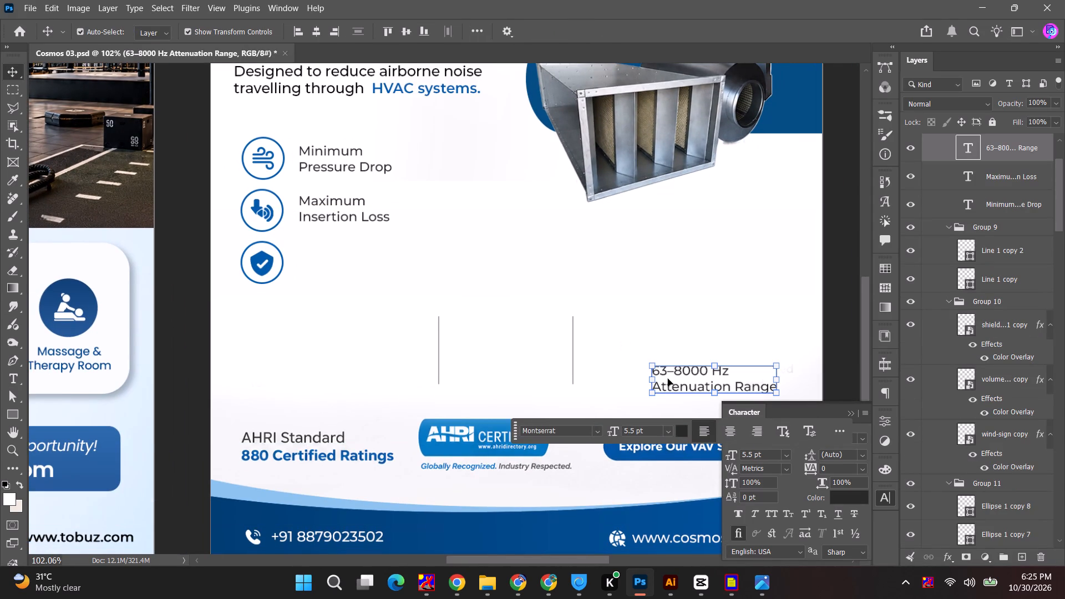
pyautogui.moveTo(670, 374); pyautogui.dragTo(318, 258)
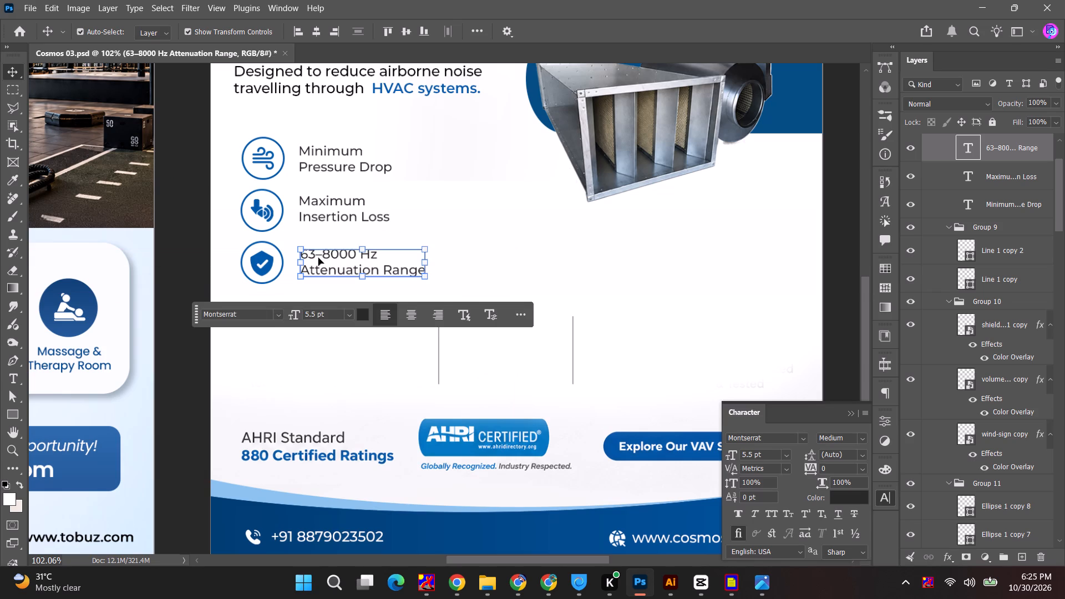
# Delete the two leftover vertical divider lines in the empty area below the feature list.
pyautogui.scroll(6, 1017, 247)
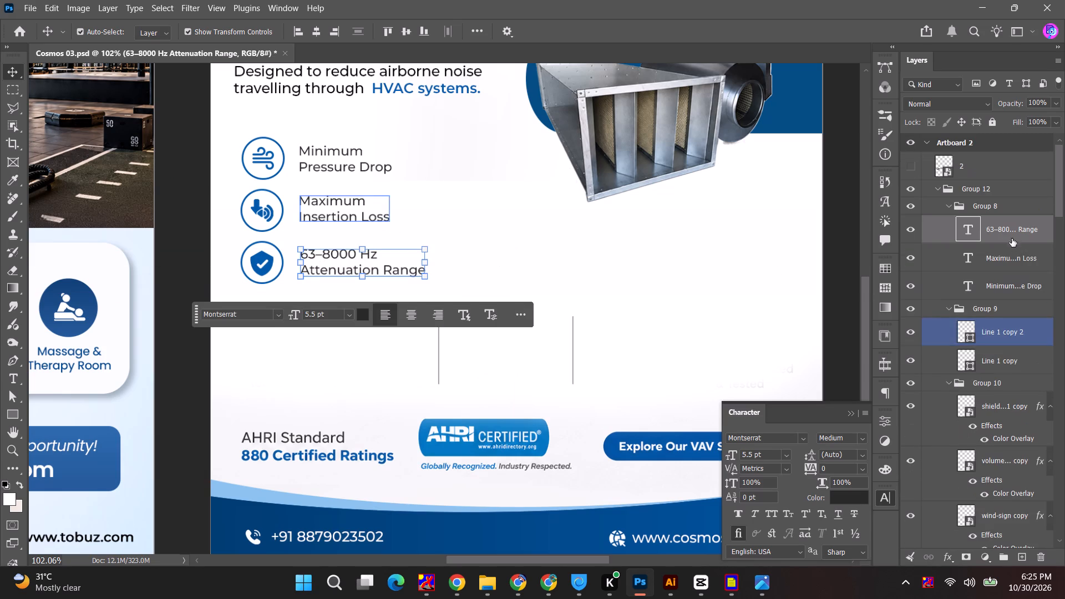
pyautogui.click(996, 192)
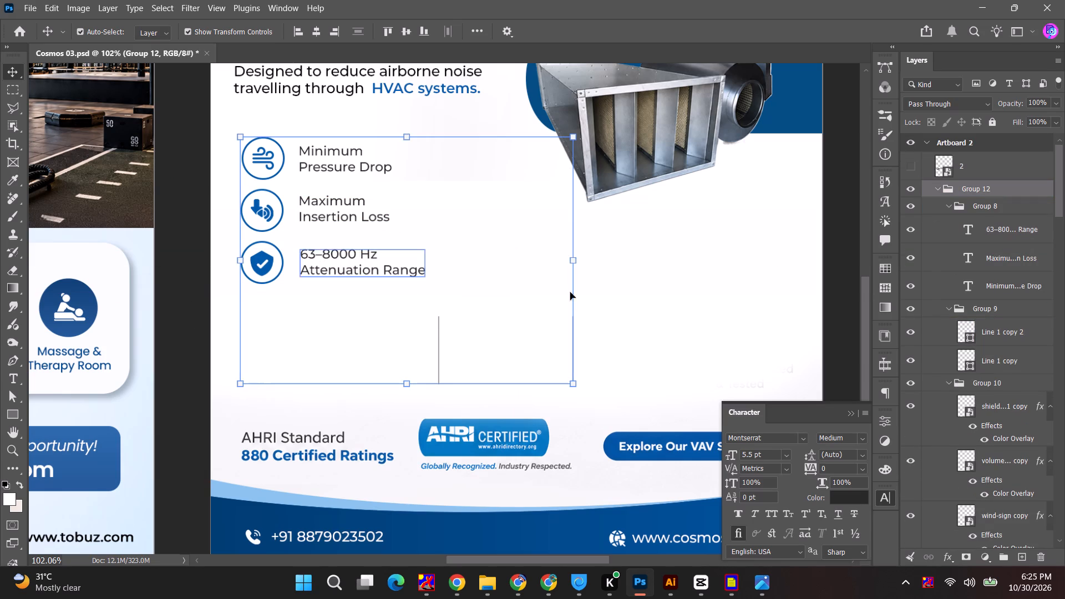
pyautogui.click(438, 349)
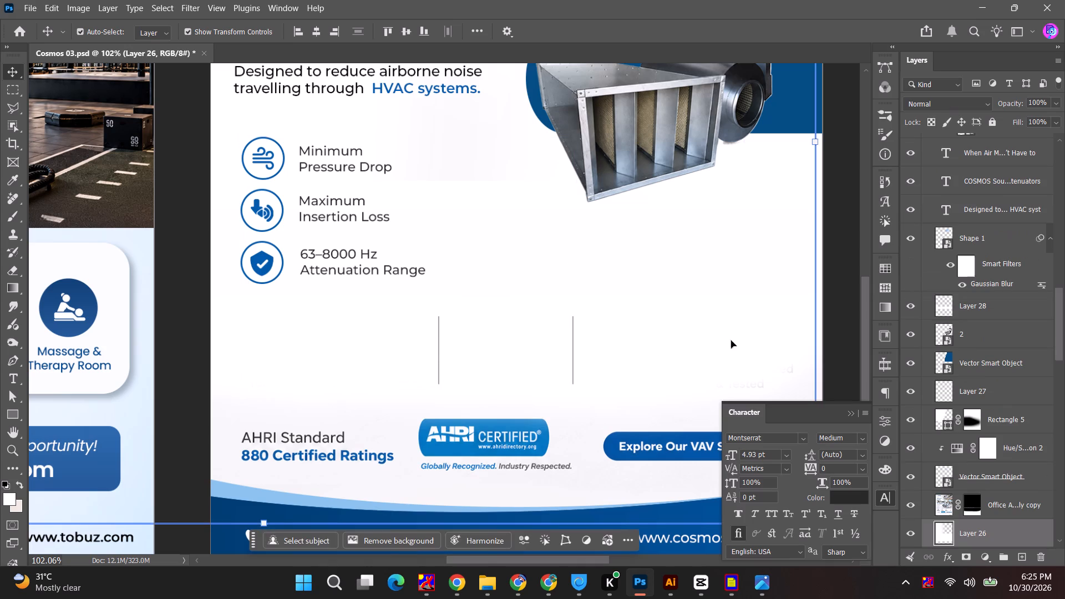
pyautogui.click(845, 322)
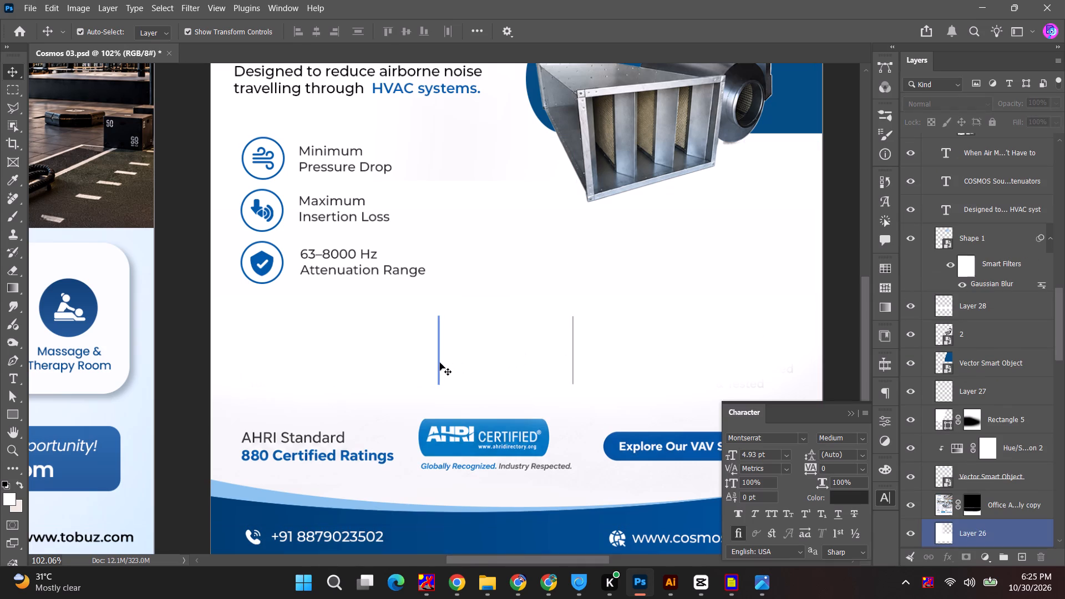
pyautogui.click(439, 363)
pyautogui.keyDown('shift'); pyautogui.click(572, 367); pyautogui.keyUp('shift')
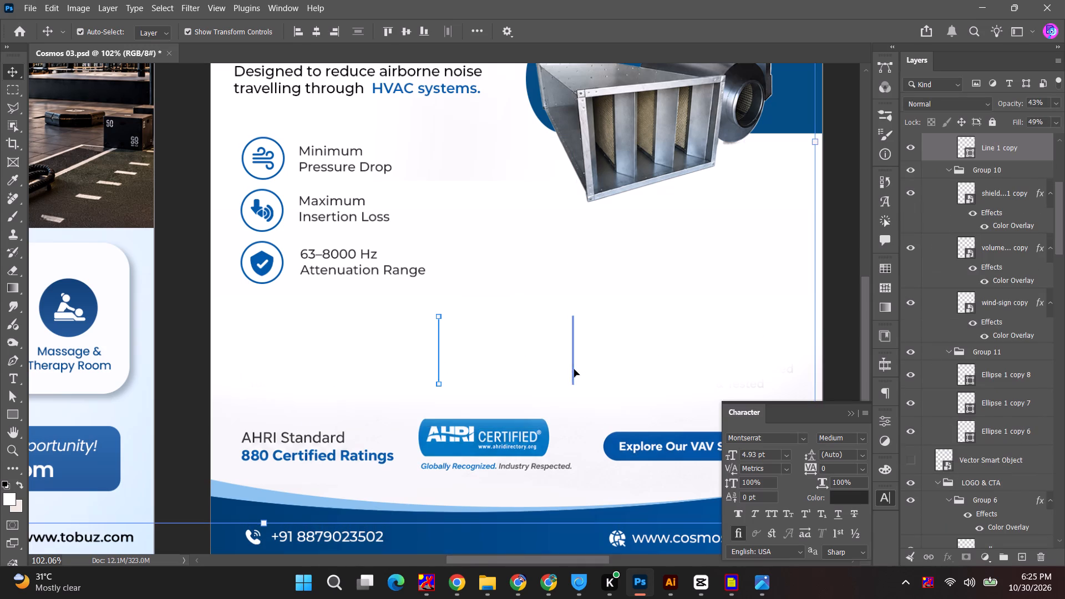
pyautogui.click(838, 325)
pyautogui.click(439, 363)
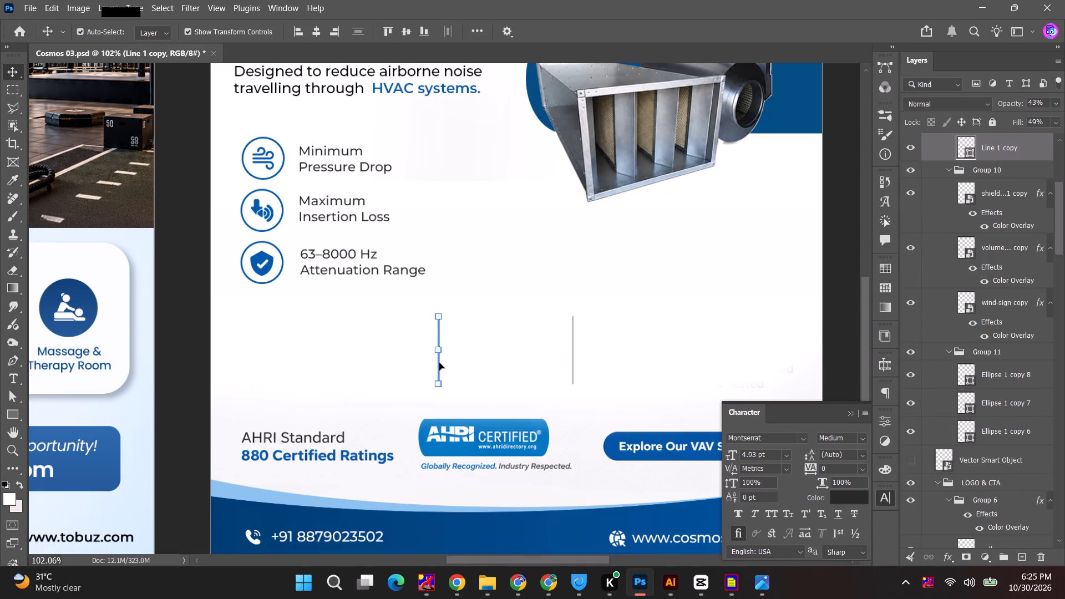
pyautogui.press('BackSpace')
pyautogui.press('BackSpace')
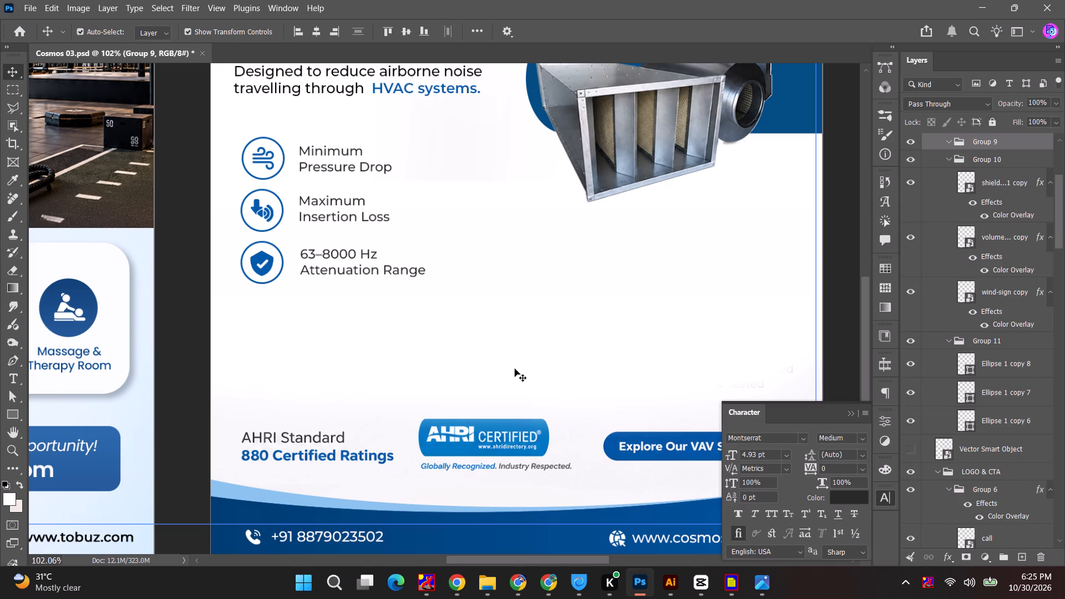
# Move the wind icon, its circle and the "Minimum Pressure Drop" caption together slightly up, keeping their horizontal position.
pyautogui.keyDown('alt'); pyautogui.scroll(7, 260, 160); pyautogui.keyUp('alt')
pyautogui.press('space')
pyautogui.press('space')
pyautogui.moveTo(260, 160); pyautogui.dragTo(260, 280)
pyautogui.keyDown('alt'); pyautogui.scroll(4, 257, 295); pyautogui.keyUp('alt')
pyautogui.click(277, 277)
pyautogui.keyDown('alt'); pyautogui.scroll(4, 256, 334); pyautogui.keyUp('alt')
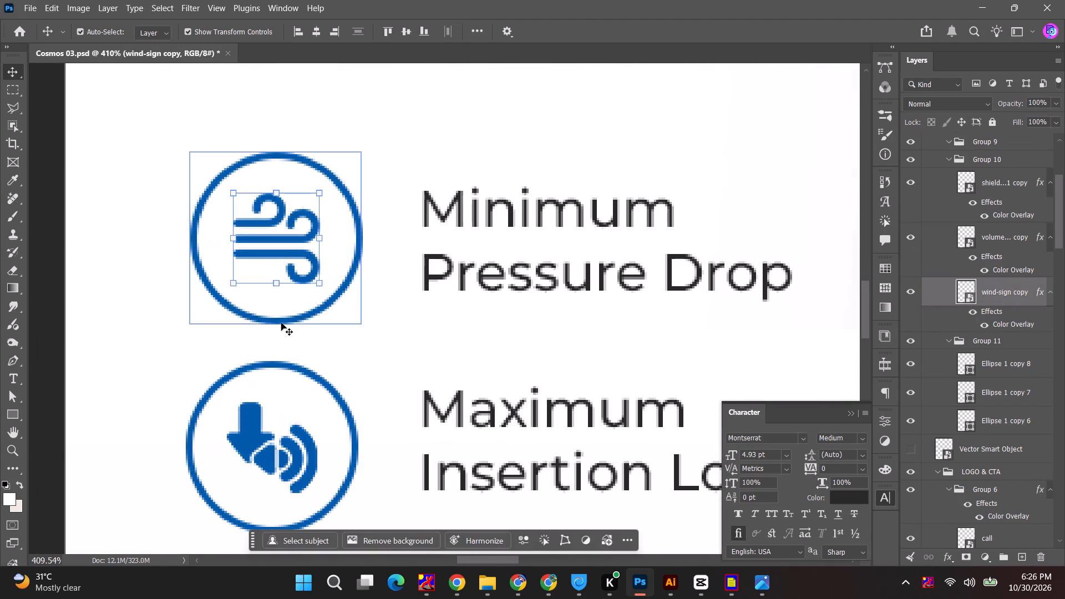
pyautogui.keyDown('shift'); pyautogui.click(282, 322); pyautogui.keyUp('shift')
pyautogui.keyDown('shift'); pyautogui.click(545, 256); pyautogui.keyUp('shift')
pyautogui.keyDown('alt'); pyautogui.scroll(-5, 545, 256); pyautogui.keyUp('alt')
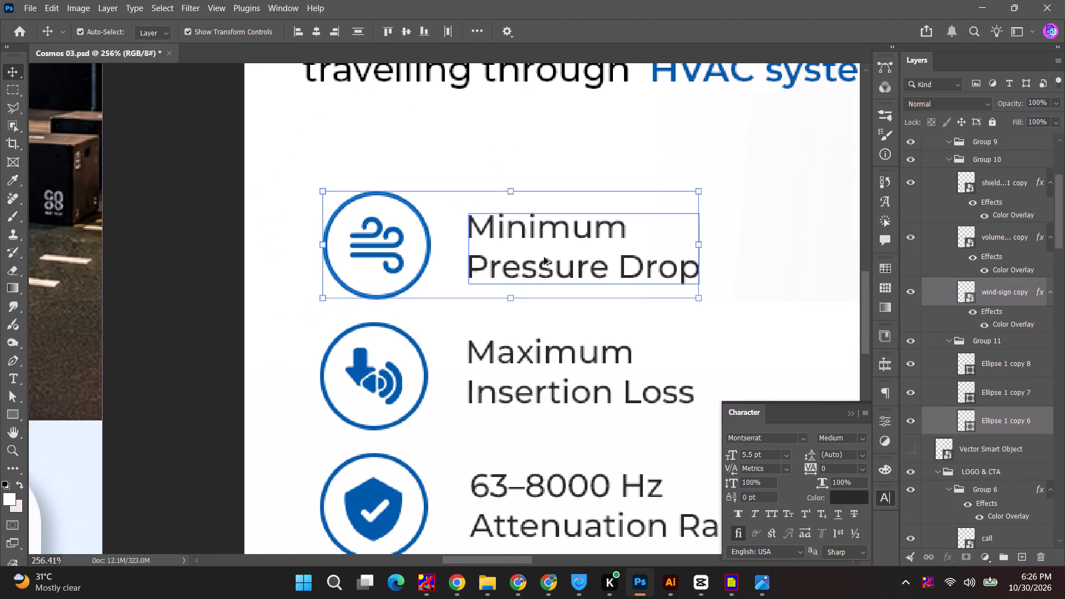
pyautogui.moveTo(550, 275); pyautogui.dragTo(544, 256)
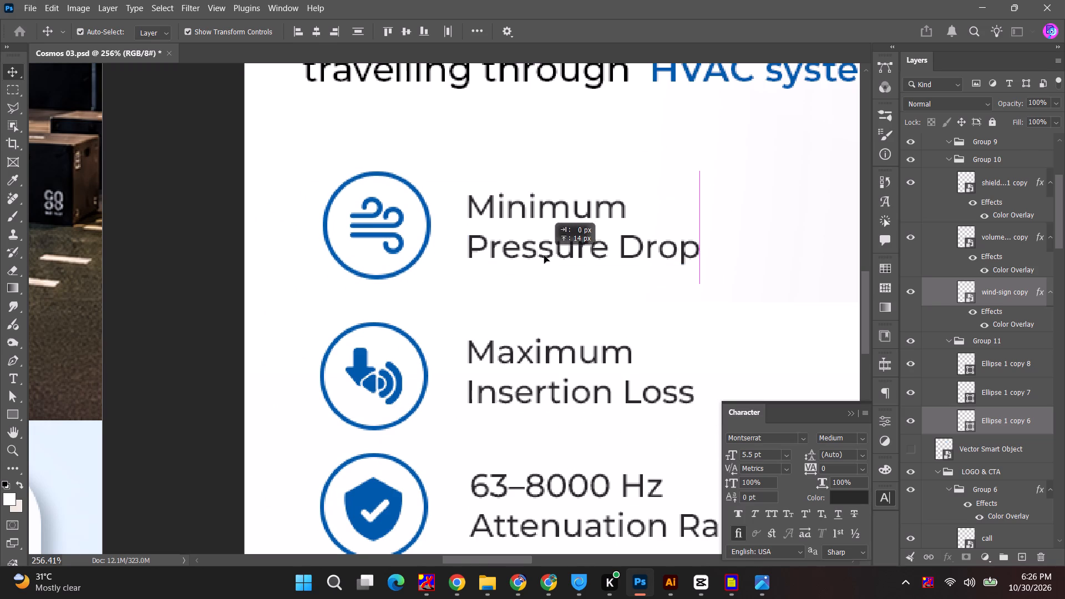
pyautogui.moveTo(544, 256); pyautogui.dragTo(541, 265)
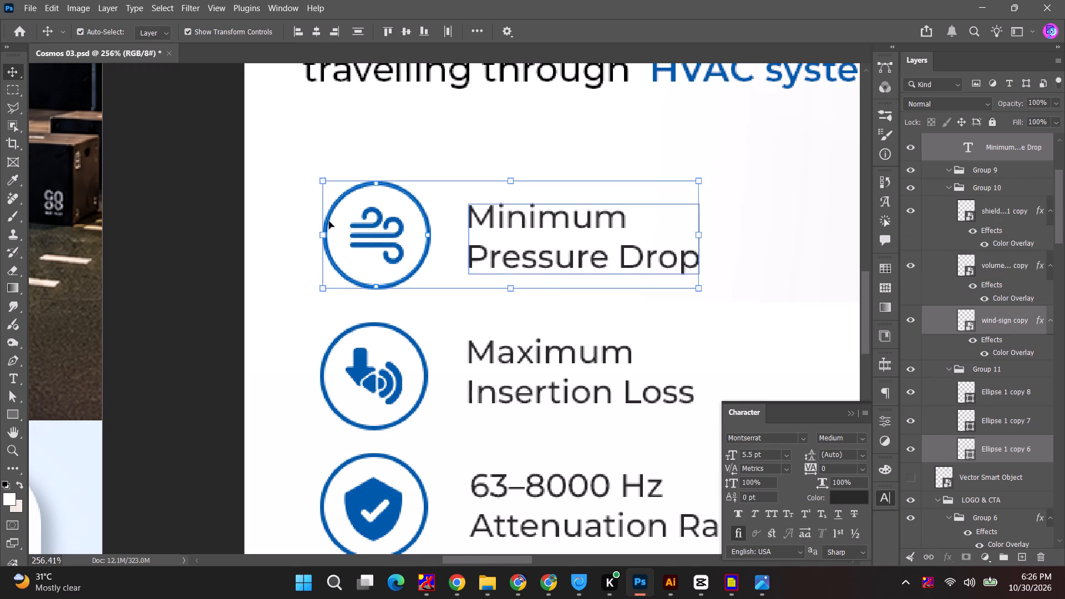
pyautogui.click(211, 204)
# Set the font weight of all three feature captions to Montserrat SemiBold.
pyautogui.click(547, 259)
pyautogui.keyDown('shift'); pyautogui.click(562, 393); pyautogui.keyUp('shift')
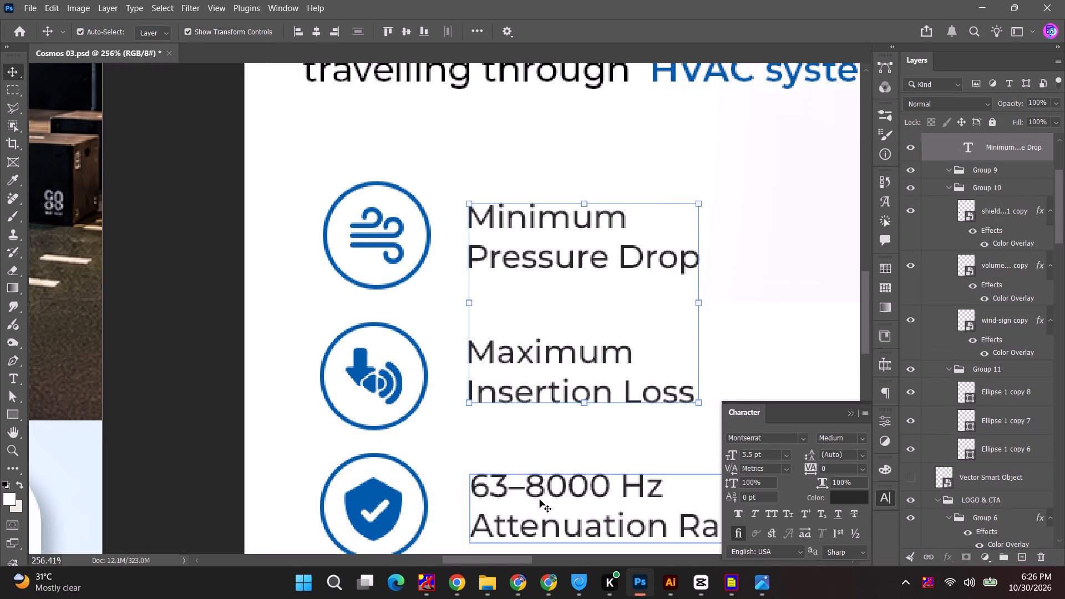
pyautogui.keyDown('shift'); pyautogui.click(540, 500); pyautogui.keyUp('shift')
pyautogui.click(862, 435)
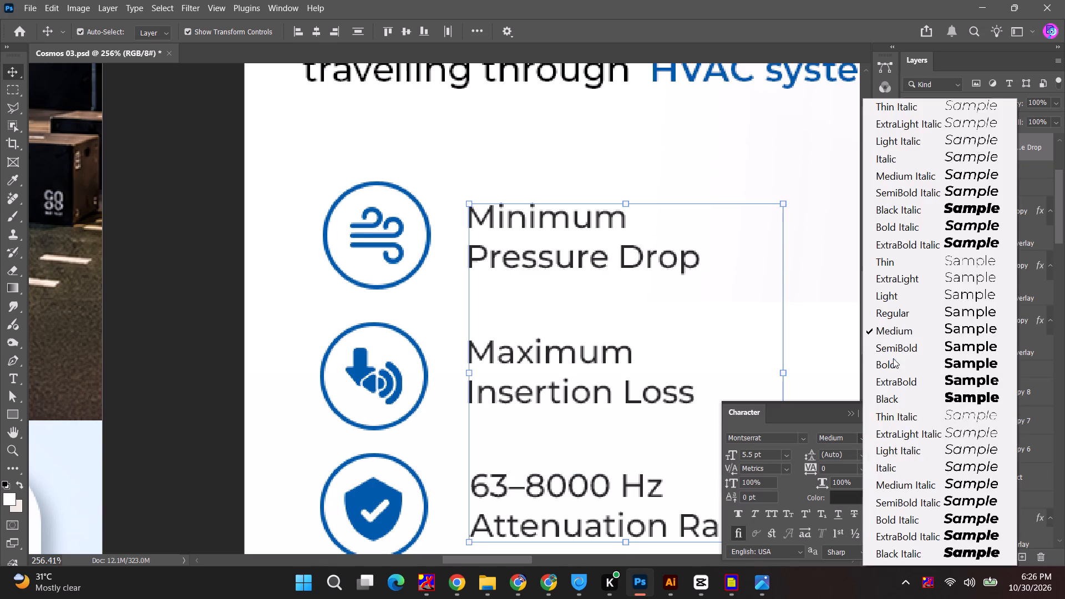
pyautogui.click(898, 346)
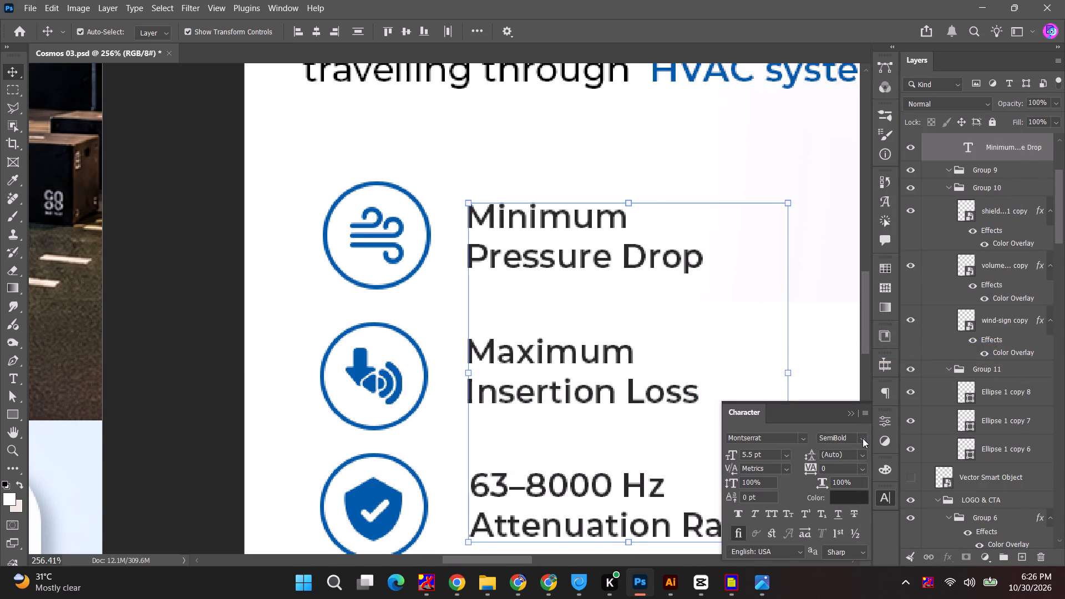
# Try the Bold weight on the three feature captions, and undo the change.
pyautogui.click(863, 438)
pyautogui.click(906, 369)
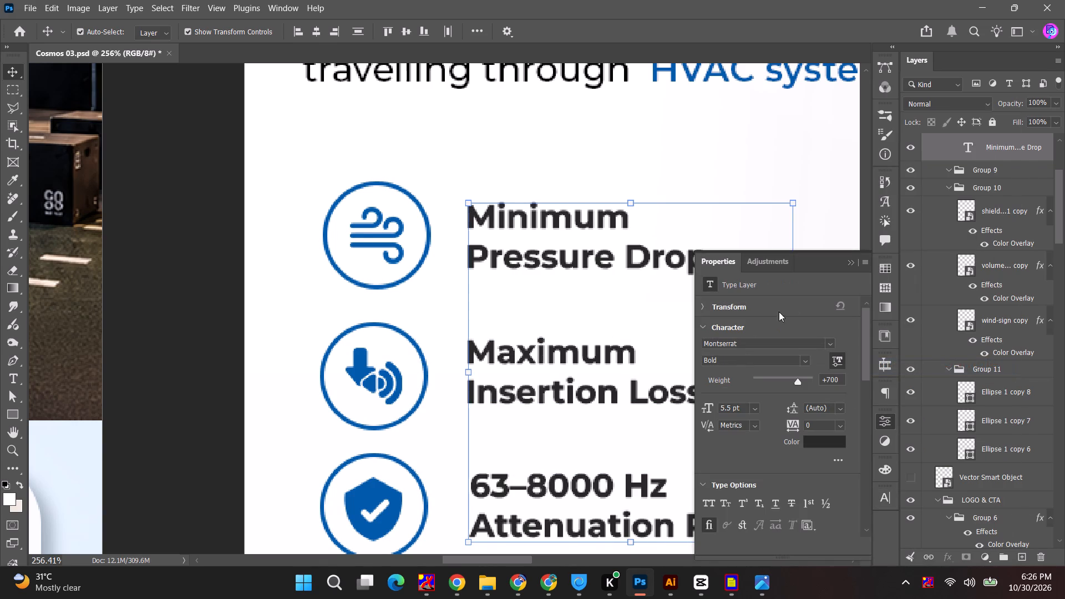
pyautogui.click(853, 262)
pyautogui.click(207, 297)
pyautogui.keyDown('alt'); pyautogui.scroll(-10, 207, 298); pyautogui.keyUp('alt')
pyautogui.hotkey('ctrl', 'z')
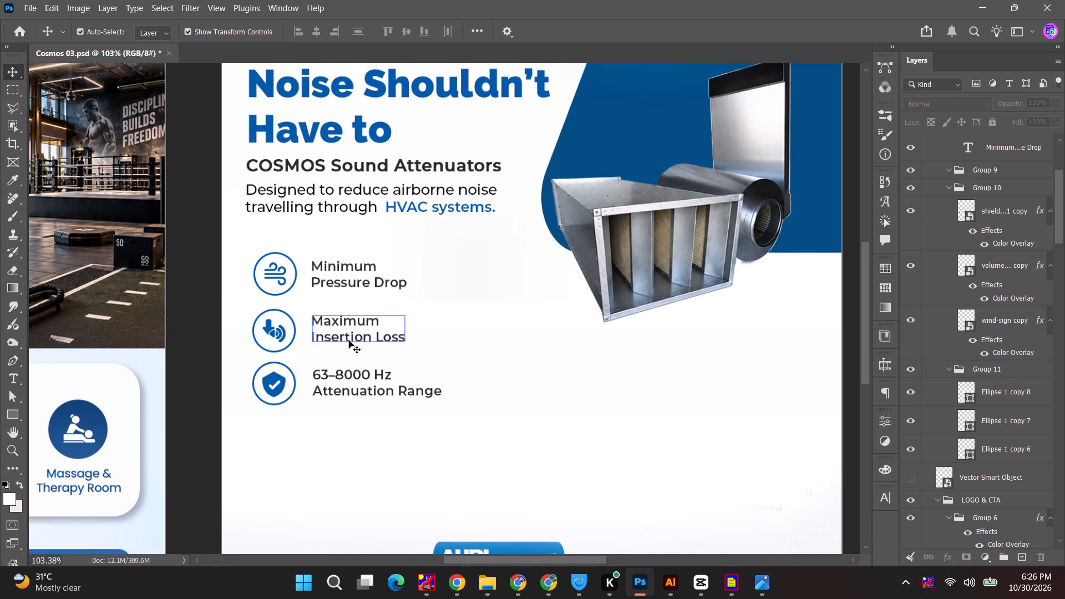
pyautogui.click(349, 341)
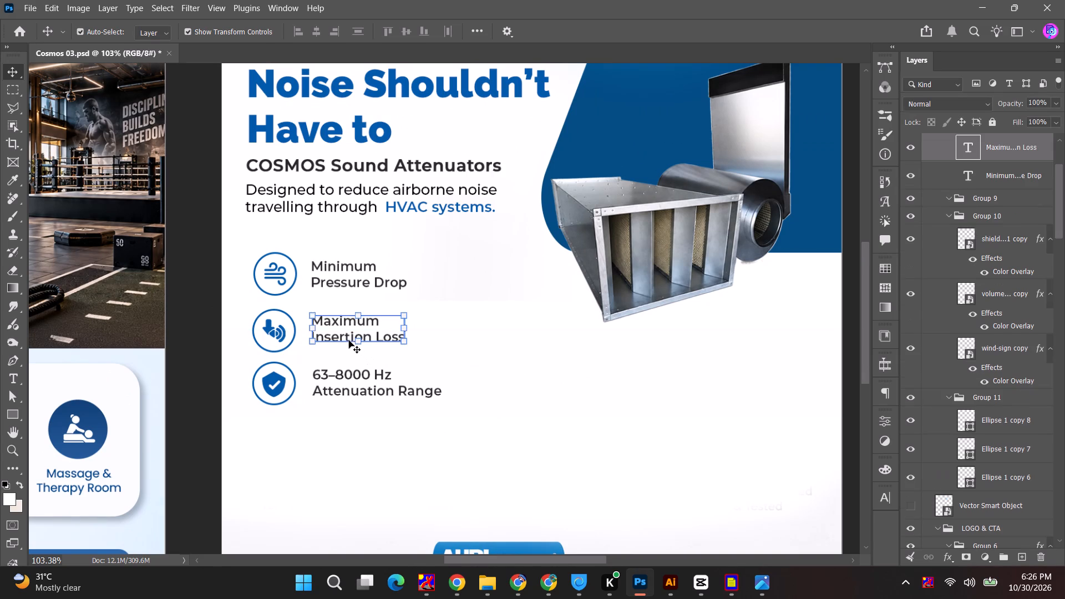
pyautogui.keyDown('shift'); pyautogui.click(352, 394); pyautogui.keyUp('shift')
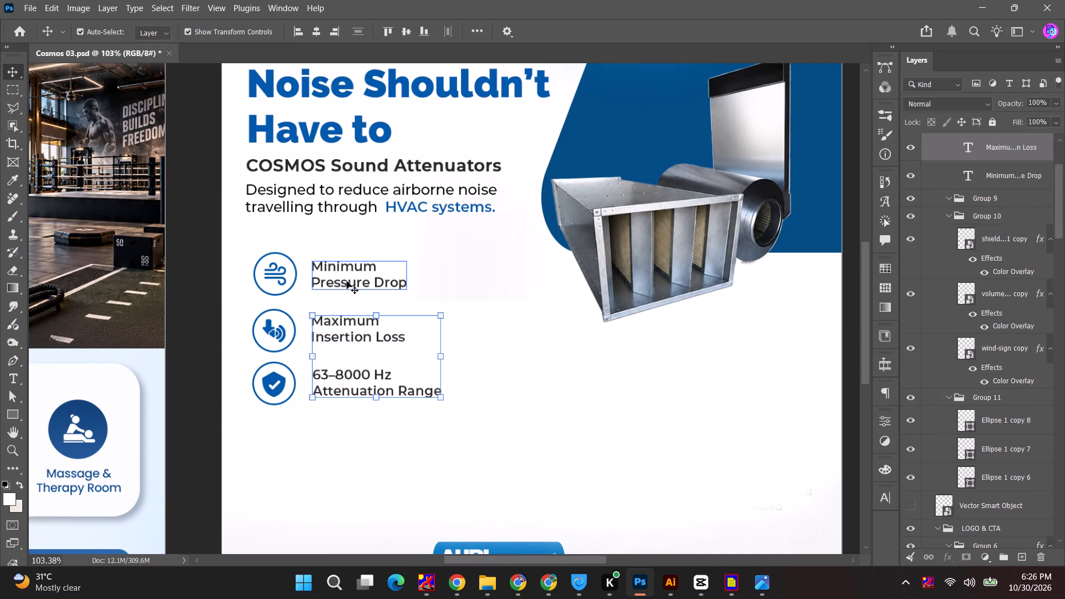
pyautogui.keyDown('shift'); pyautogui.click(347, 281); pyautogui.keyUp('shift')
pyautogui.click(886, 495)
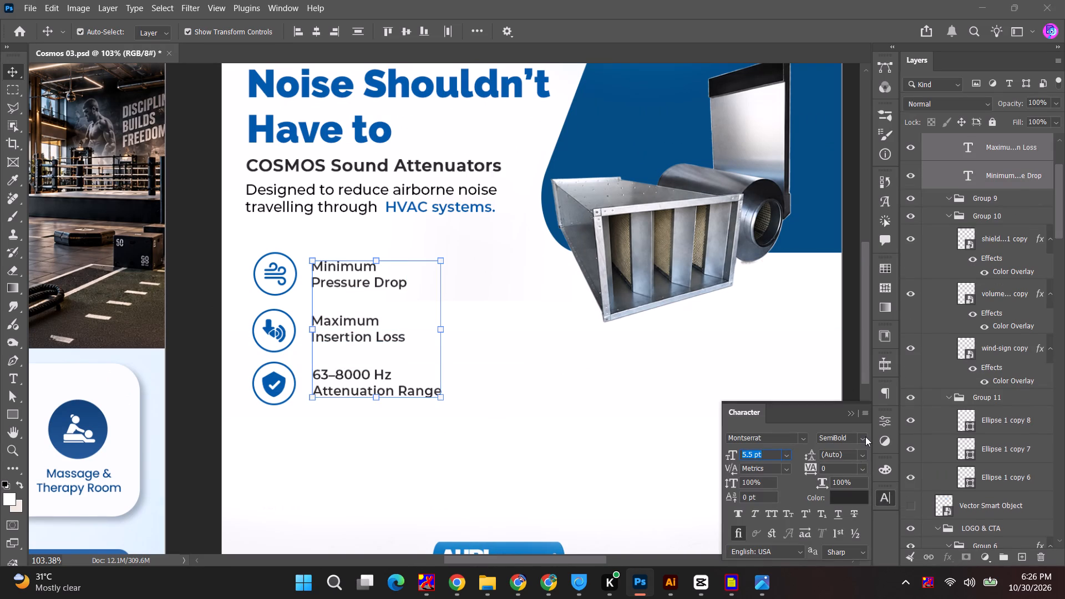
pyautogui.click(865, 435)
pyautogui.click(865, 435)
# Delete the blurred glow, Shape 1, over the upper part of the blue panel.
pyautogui.keyDown('alt'); pyautogui.scroll(-4, 428, 388); pyautogui.keyUp('alt')
pyautogui.press('space')
pyautogui.press('space')
pyautogui.press('space')
pyautogui.moveTo(495, 449); pyautogui.dragTo(463, 382)
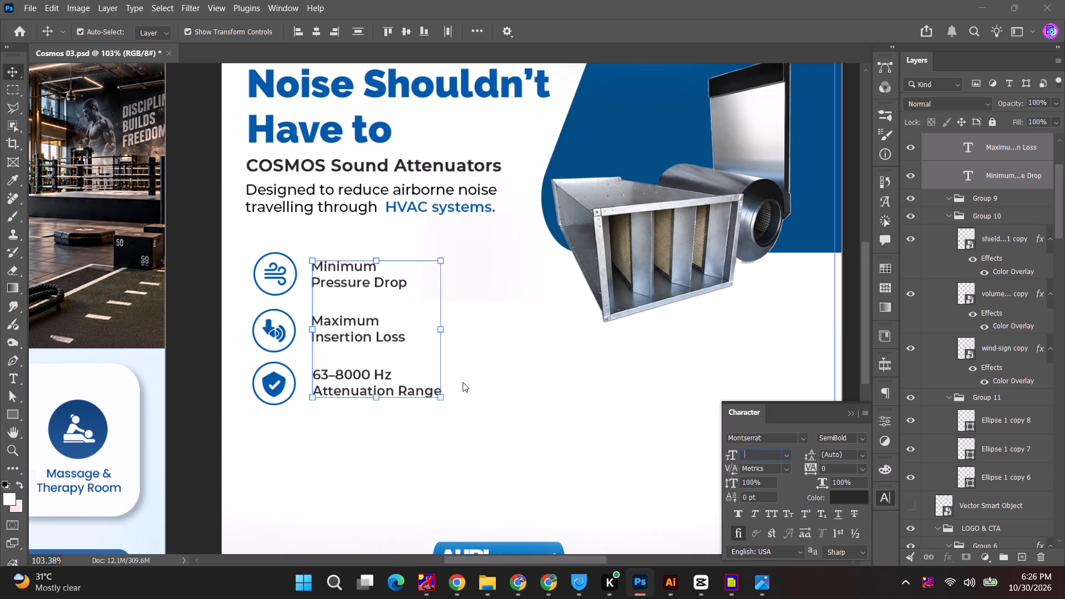
pyautogui.moveTo(463, 382); pyautogui.dragTo(462, 380)
pyautogui.keyDown('alt'); pyautogui.scroll(-5, 462, 380); pyautogui.keyUp('alt')
pyautogui.press('space')
pyautogui.press('space')
pyautogui.moveTo(461, 374); pyautogui.dragTo(448, 376)
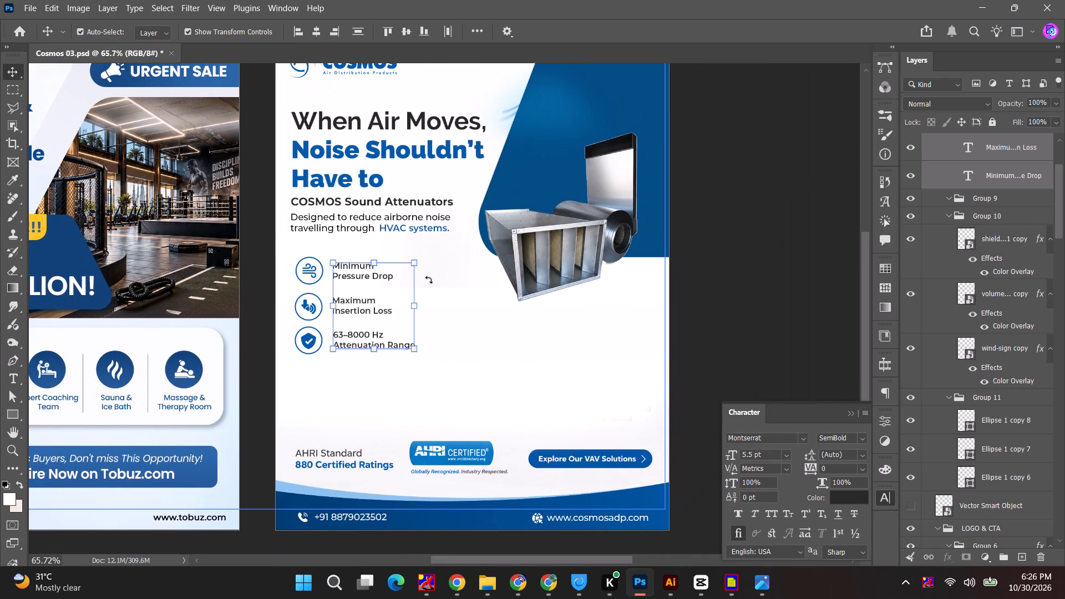
pyautogui.click(545, 102)
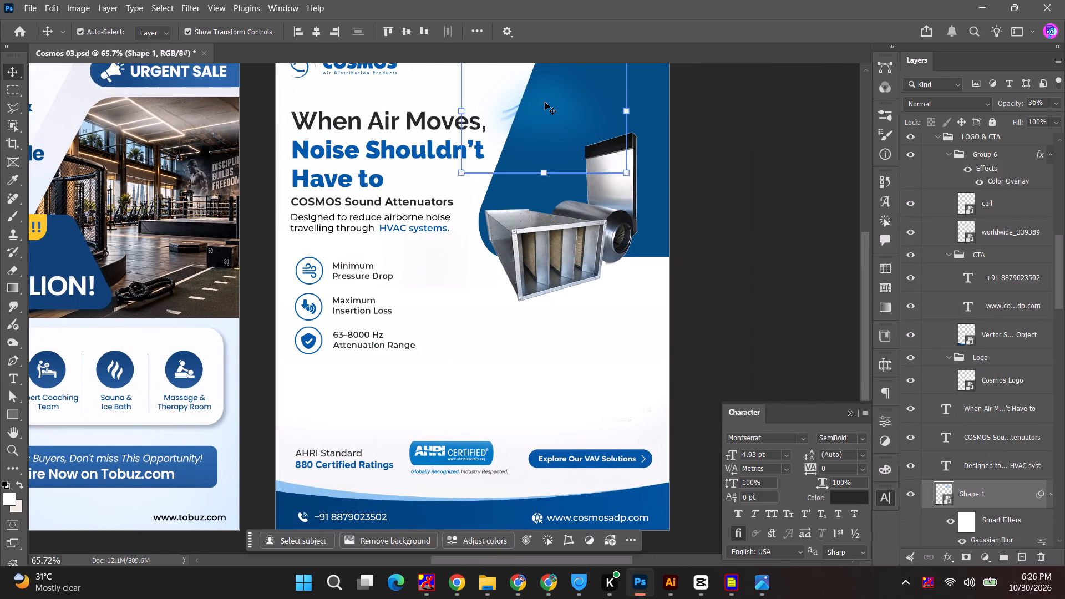
pyautogui.press('BackSpace')
# Delete the smart object with the faint wavy lines at the blue panel's edge beside "When Air Moves,".
pyautogui.click(511, 113)
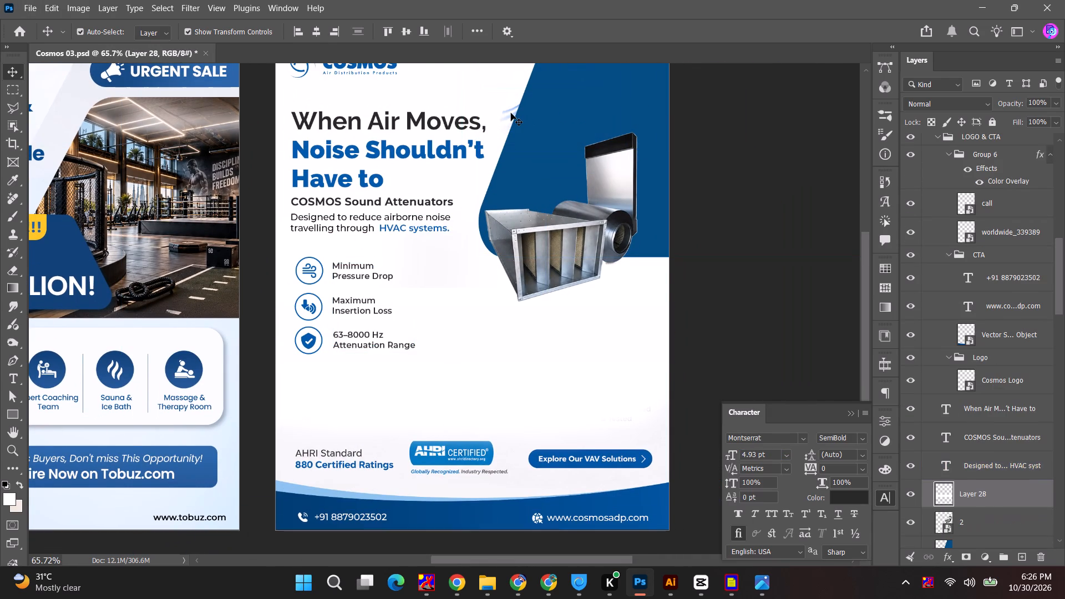
pyautogui.click(508, 109)
pyautogui.click(509, 115)
pyautogui.click(509, 113)
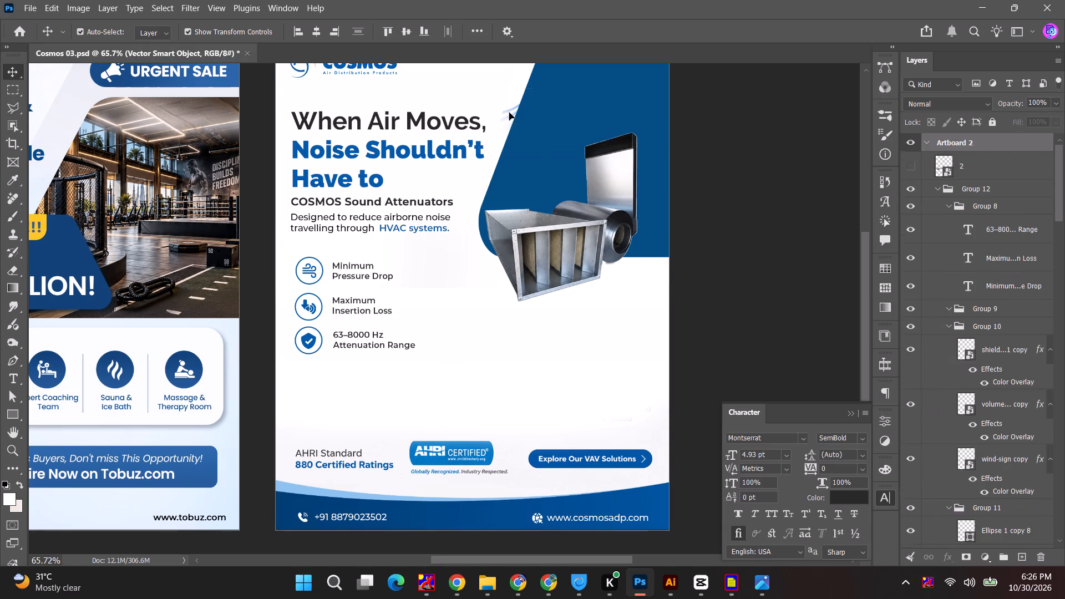
pyautogui.click(510, 113)
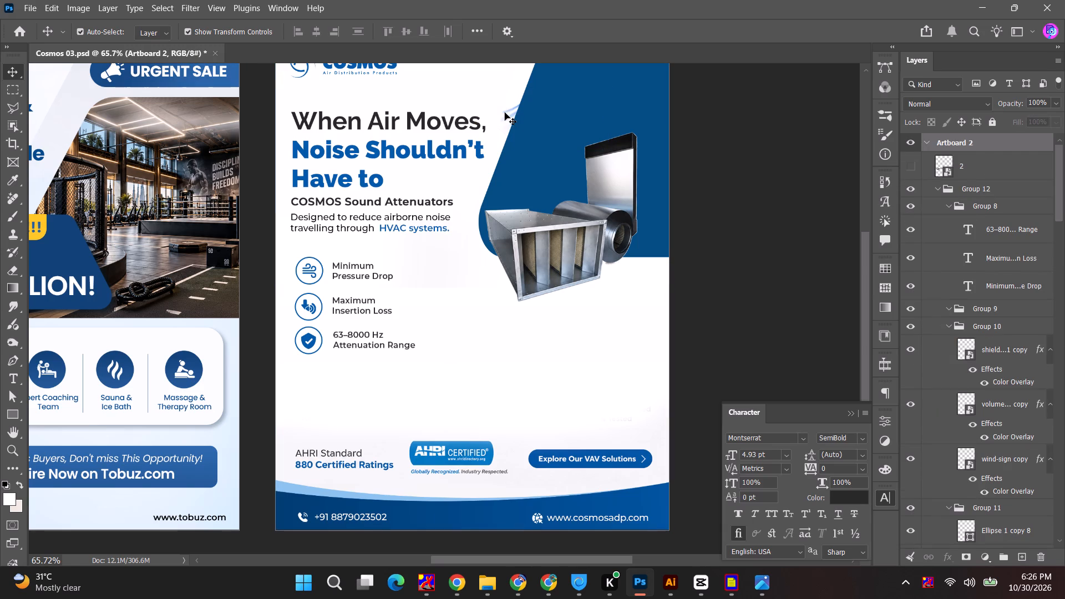
pyautogui.click(504, 113)
pyautogui.press('BackSpace')
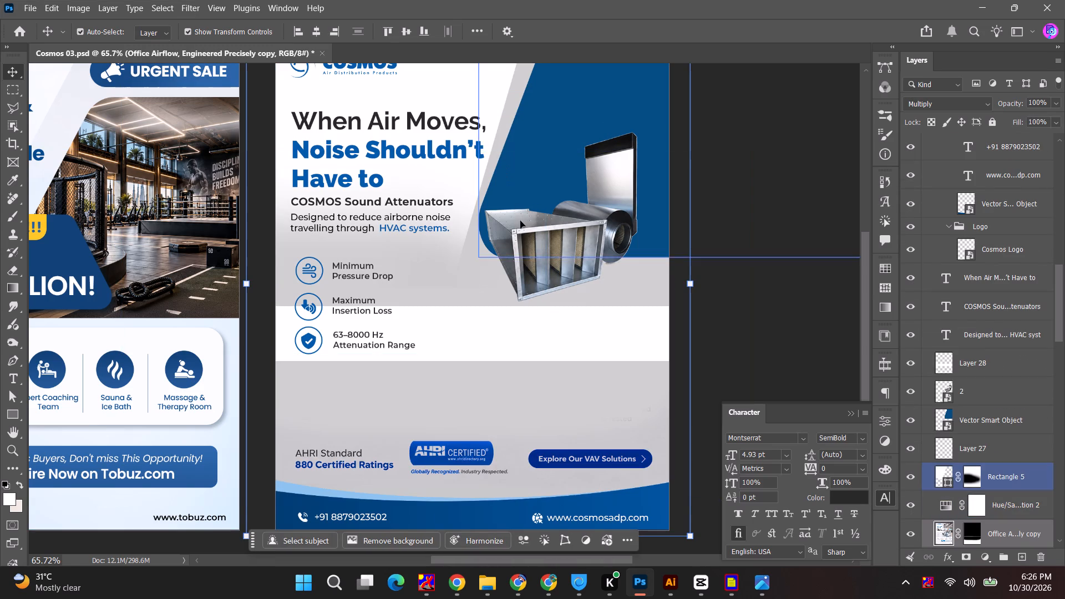
# Delete the Hue/Saturation 2 adjustment layer together with its mask.
pyautogui.click(1029, 515)
pyautogui.press('BackSpace')
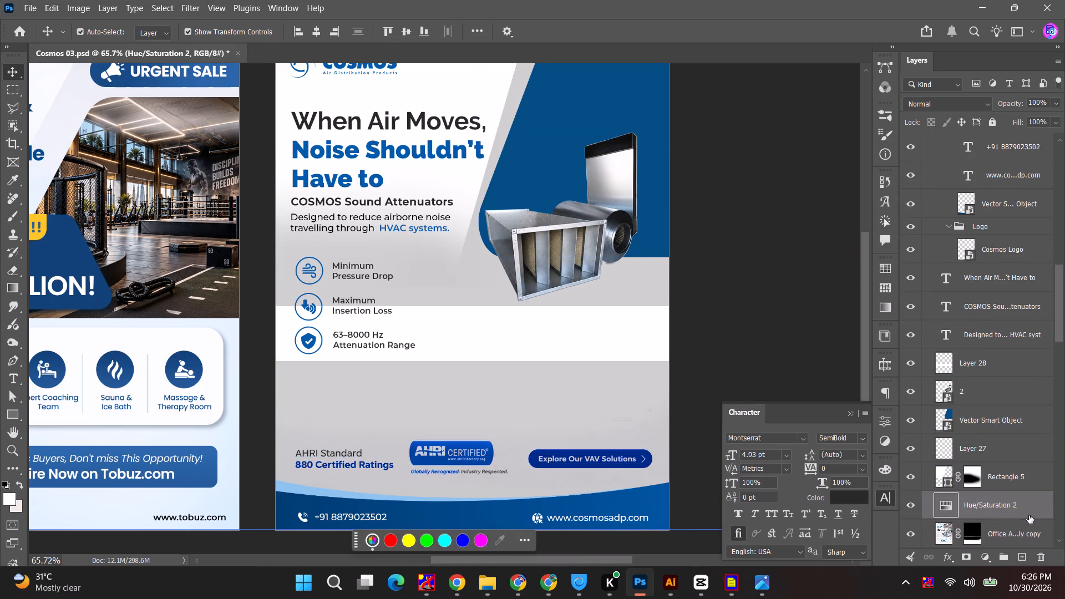
pyautogui.press('BackSpace')
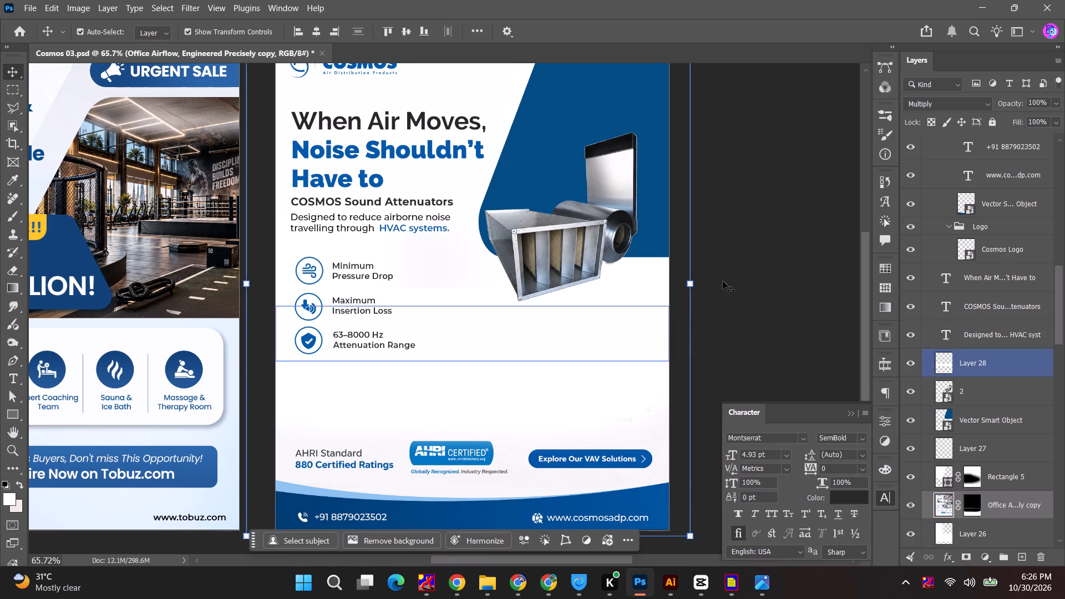
# Align the left edges of the main heading, the "COSMOS Sound Attenuators" subheading and the description text.
pyautogui.keyDown('alt'); pyautogui.scroll(-4, 725, 278); pyautogui.keyUp('alt')
pyautogui.press('space')
pyautogui.press('space')
pyautogui.press('space')
pyautogui.press('space')
pyautogui.press('space')
pyautogui.moveTo(738, 264); pyautogui.dragTo(730, 261)
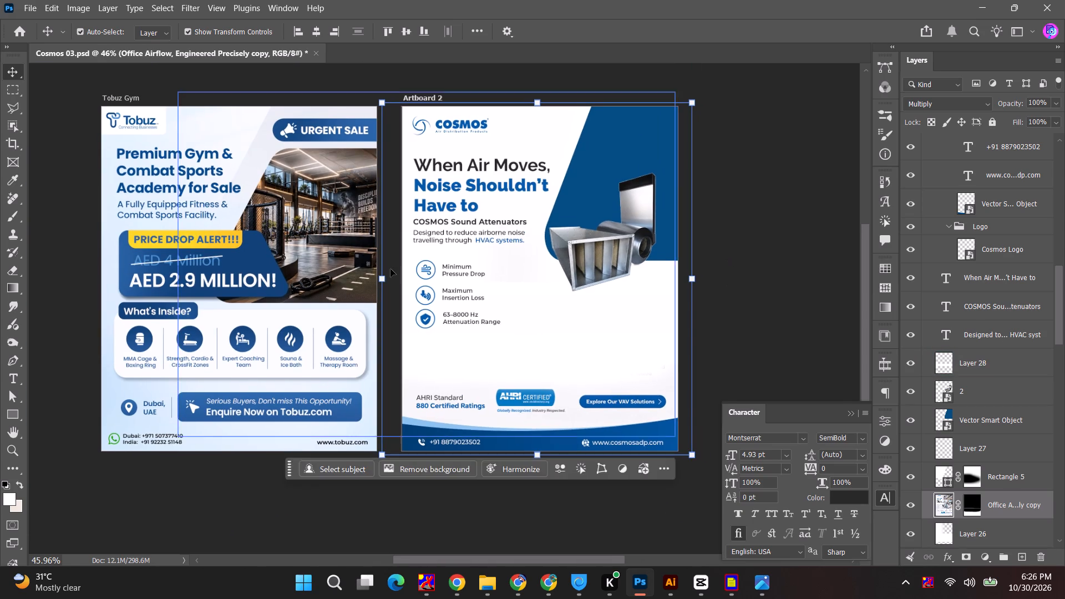
pyautogui.keyDown('alt'); pyautogui.scroll(5, 390, 261); pyautogui.keyUp('alt')
pyautogui.click(442, 221)
pyautogui.keyDown('alt'); pyautogui.scroll(4, 474, 217); pyautogui.keyUp('alt')
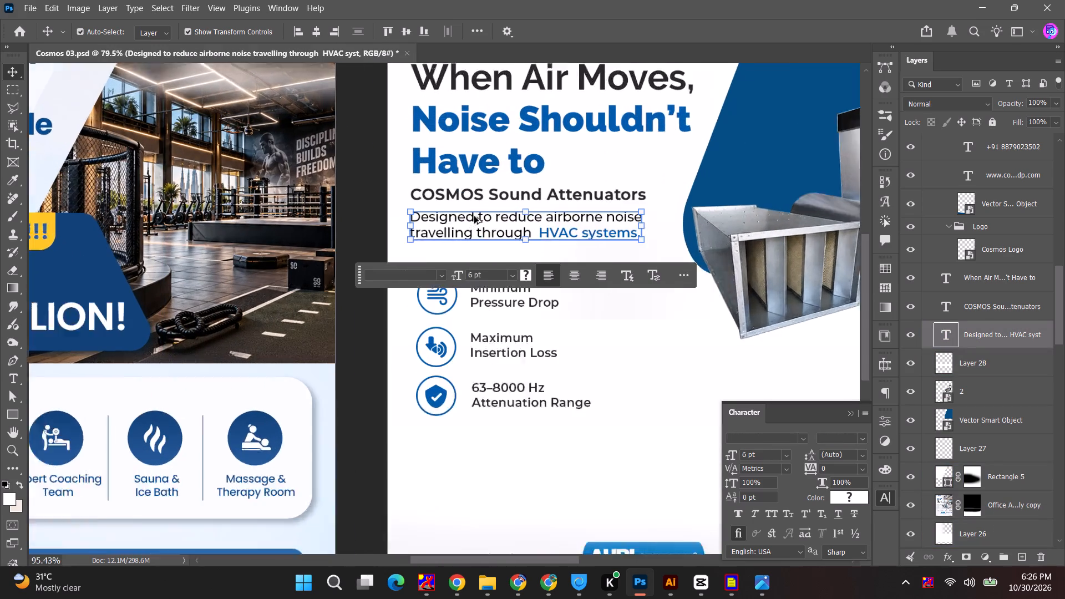
pyautogui.keyDown('alt'); pyautogui.scroll(1, 474, 216); pyautogui.keyUp('alt')
pyautogui.keyDown('shift'); pyautogui.click(478, 191); pyautogui.keyUp('shift')
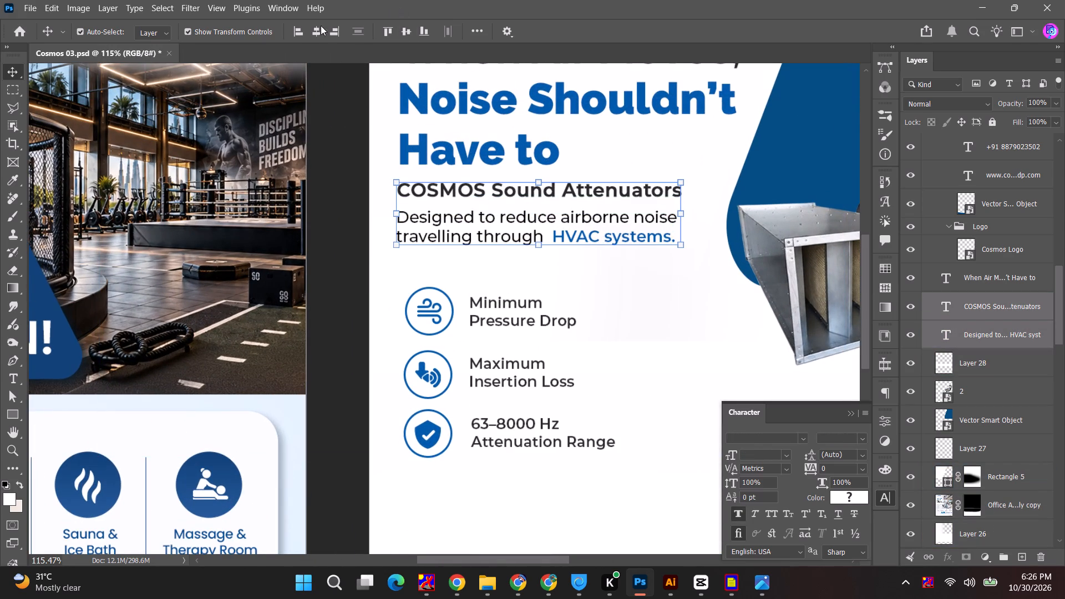
pyautogui.click(301, 28)
pyautogui.click(545, 192)
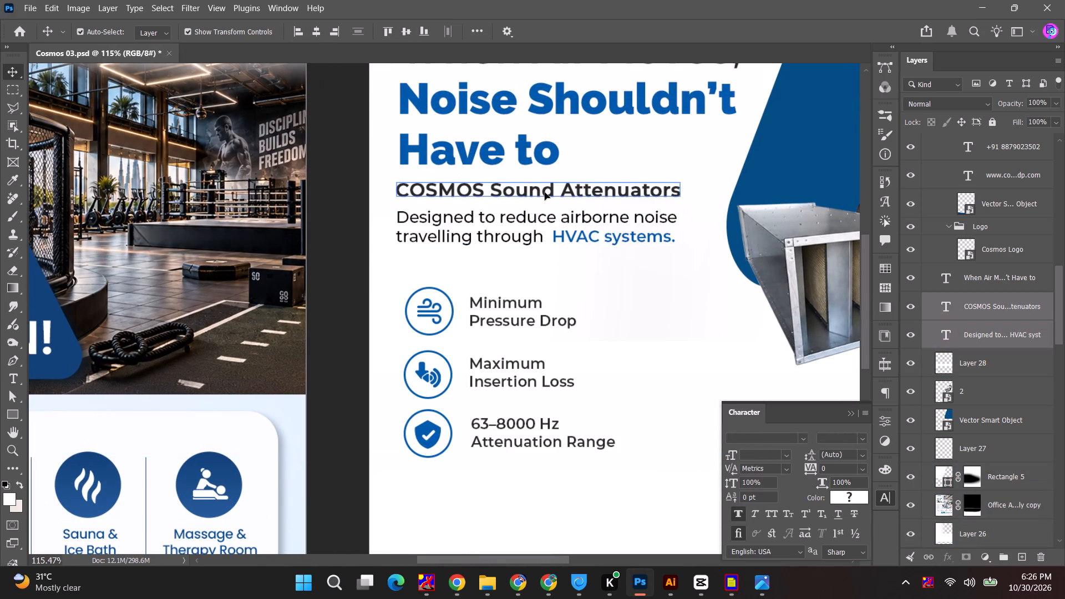
pyautogui.keyDown('shift'); pyautogui.click(439, 109); pyautogui.keyUp('shift')
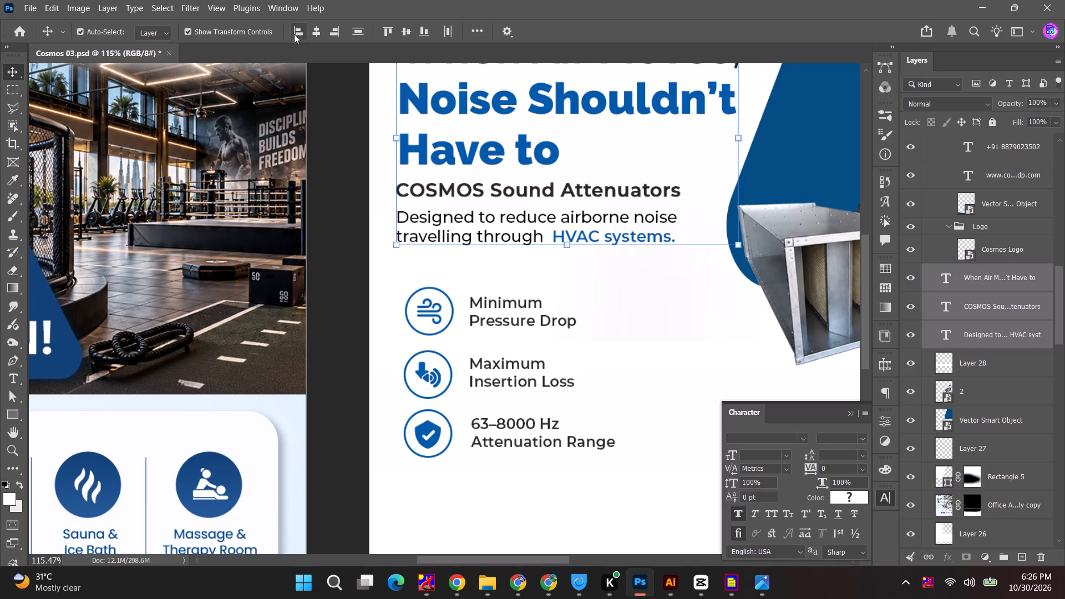
pyautogui.click(289, 34)
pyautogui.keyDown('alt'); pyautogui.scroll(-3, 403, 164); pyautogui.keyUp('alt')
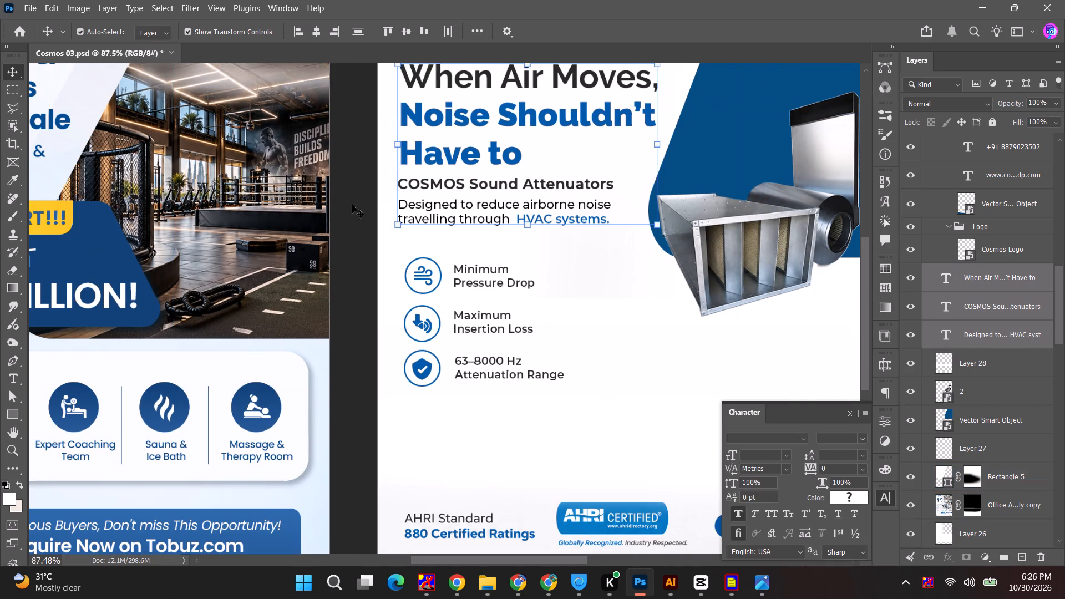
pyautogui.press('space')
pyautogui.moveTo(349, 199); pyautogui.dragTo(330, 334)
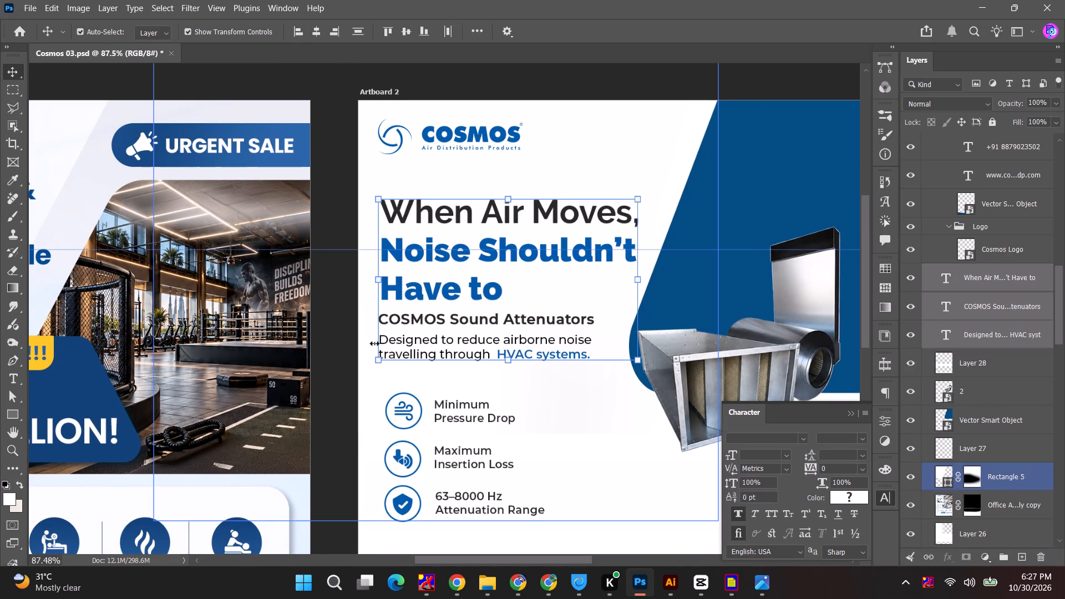
# Align the selected heading, subheading and description text to the left and enlarge them together to about 105%.
pyautogui.click(293, 35)
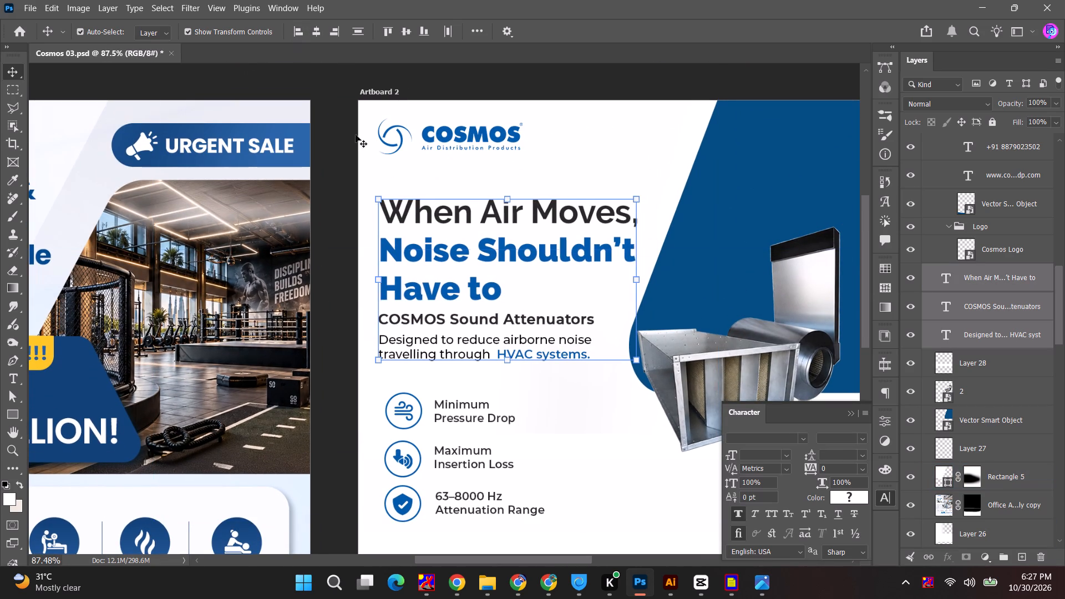
pyautogui.keyDown('shift'); pyautogui.moveTo(635, 363); pyautogui.dragTo(637, 365); pyautogui.keyUp('shift')
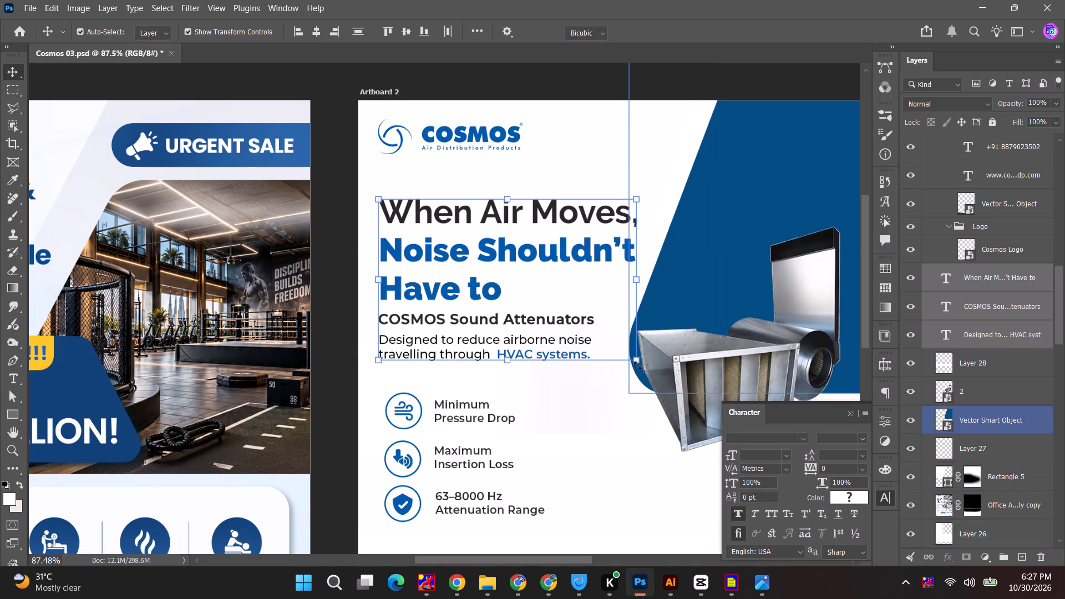
pyautogui.keyDown('shift'); pyautogui.moveTo(637, 365); pyautogui.dragTo(645, 375); pyautogui.keyUp('shift')
pyautogui.click(686, 31)
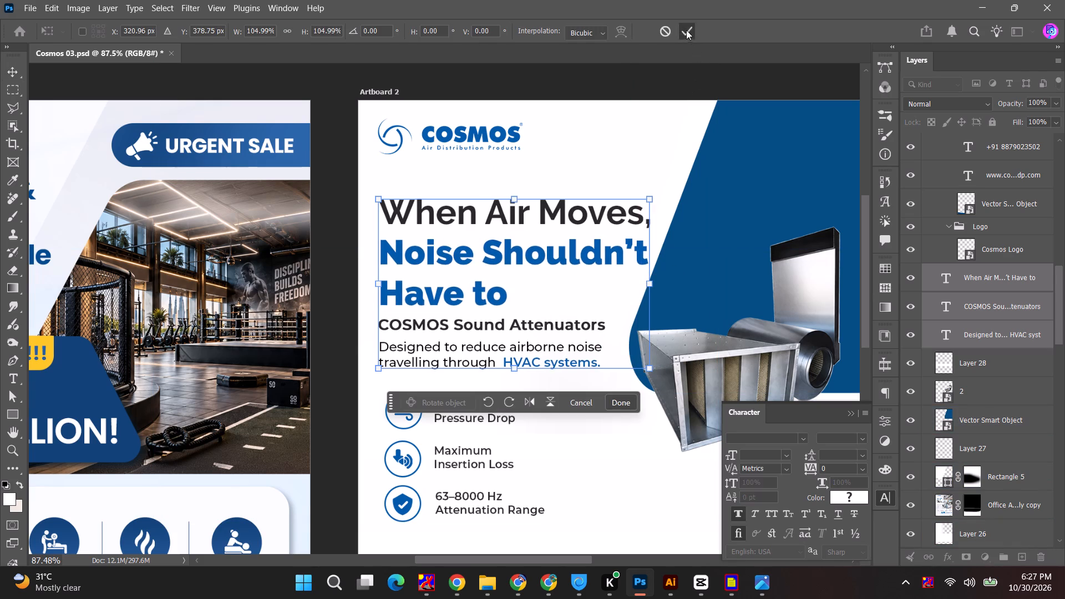
pyautogui.click(329, 200)
pyautogui.keyDown('alt'); pyautogui.scroll(-6, 329, 214); pyautogui.keyUp('alt')
pyautogui.press('space')
pyautogui.press('space')
pyautogui.moveTo(352, 280); pyautogui.dragTo(281, 257)
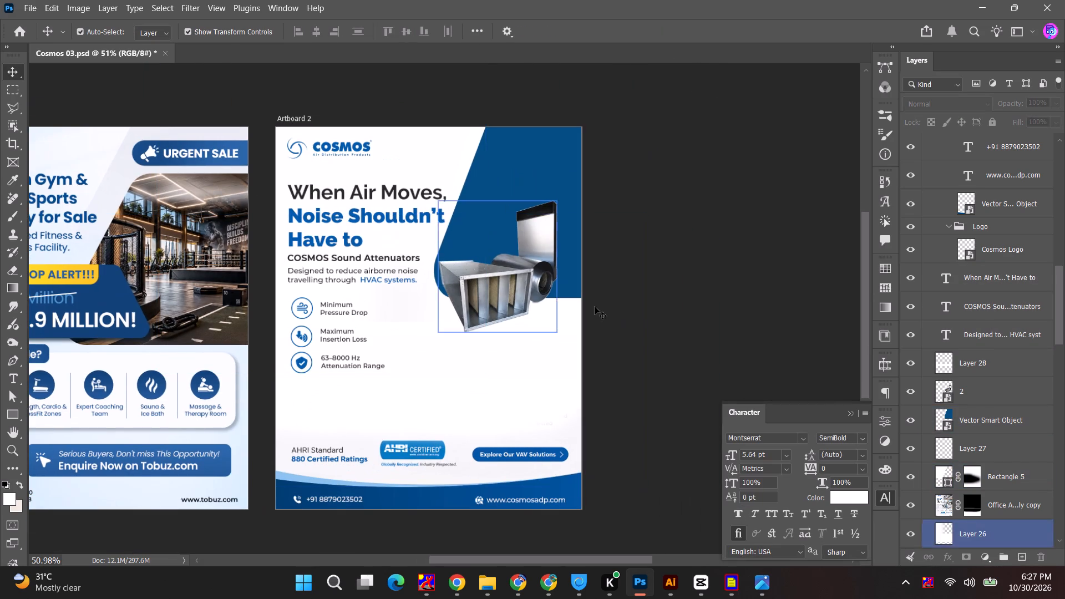
# Realign the left edges of the heading, subheading and description text, and shift the whole block slightly right.
pyautogui.keyDown('alt'); pyautogui.scroll(4, 323, 225); pyautogui.keyUp('alt')
pyautogui.click(312, 236)
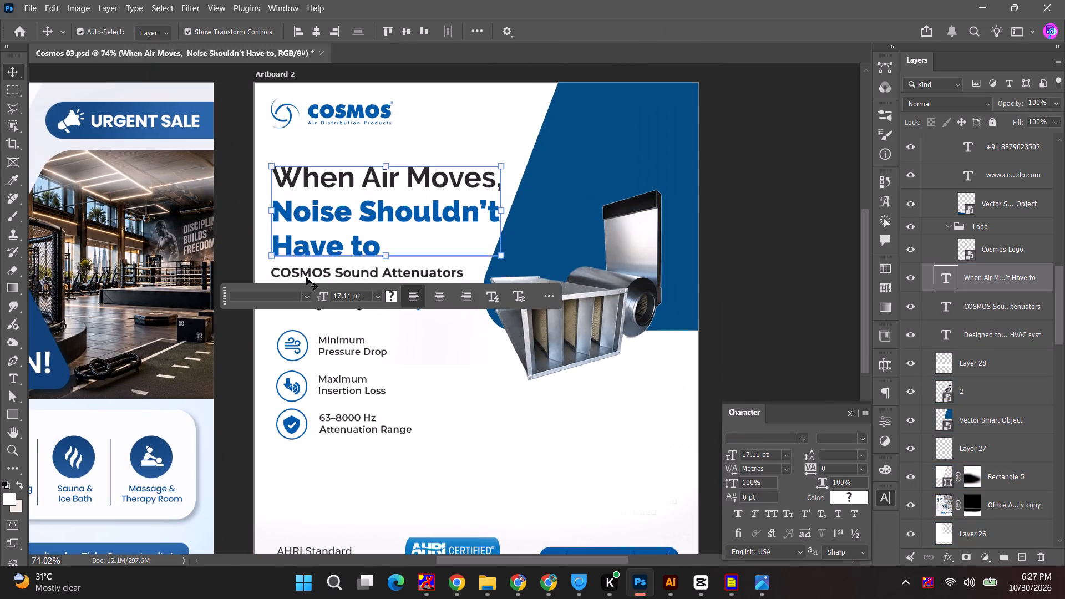
pyautogui.keyDown('alt'); pyautogui.scroll(7, 315, 276); pyautogui.keyUp('alt')
pyautogui.keyDown('shift'); pyautogui.click(239, 269); pyautogui.keyUp('shift')
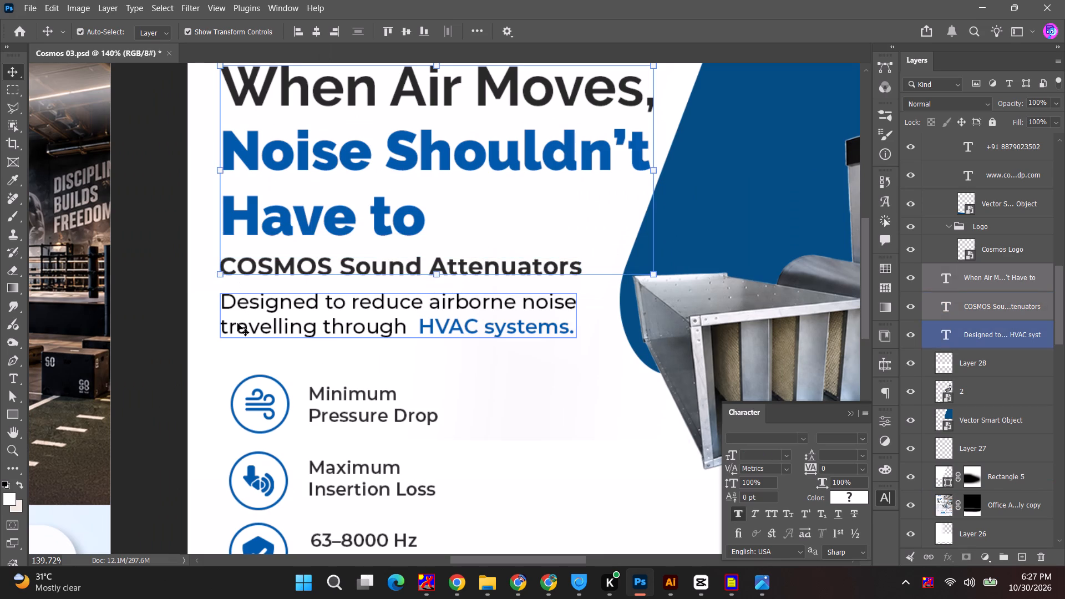
pyautogui.keyDown('shift'); pyautogui.click(237, 323); pyautogui.keyUp('shift')
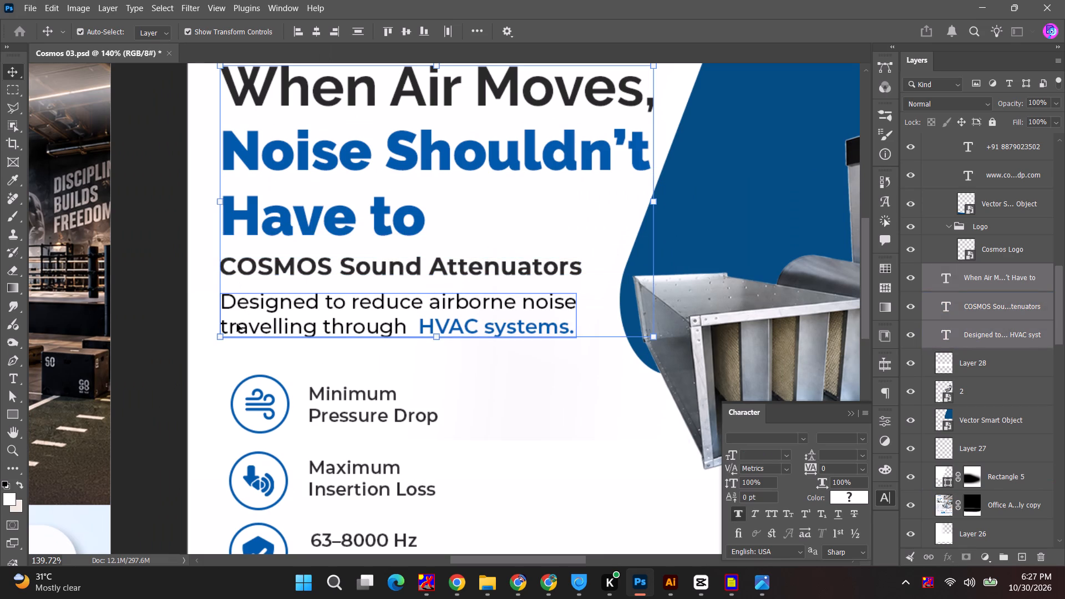
pyautogui.click(301, 31)
pyautogui.keyDown('alt'); pyautogui.scroll(-6, 290, 348); pyautogui.keyUp('alt')
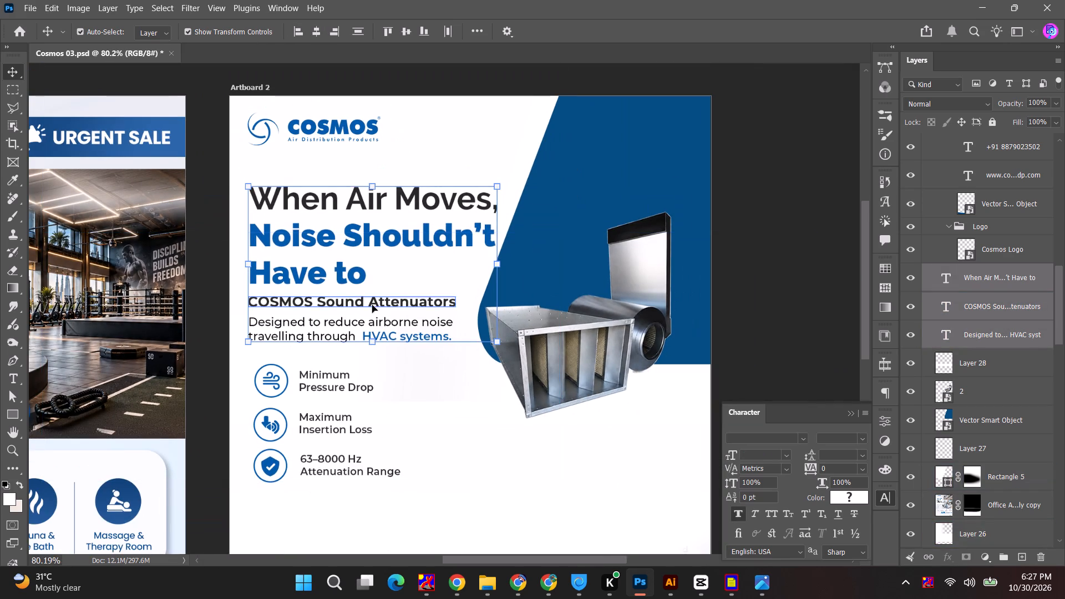
pyautogui.moveTo(372, 305); pyautogui.dragTo(377, 305)
pyautogui.click(843, 299)
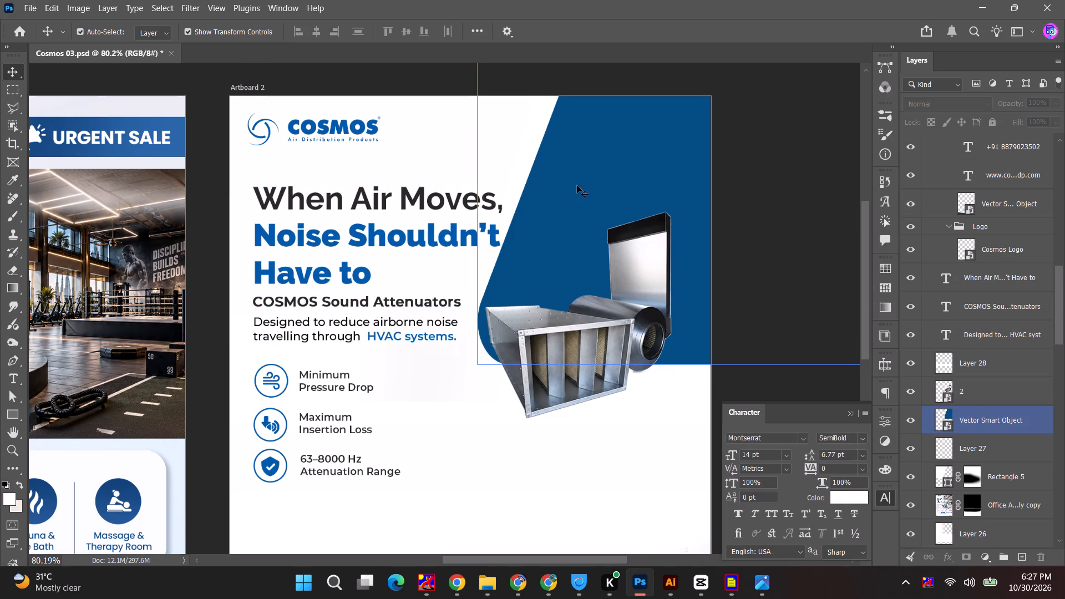
# Shrink the sound attenuator product image on the blue panel to about 80% scale and move it slightly down.
pyautogui.click(577, 185)
pyautogui.click(576, 342)
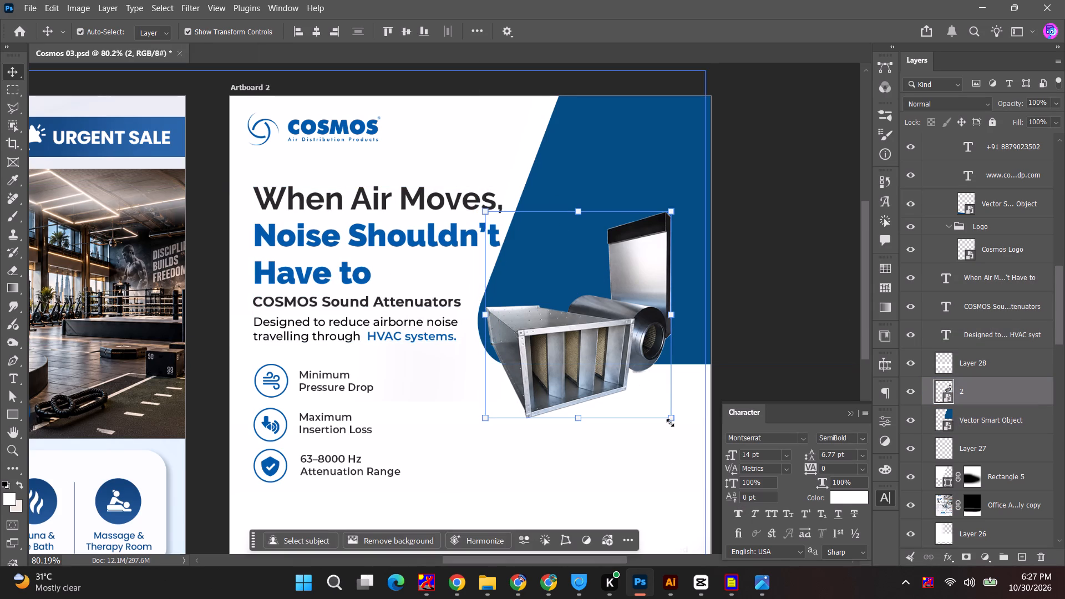
pyautogui.keyDown('alt'); pyautogui.keyDown('shift'); pyautogui.moveTo(670, 422); pyautogui.dragTo(663, 407); pyautogui.keyUp('shift'); pyautogui.keyUp('alt')
pyautogui.keyDown('shift'); pyautogui.moveTo(578, 488); pyautogui.dragTo(577, 474); pyautogui.keyUp('shift')
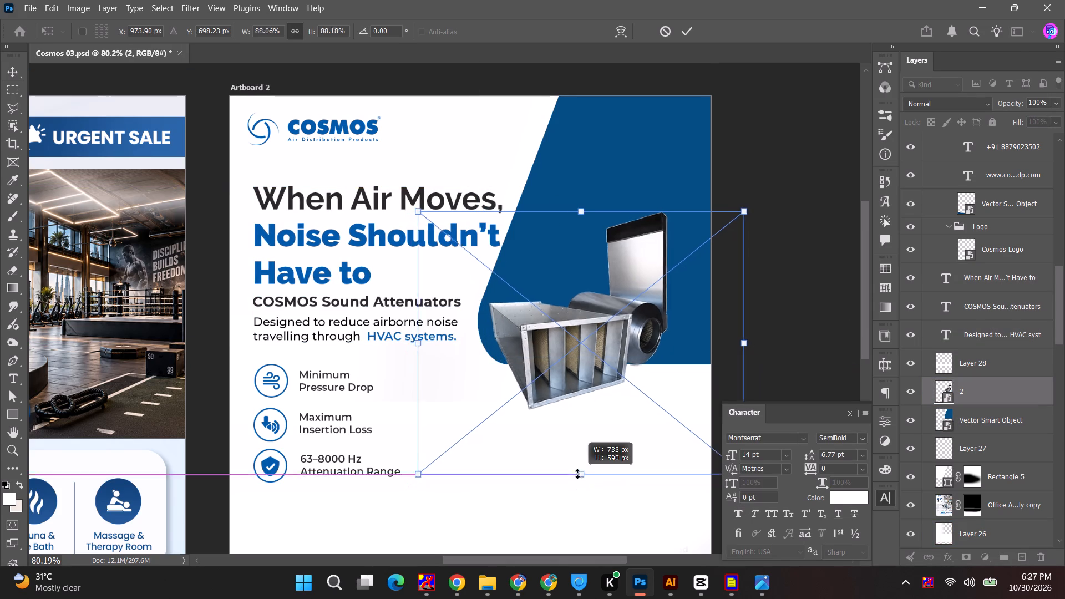
pyautogui.keyDown('shift'); pyautogui.moveTo(577, 474); pyautogui.dragTo(574, 453); pyautogui.keyUp('shift')
pyautogui.moveTo(531, 325); pyautogui.dragTo(531, 333)
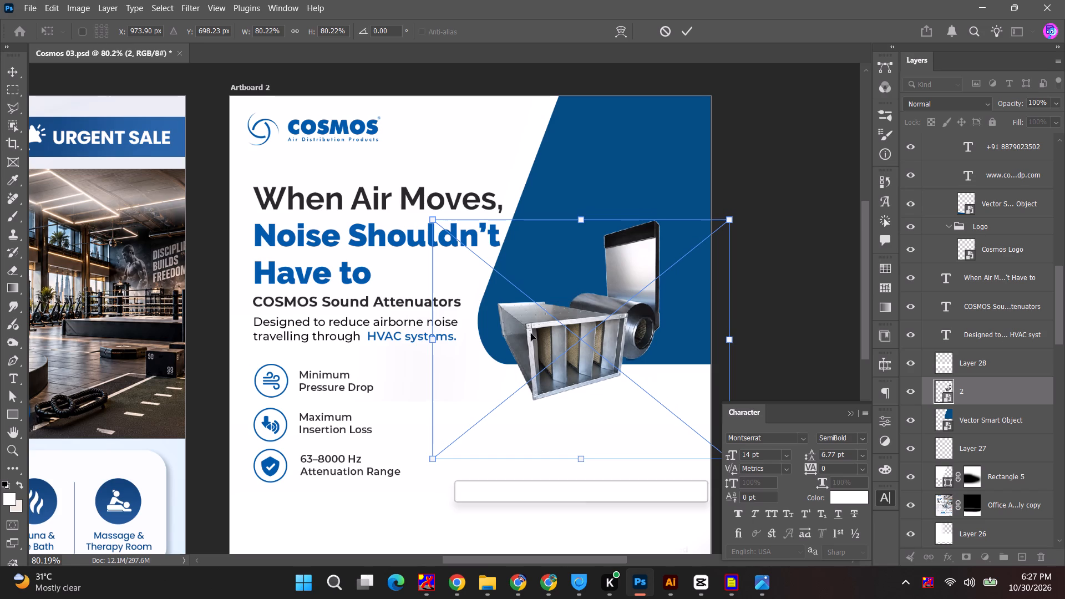
pyautogui.click(683, 31)
pyautogui.click(755, 212)
pyautogui.keyDown('alt'); pyautogui.scroll(-5, 743, 252); pyautogui.keyUp('alt')
pyautogui.press('space')
pyautogui.press('space')
pyautogui.press('space')
pyautogui.press('space')
pyautogui.press('space')
pyautogui.moveTo(769, 325); pyautogui.dragTo(658, 292)
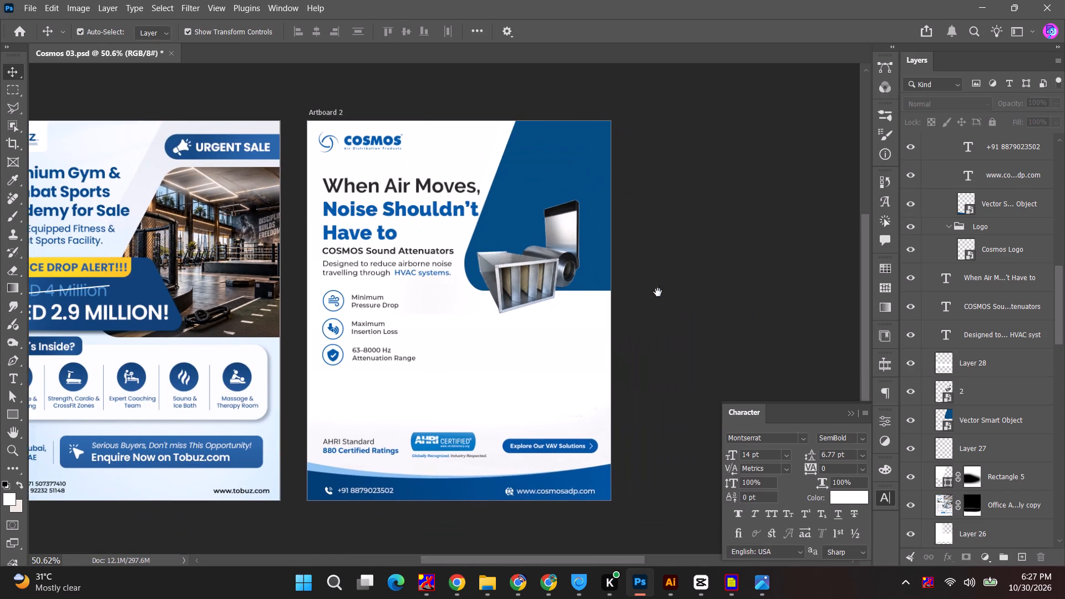
pyautogui.moveTo(658, 292); pyautogui.dragTo(653, 322)
# Move the "When Air Moves, Noise Shouldn't Have to" heading straight up to open a gap above the subheading.
pyautogui.press('space')
pyautogui.keyDown('alt'); pyautogui.scroll(10, 372, 229); pyautogui.keyUp('alt')
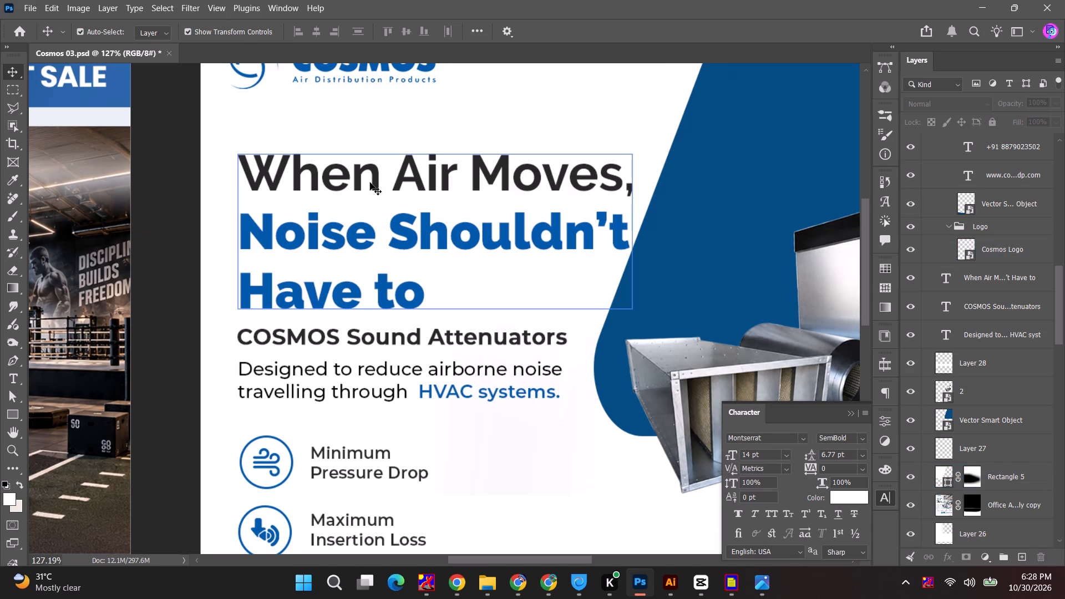
pyautogui.moveTo(370, 182); pyautogui.dragTo(371, 145)
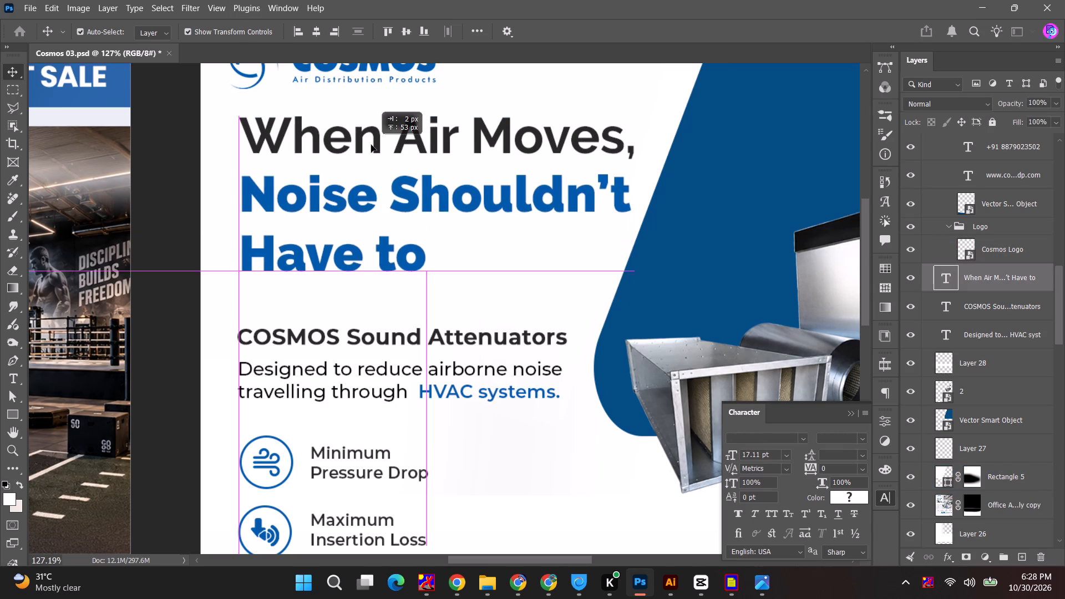
pyautogui.moveTo(371, 145); pyautogui.dragTo(369, 156)
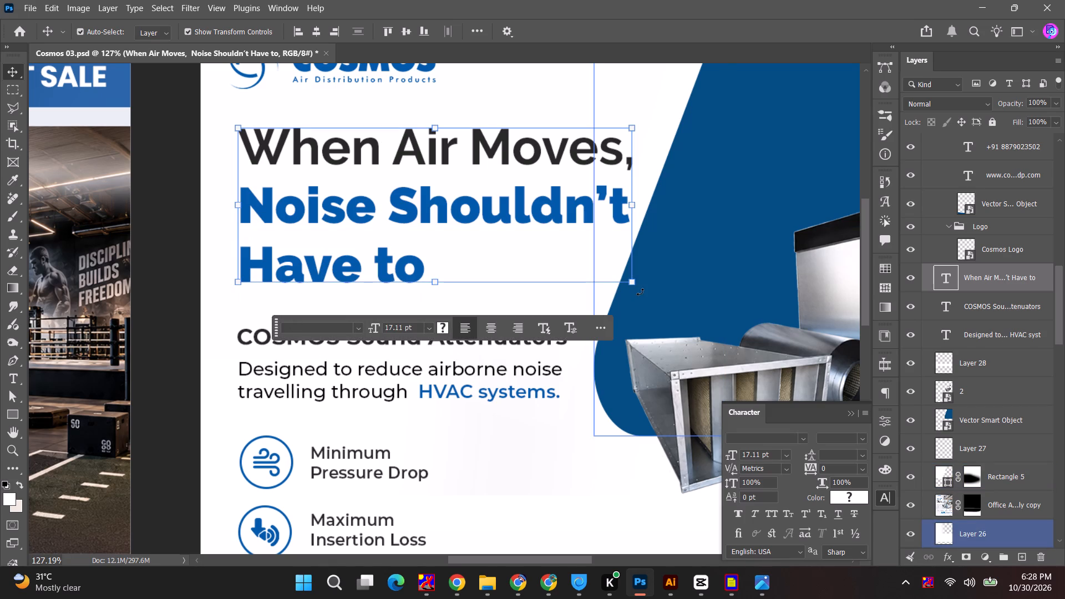
# Scale the main heading down to about 94.6%, a text size of 16.19 pt.
pyautogui.keyDown('shift'); pyautogui.moveTo(637, 285); pyautogui.dragTo(630, 280); pyautogui.keyUp('shift')
pyautogui.hotkey('ctrl', 'z')
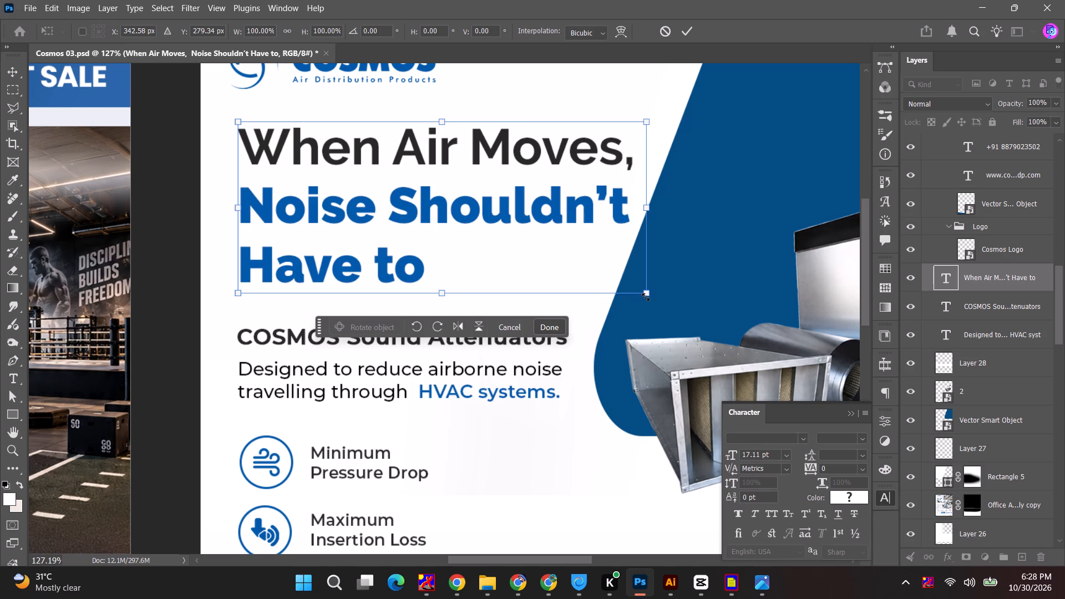
pyautogui.keyDown('shift'); pyautogui.moveTo(647, 297); pyautogui.dragTo(625, 287); pyautogui.keyUp('shift')
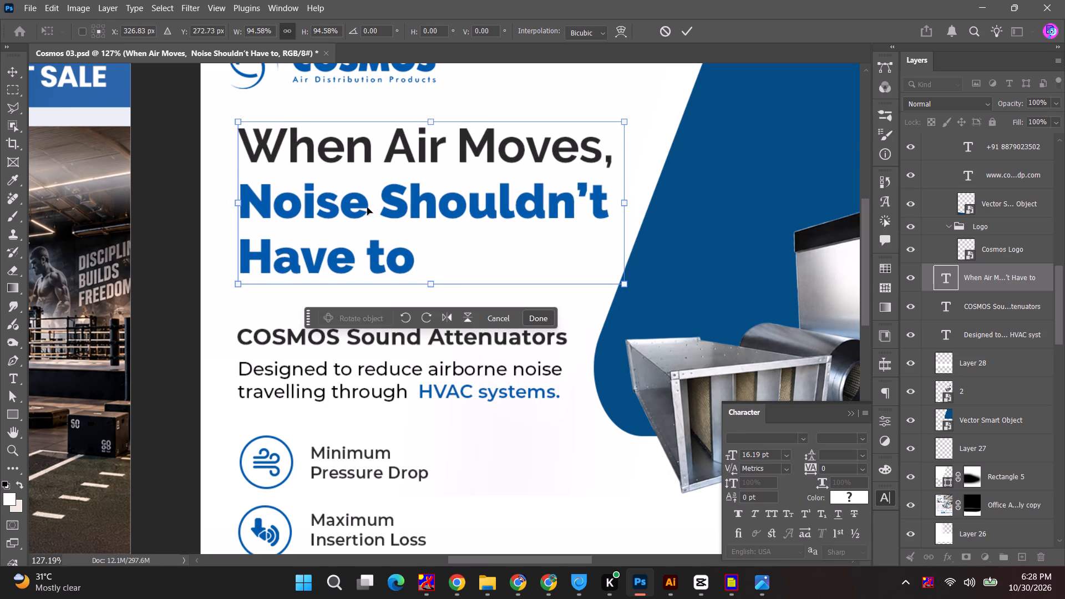
pyautogui.click(688, 31)
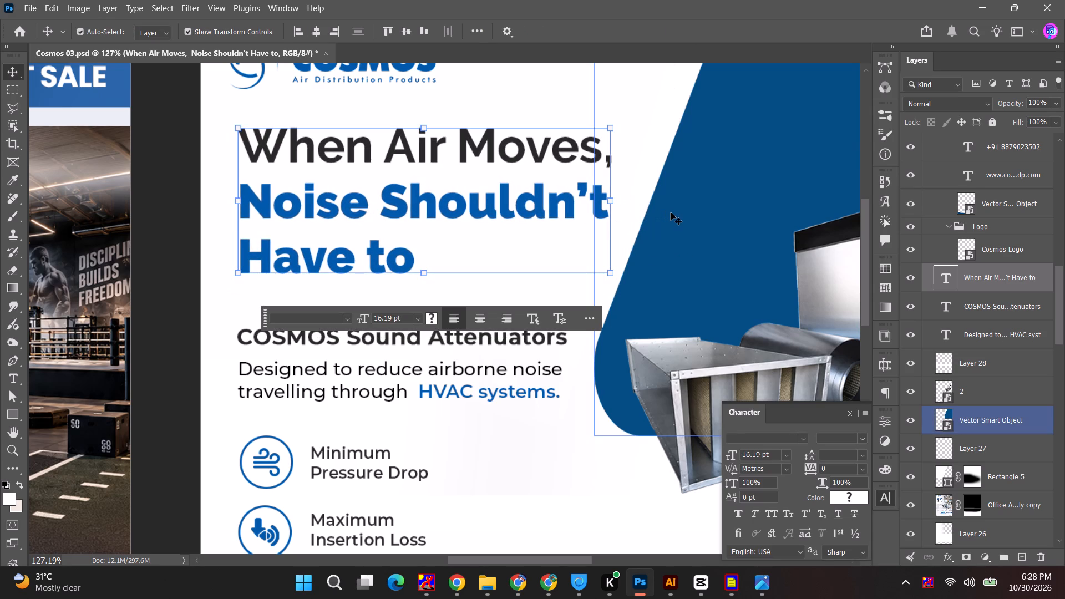
pyautogui.keyDown('alt'); pyautogui.scroll(-7, 613, 299); pyautogui.keyUp('alt')
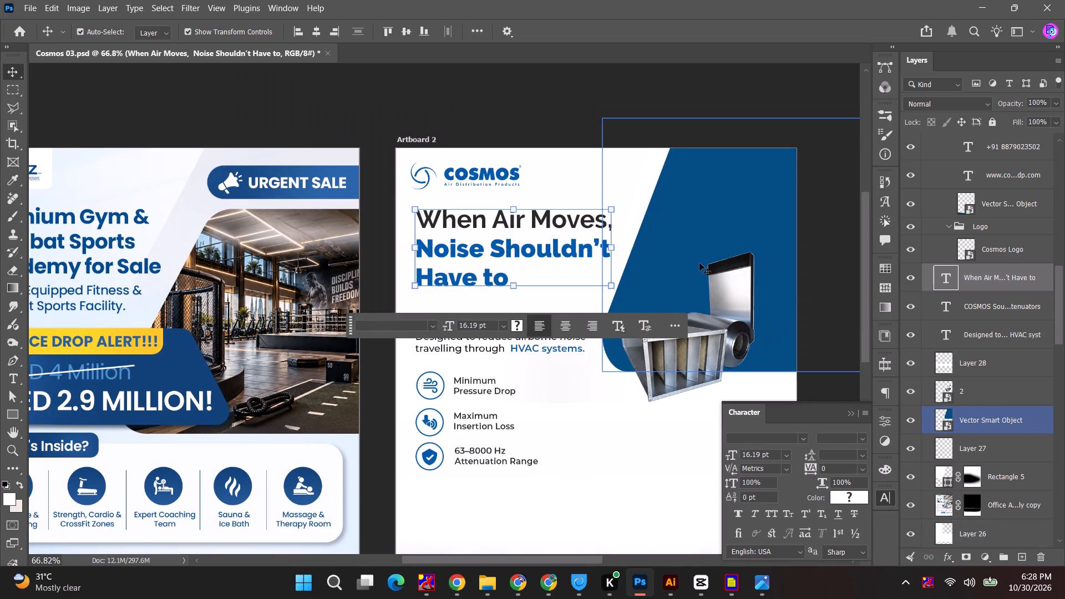
pyautogui.press('space')
pyautogui.press('space')
pyautogui.press('space')
pyautogui.press('space')
pyautogui.press('space')
pyautogui.press('space')
pyautogui.press('space')
pyautogui.press('space')
pyautogui.press('space')
pyautogui.press('space')
pyautogui.press('space')
pyautogui.moveTo(732, 225); pyautogui.dragTo(607, 200)
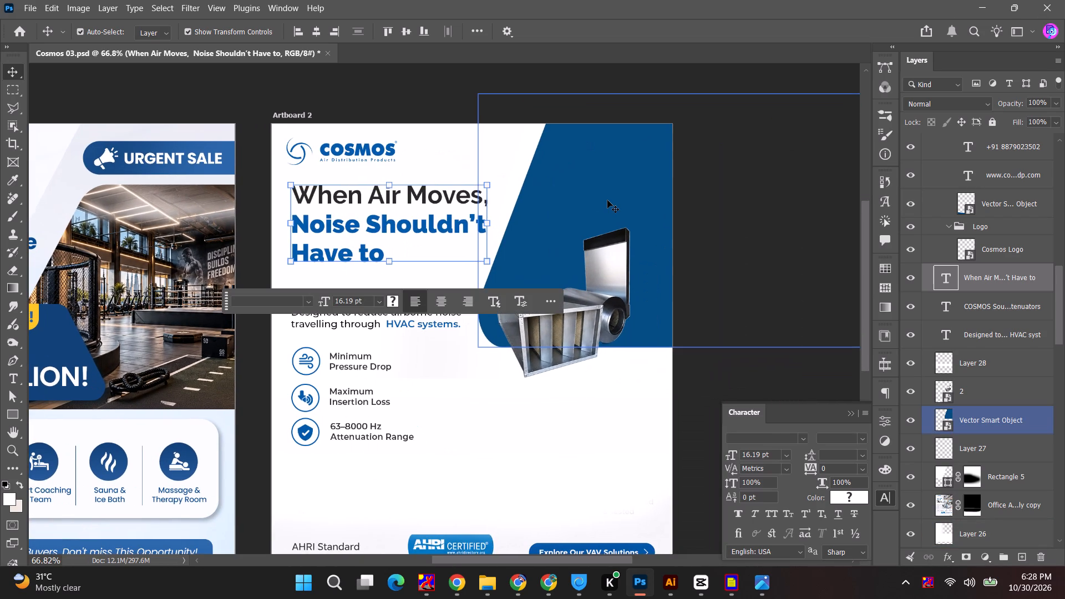
# Delete the Vector Smart Object with the light-blue airflow arrow from the layer stack just above the LOGO & CTA group.
pyautogui.press('space')
pyautogui.press('space')
pyautogui.press('space')
pyautogui.press('space')
pyautogui.moveTo(427, 450); pyautogui.dragTo(419, 296)
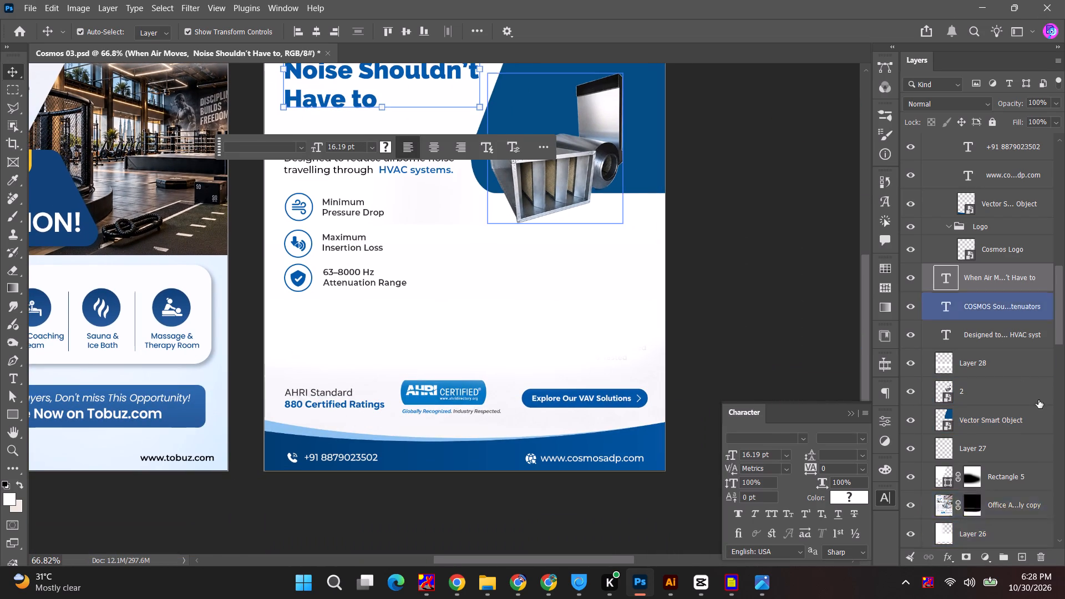
pyautogui.scroll(14, 1037, 398)
pyautogui.click(940, 266)
pyautogui.click(910, 247)
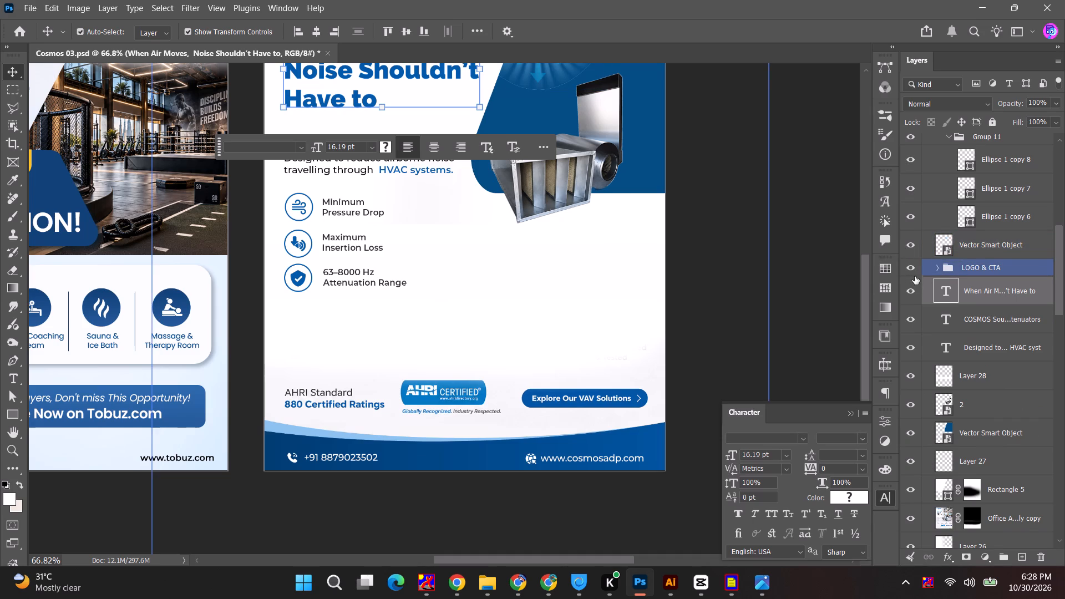
pyautogui.click(912, 247)
pyautogui.click(512, 280)
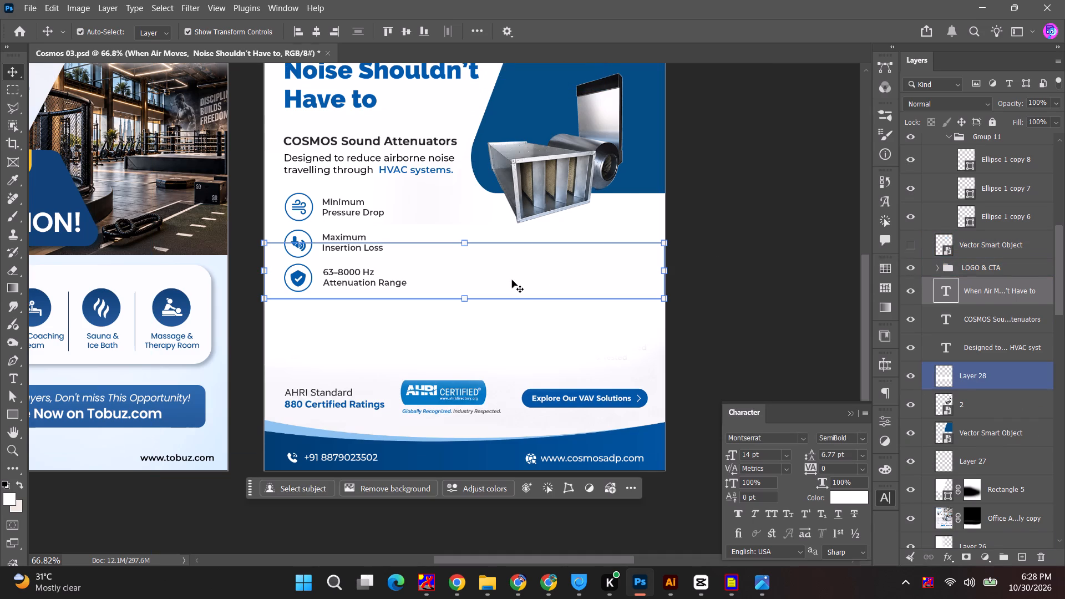
pyautogui.click(976, 417)
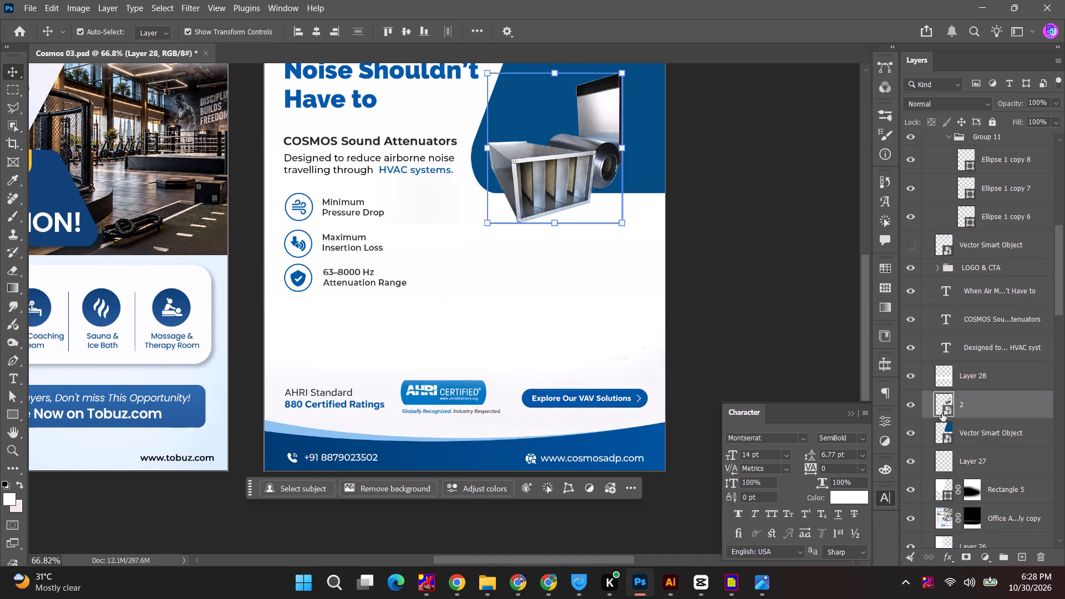
pyautogui.click(905, 404)
pyautogui.click(905, 404)
pyautogui.scroll(-4, 1011, 425)
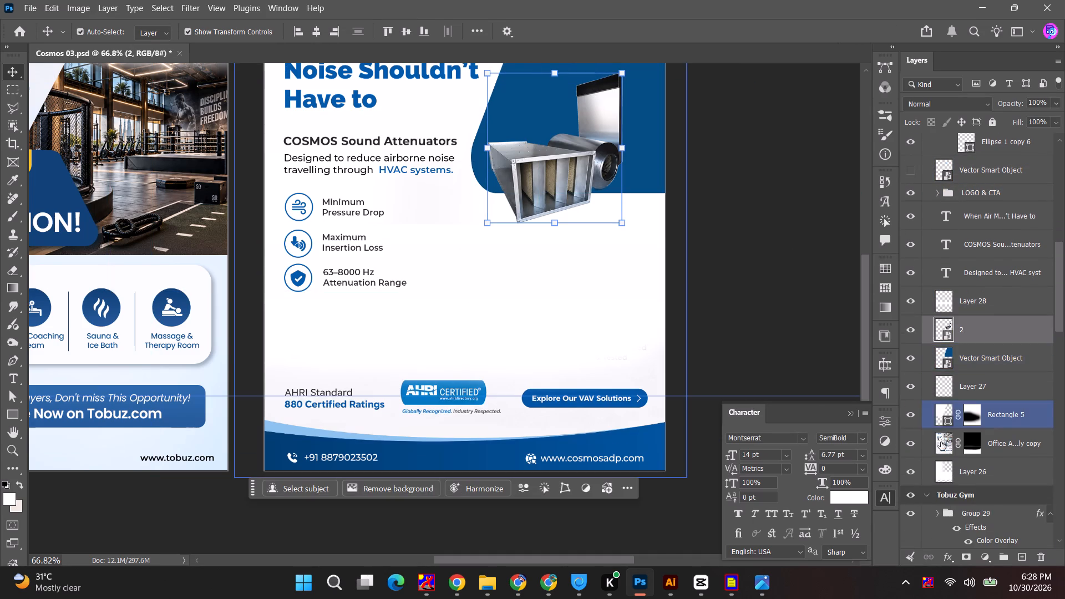
pyautogui.scroll(6, 1012, 425)
pyautogui.scroll(5, 971, 373)
pyautogui.click(910, 380)
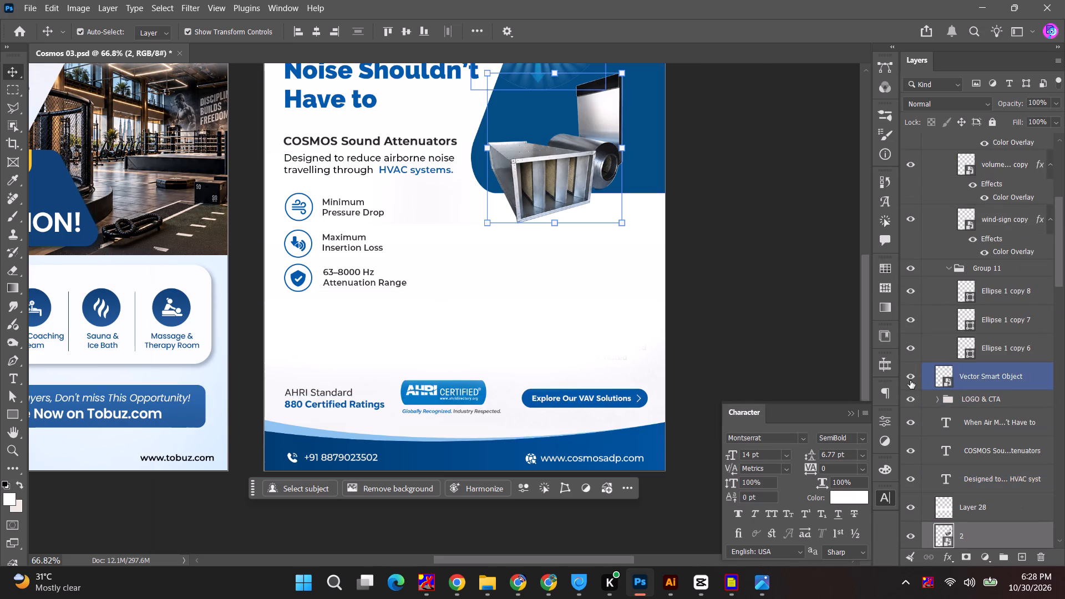
pyautogui.click(910, 380)
pyautogui.click(1008, 378)
pyautogui.press('BackSpace')
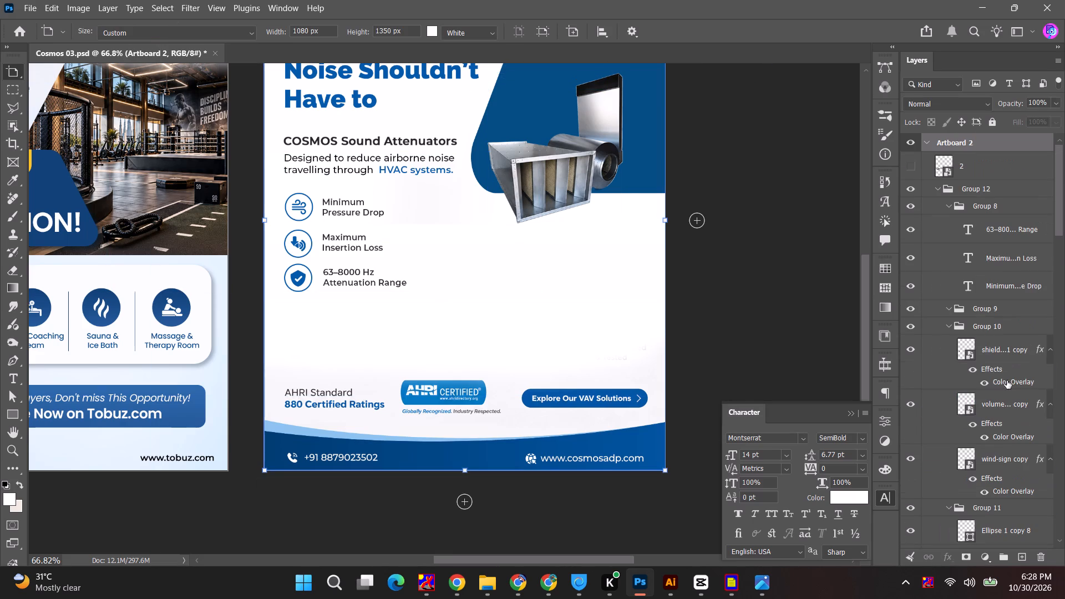
# Show the hidden duct noise diagram, layer 2 atop the stack, and move it down between the feature list and AHRI row.
pyautogui.scroll(2, 1006, 318)
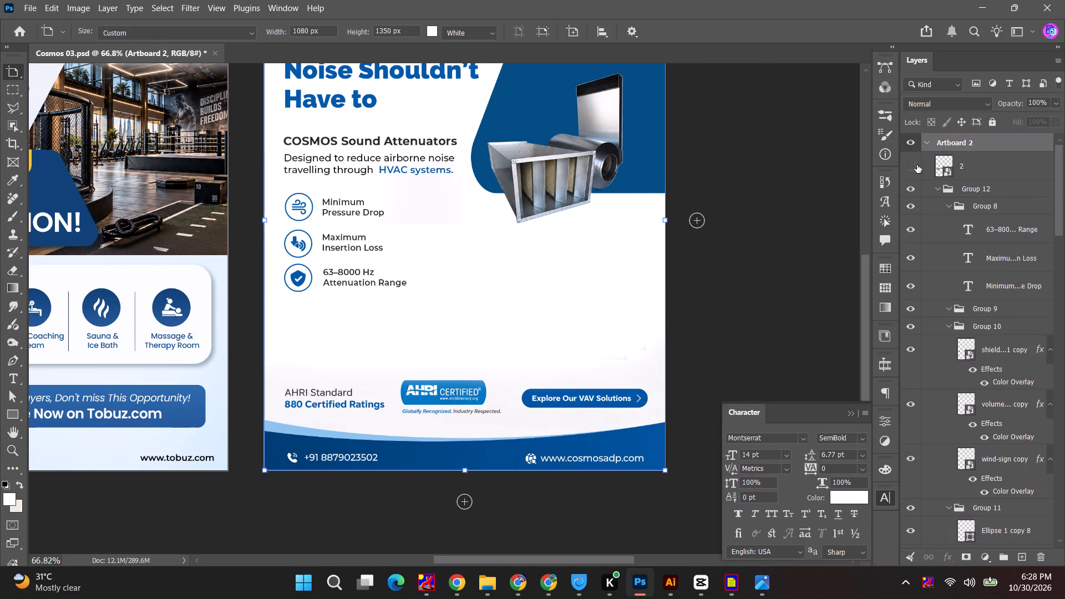
pyautogui.click(912, 164)
pyautogui.hotkey('ctrl', 't')
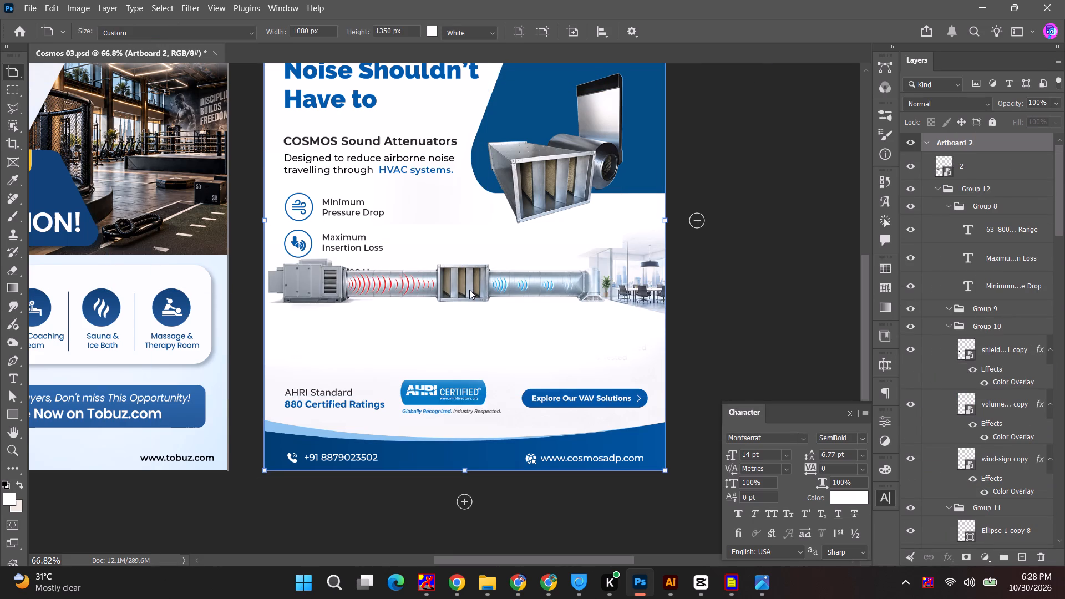
pyautogui.click(470, 287)
pyautogui.moveTo(487, 279); pyautogui.dragTo(487, 328)
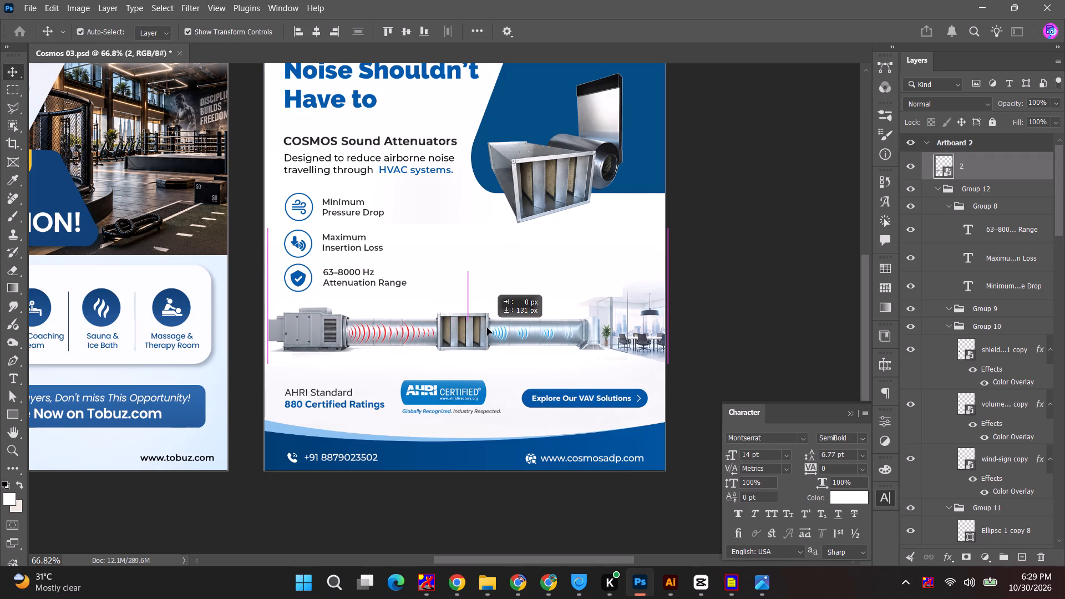
pyautogui.moveTo(487, 328); pyautogui.dragTo(487, 336)
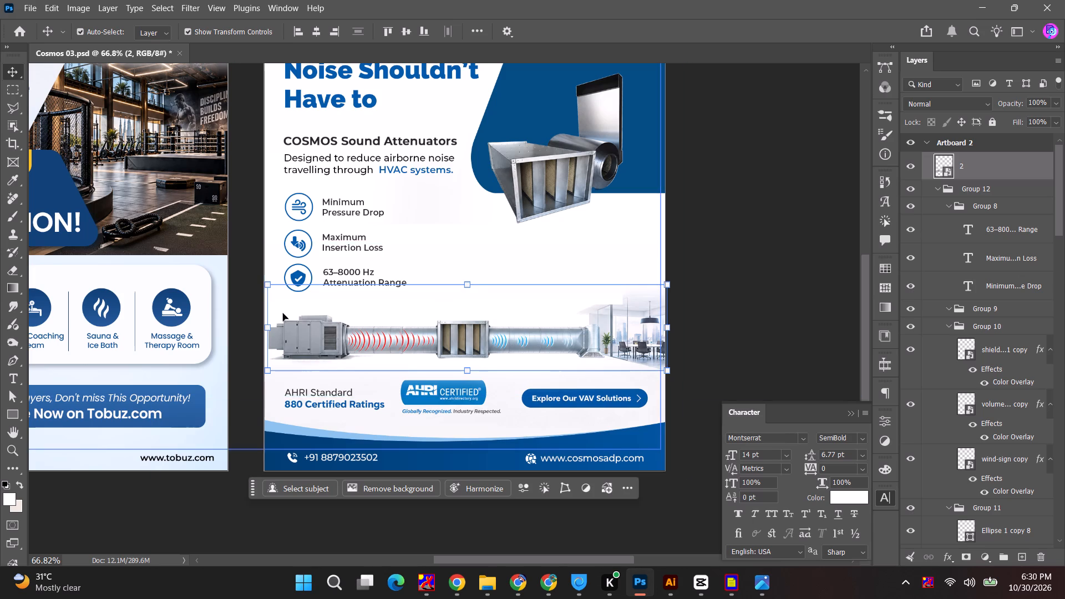
# Switch to Photos to examine the duct diagram in the 1.png reference, and return to Photoshop.
pyautogui.hotkey('alt', 'Tab')
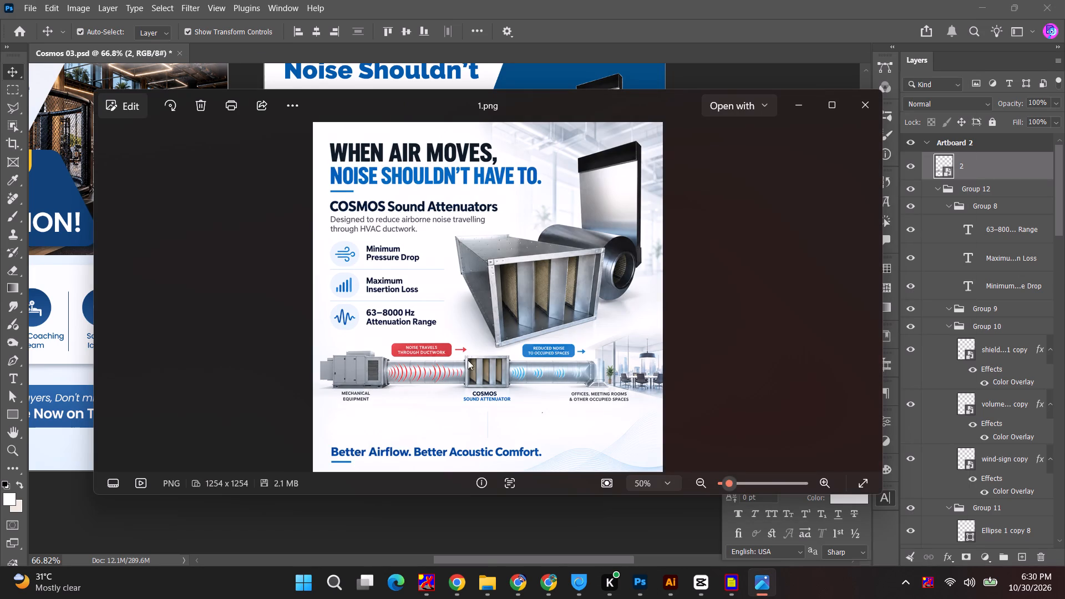
pyautogui.hotkey('alt', 'Tab')
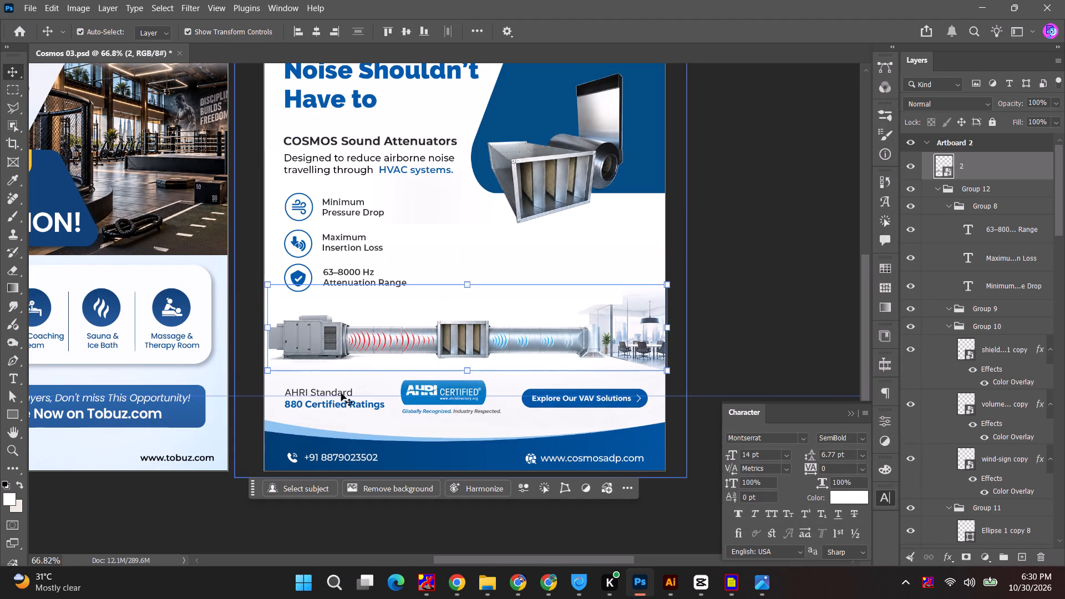
pyautogui.click(732, 227)
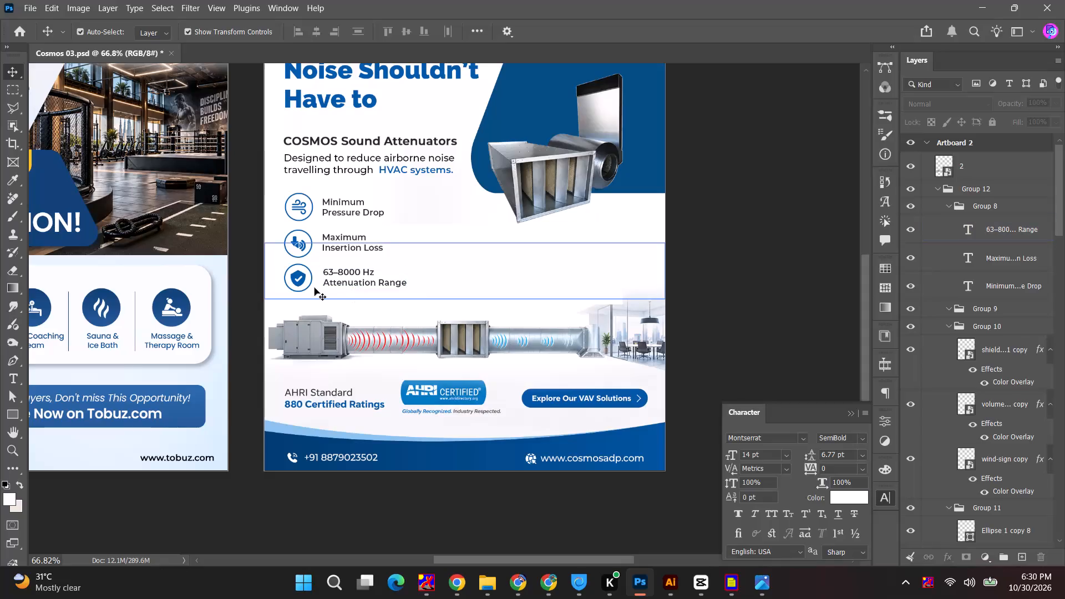
# Reorder the attenuator product image, the lower layer 2, above Layer 28 and move it down beside the feature list.
pyautogui.keyDown('alt'); pyautogui.scroll(5, 344, 286); pyautogui.keyUp('alt')
pyautogui.keyDown('alt'); pyautogui.scroll(-2, 345, 286); pyautogui.keyUp('alt')
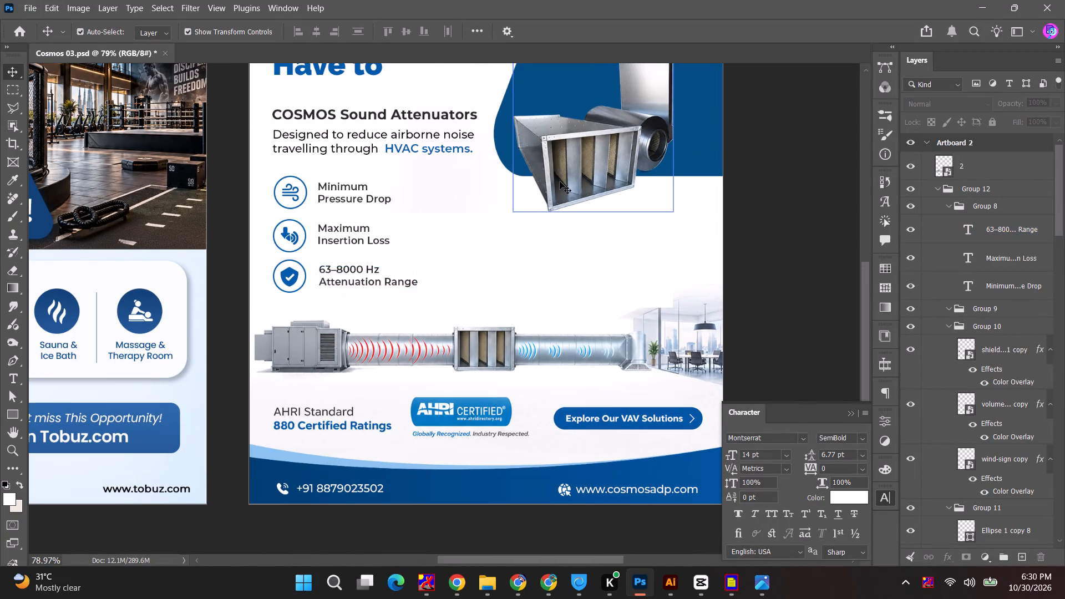
pyautogui.moveTo(560, 181); pyautogui.dragTo(544, 246)
pyautogui.hotkey('ctrl', 'z')
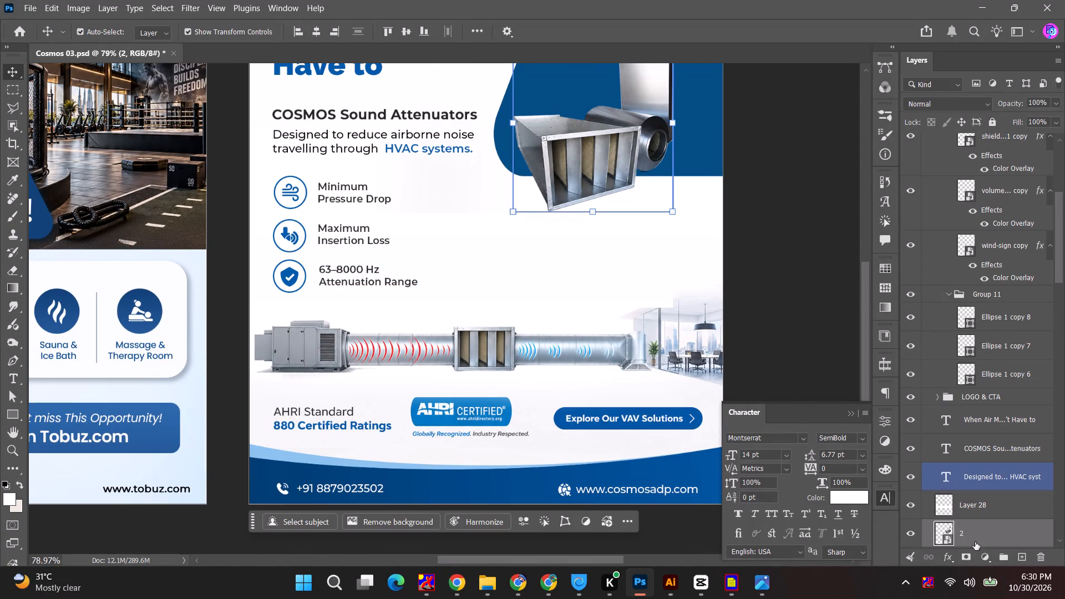
pyautogui.moveTo(972, 532); pyautogui.dragTo(974, 488)
pyautogui.moveTo(590, 171); pyautogui.dragTo(587, 206)
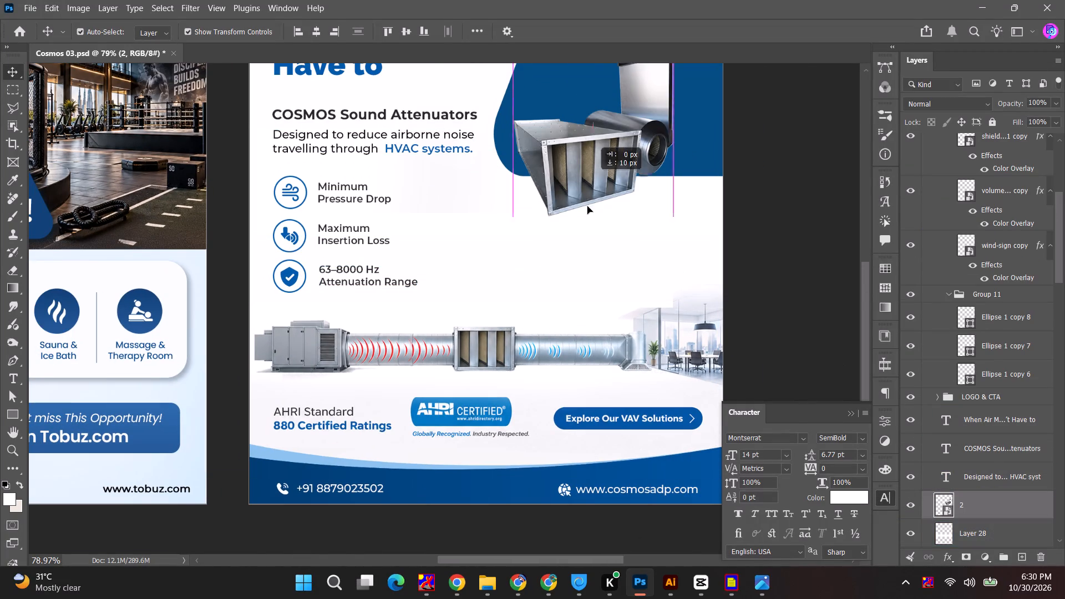
pyautogui.moveTo(587, 206); pyautogui.dragTo(582, 233)
# Enlarge the blue background shape behind the products to about 22.61% width and 31.67% height, positioned at X 1562.5, Y 336.5 px.
pyautogui.click(702, 146)
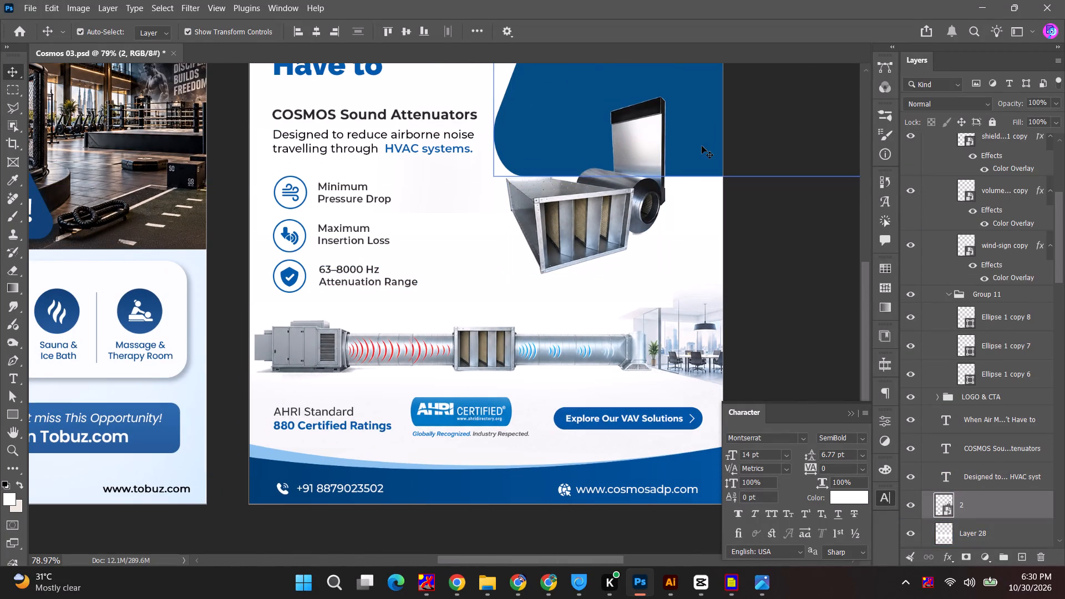
pyautogui.keyDown('shift'); pyautogui.moveTo(493, 179); pyautogui.dragTo(413, 265); pyautogui.keyUp('shift')
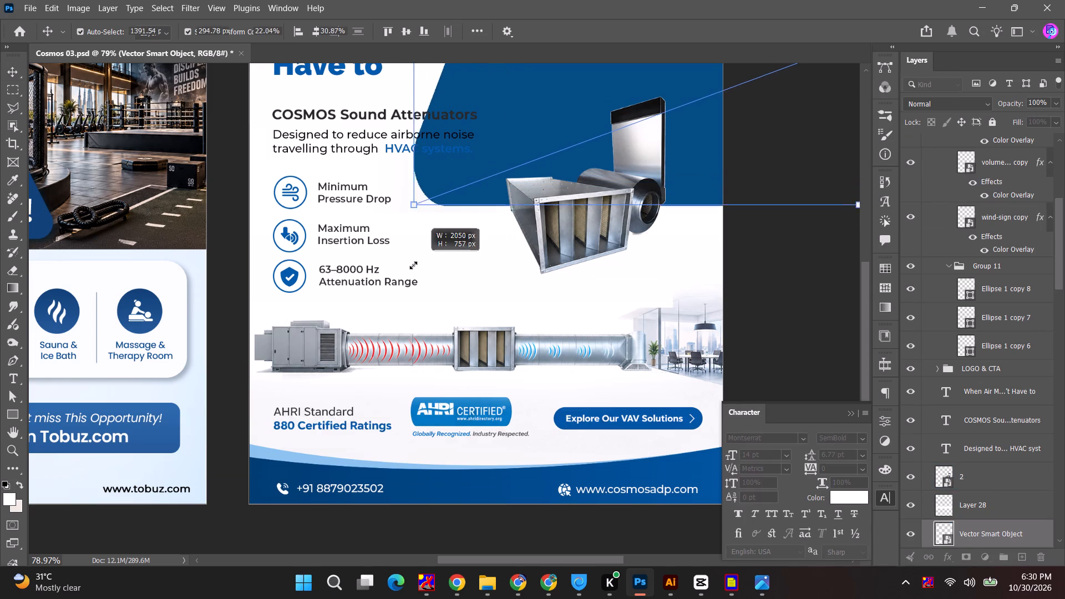
pyautogui.keyDown('shift'); pyautogui.moveTo(413, 265); pyautogui.dragTo(409, 267); pyautogui.keyUp('shift')
pyautogui.press('space')
pyautogui.press('space')
pyautogui.press('space')
pyautogui.moveTo(379, 216); pyautogui.dragTo(296, 402)
pyautogui.moveTo(448, 253); pyautogui.dragTo(505, 269)
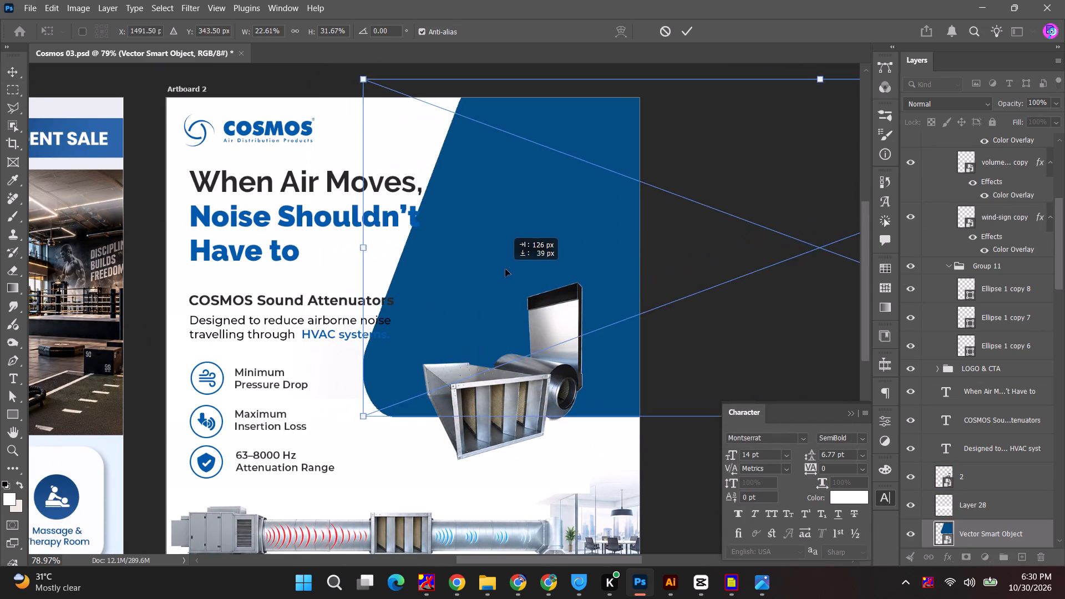
pyautogui.moveTo(505, 269); pyautogui.dragTo(535, 267)
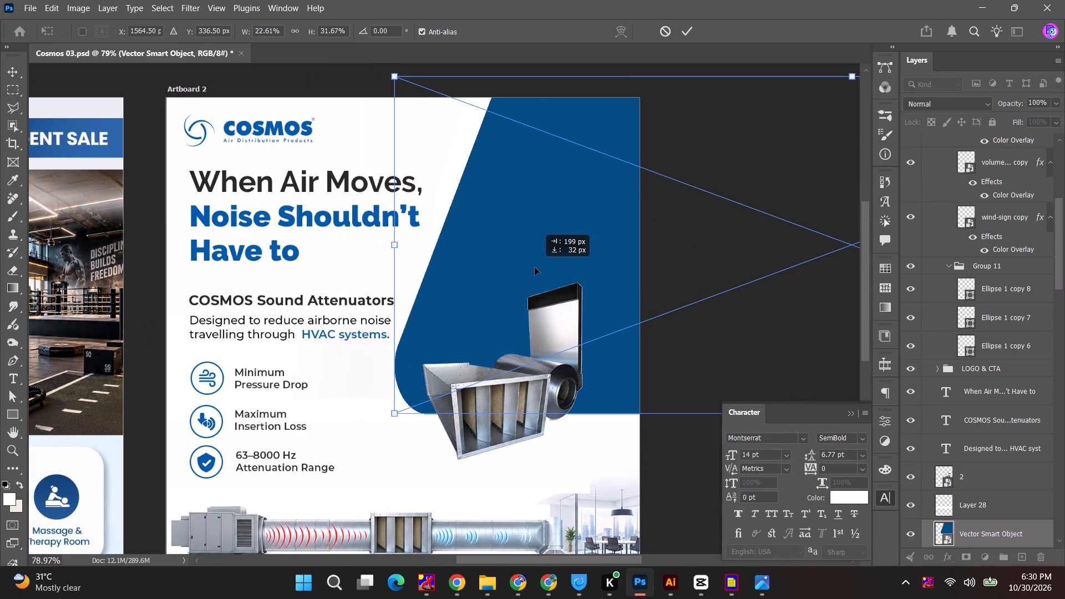
pyautogui.moveTo(535, 267); pyautogui.dragTo(534, 267)
pyautogui.click(692, 27)
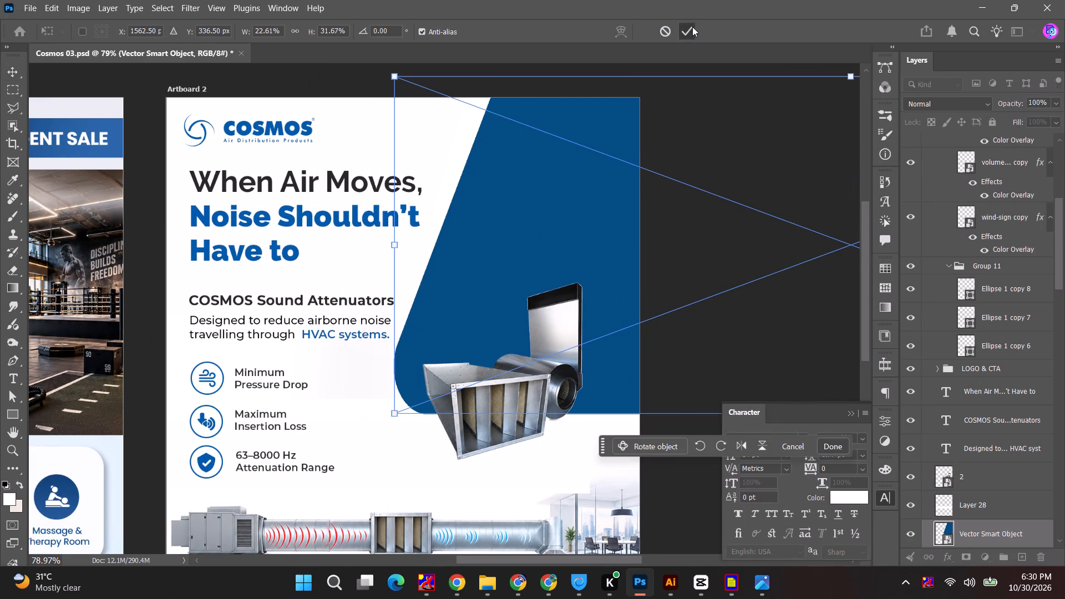
pyautogui.click(757, 181)
# Move the COSMOS Sound Attenuators subheading and its two-line description up together, closer to the main heading.
pyautogui.press('space')
pyautogui.press('space')
pyautogui.press('space')
pyautogui.press('space')
pyautogui.press('space')
pyautogui.press('space')
pyautogui.press('space')
pyautogui.press('space')
pyautogui.press('space')
pyautogui.press('space')
pyautogui.moveTo(511, 427); pyautogui.dragTo(529, 329)
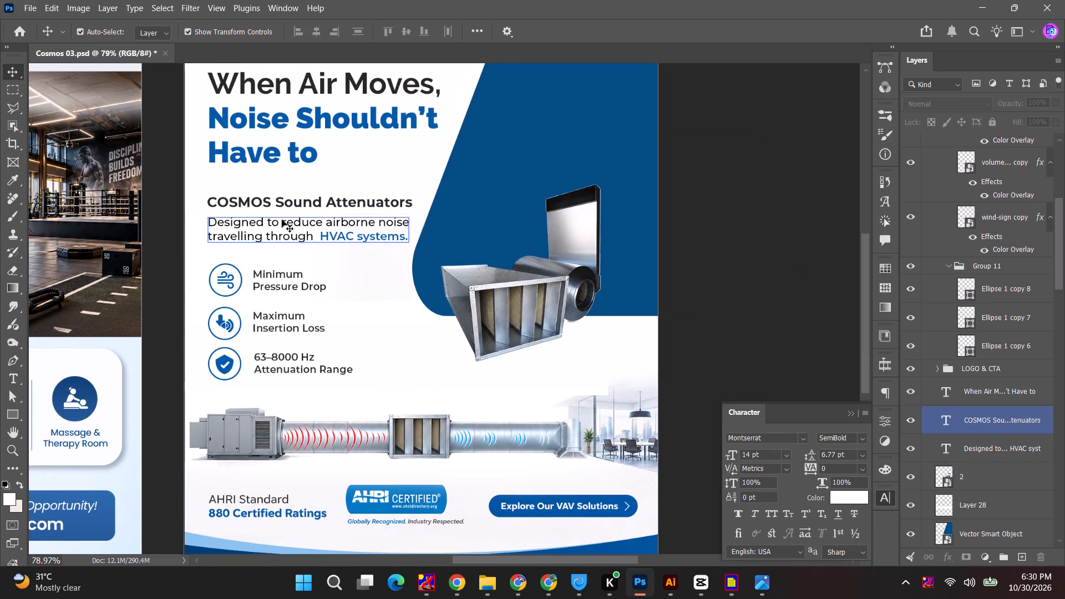
pyautogui.click(286, 205)
pyautogui.click(291, 203)
pyautogui.keyDown('alt'); pyautogui.scroll(4, 225, 233); pyautogui.keyUp('alt')
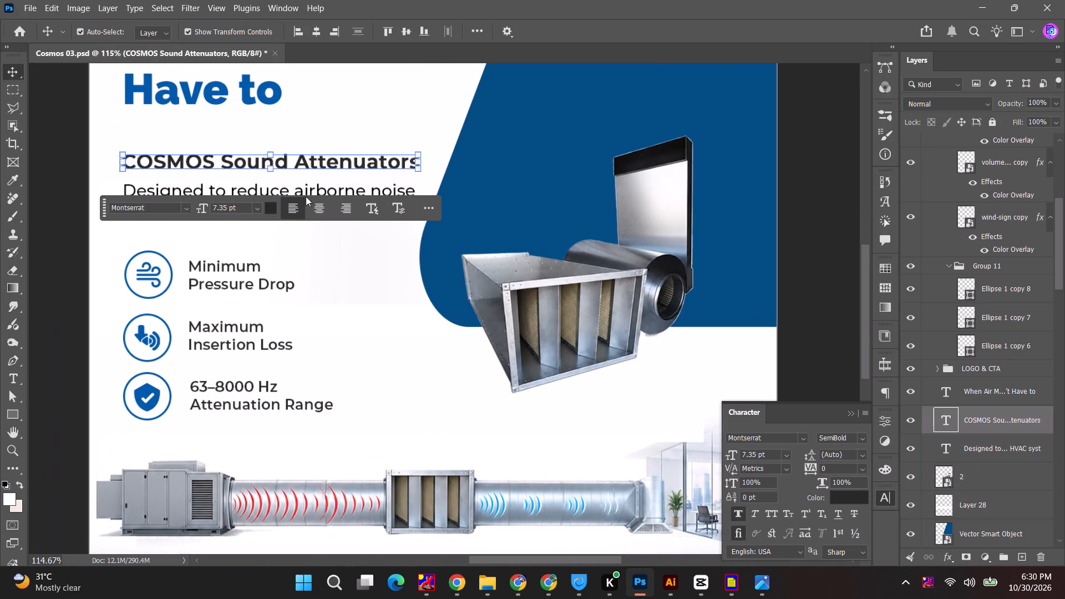
pyautogui.keyDown('shift'); pyautogui.click(312, 195); pyautogui.keyUp('shift')
pyautogui.moveTo(309, 196); pyautogui.dragTo(310, 173)
# Move the whole feature list, Group 12, up closer to the description text.
pyautogui.moveTo(52, 244); pyautogui.dragTo(322, 440)
pyautogui.click(472, 389)
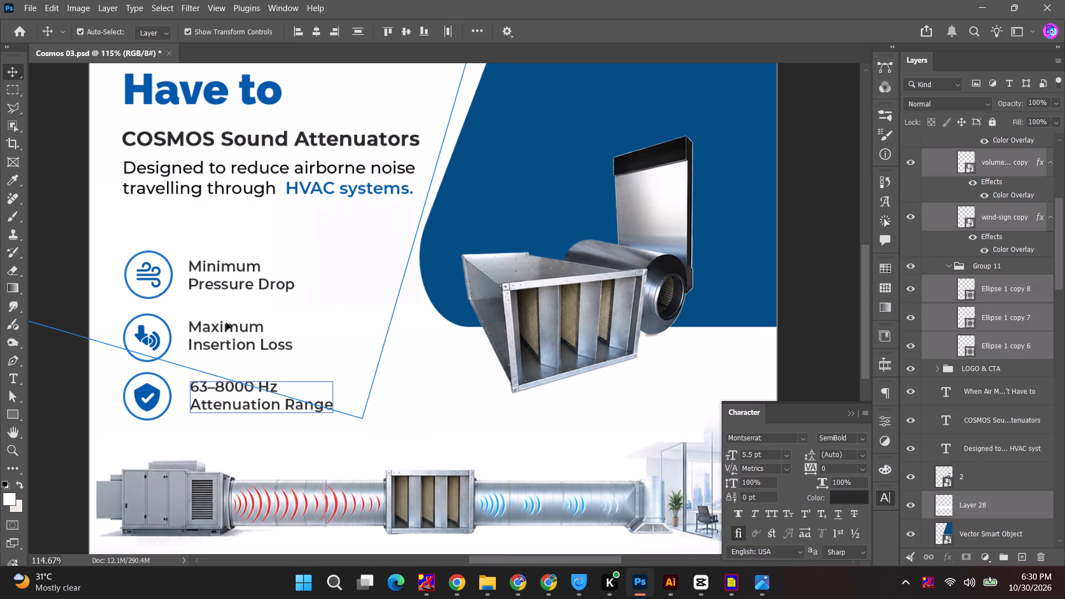
pyautogui.click(53, 226)
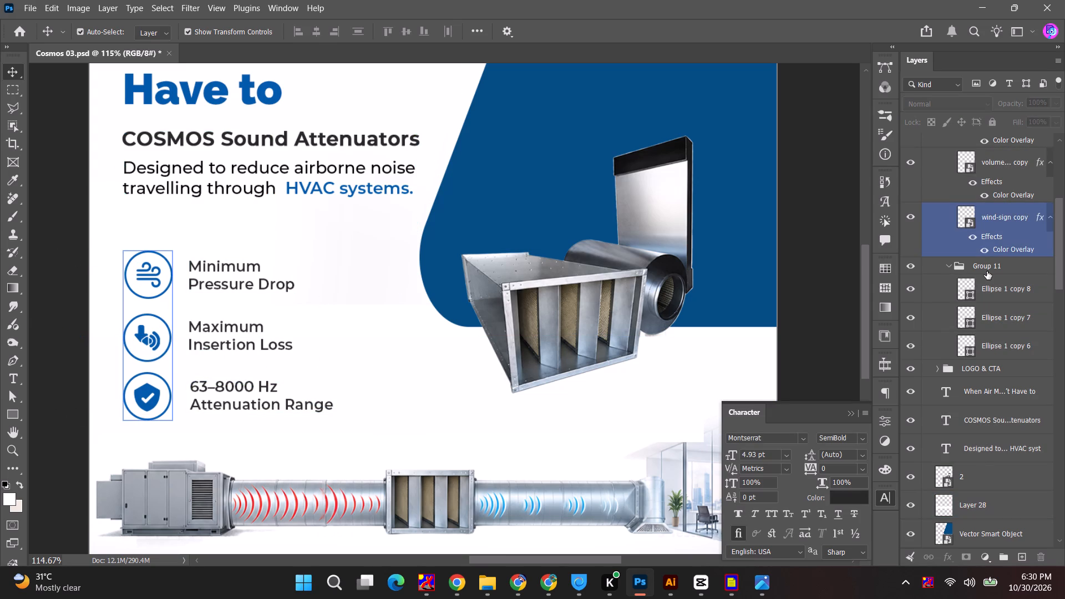
pyautogui.scroll(20, 986, 347)
pyautogui.scroll(2, 986, 347)
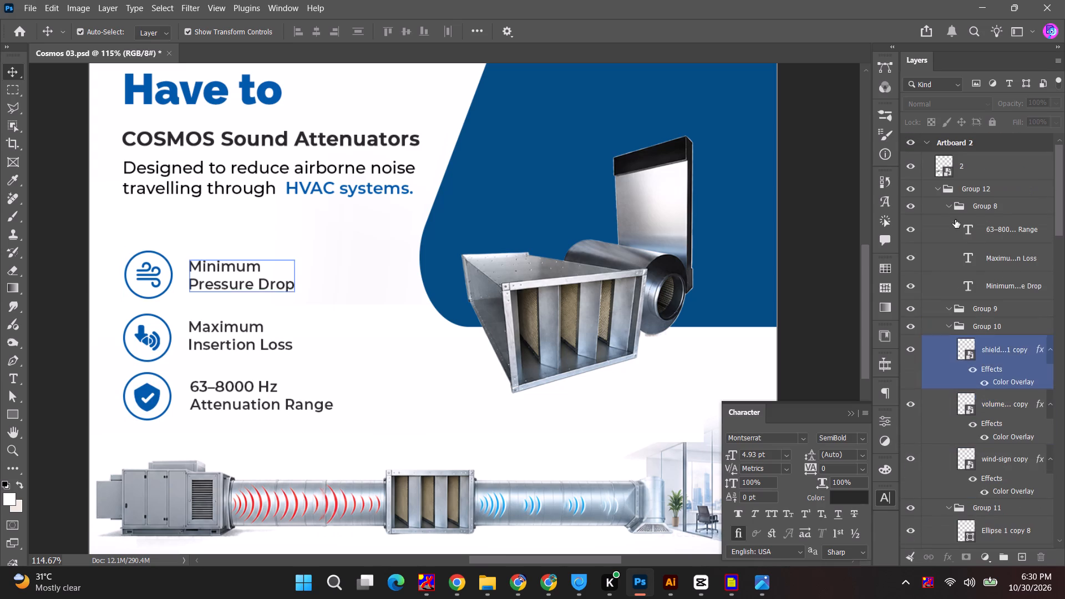
pyautogui.click(988, 192)
pyautogui.hotkey('shift', 'Up')
pyautogui.hotkey('shift', 'Up')
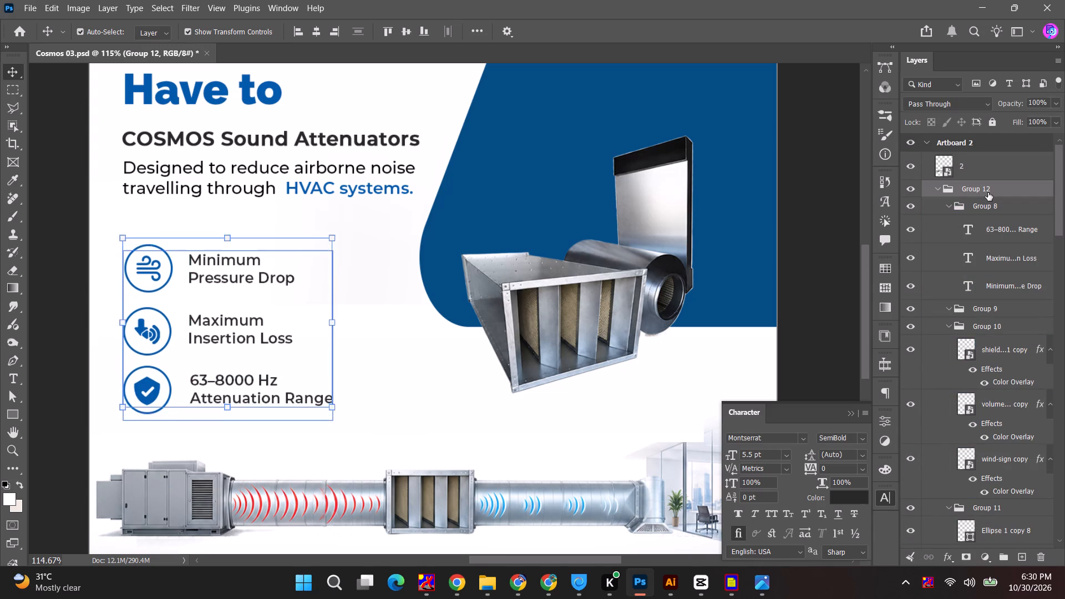
pyautogui.hotkey('shift', 'Up')
pyautogui.hotkey('shift', 'Up')
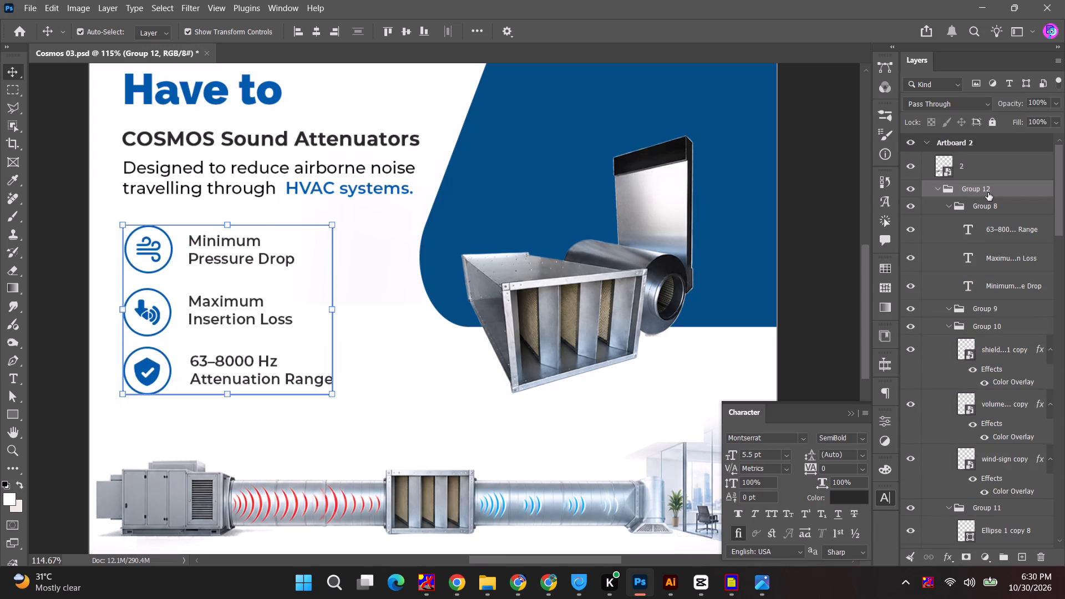
pyautogui.click(839, 266)
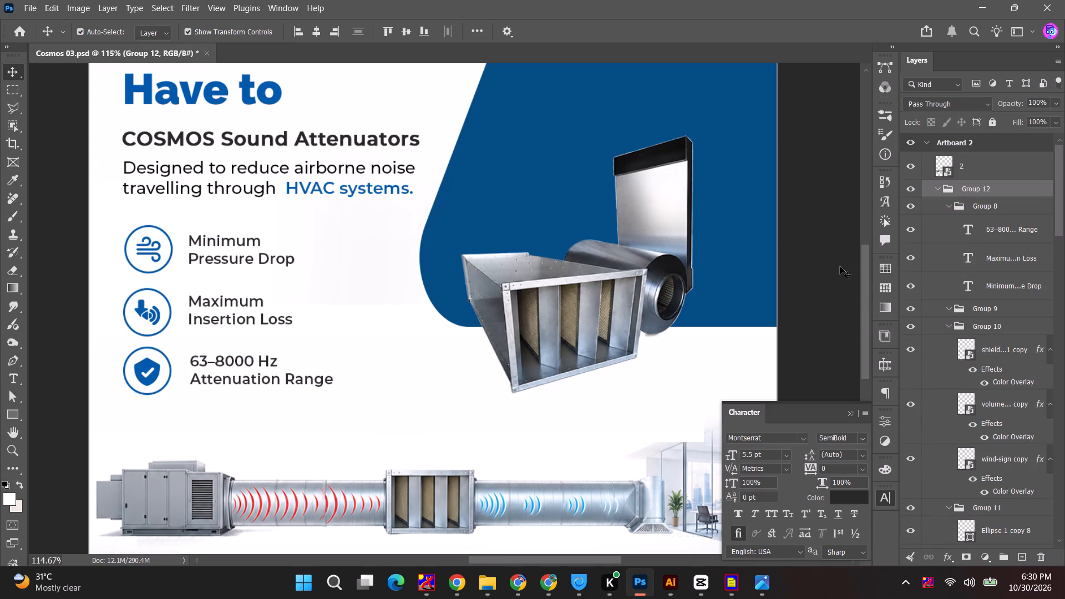
# Examine the lower part of the post, from the duct diagram to the AHRI row and contact footer.
pyautogui.keyDown('alt'); pyautogui.scroll(-5, 725, 293); pyautogui.keyUp('alt')
pyautogui.press('space')
pyautogui.press('space')
pyautogui.moveTo(784, 307); pyautogui.dragTo(748, 242)
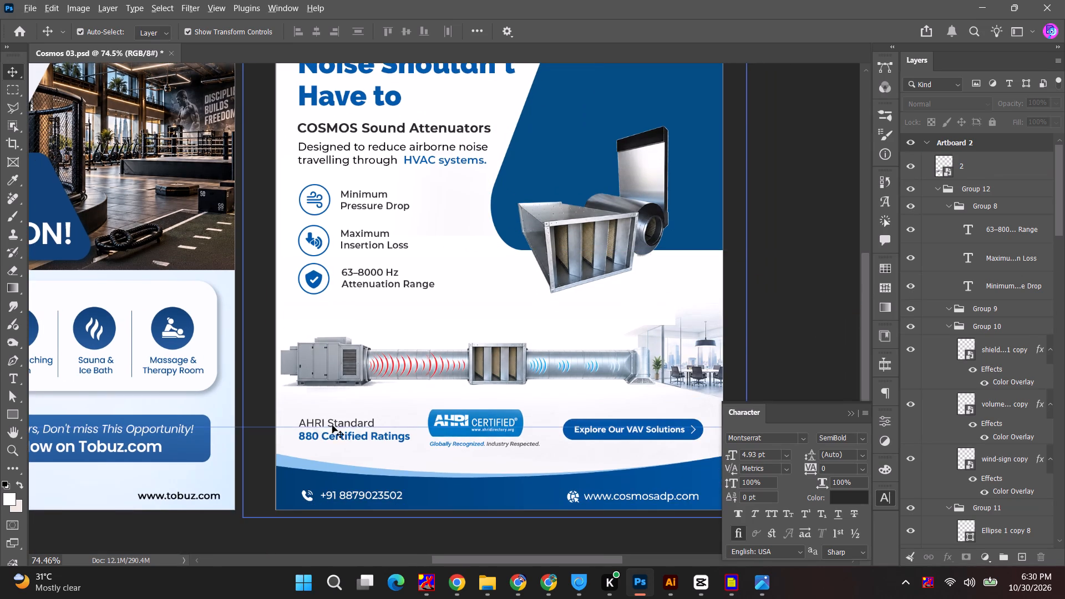
pyautogui.keyDown('alt'); pyautogui.scroll(4, 332, 425); pyautogui.keyUp('alt')
pyautogui.click(679, 437)
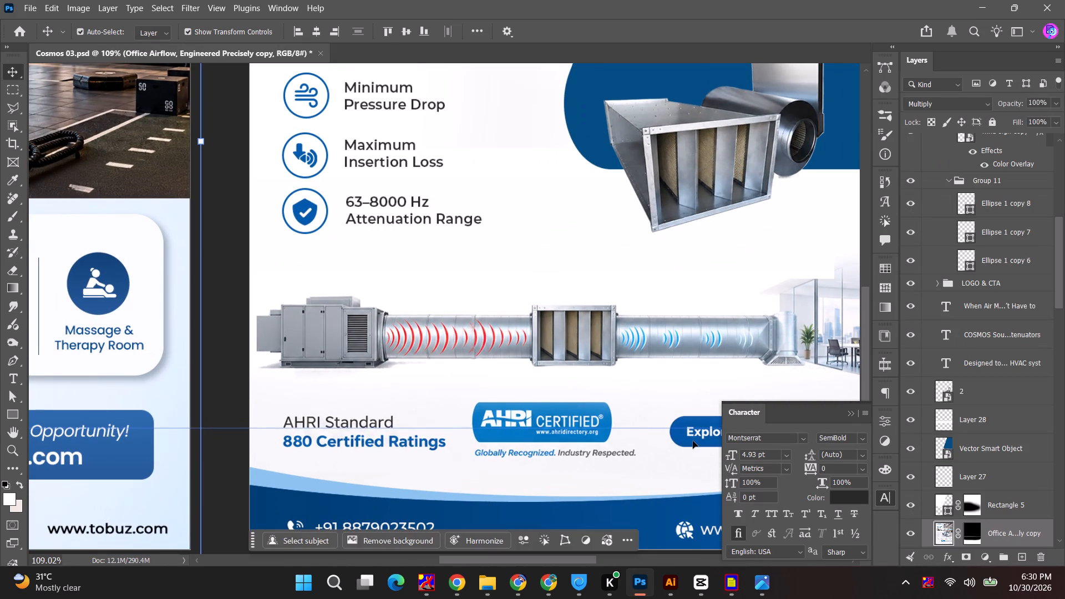
pyautogui.click(693, 441)
pyautogui.press('space')
pyautogui.moveTo(683, 459); pyautogui.dragTo(513, 392)
pyautogui.click(828, 358)
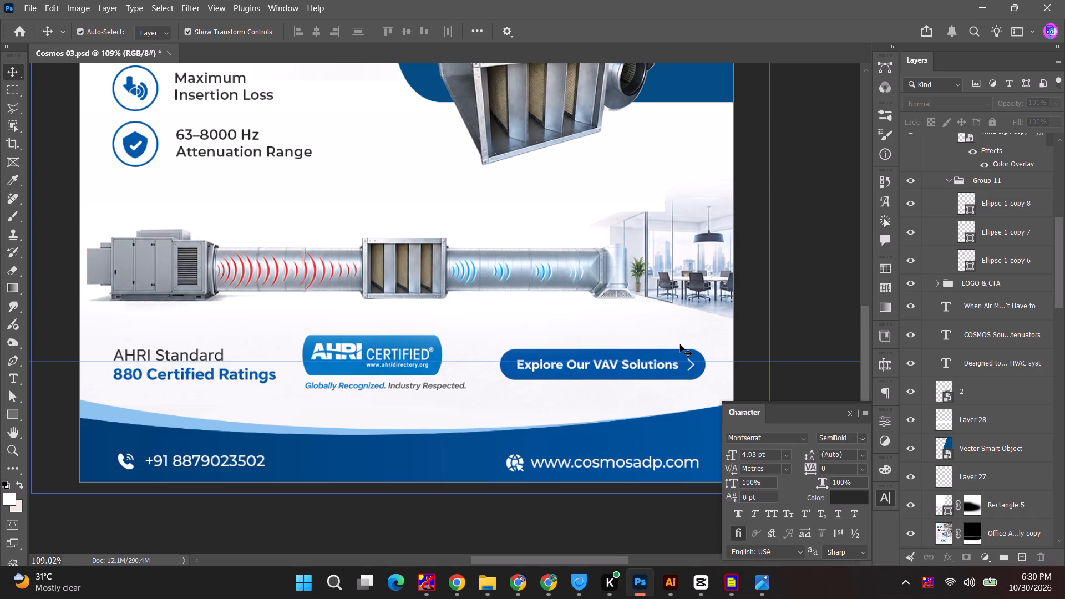
# Copy the blue banner and its "Serious Buyers, Don't miss This Opportunity!" text from the Tobuz artboard to above the duct diagram.
pyautogui.press('space')
pyautogui.press('space')
pyautogui.press('space')
pyautogui.press('space')
pyautogui.press('space')
pyautogui.press('space')
pyautogui.press('space')
pyautogui.moveTo(394, 334); pyautogui.dragTo(510, 413)
pyautogui.press('space')
pyautogui.press('space')
pyautogui.press('space')
pyautogui.press('space')
pyautogui.press('space')
pyautogui.press('space')
pyautogui.press('space')
pyautogui.press('space')
pyautogui.moveTo(222, 346); pyautogui.dragTo(335, 352)
pyautogui.press('space')
pyautogui.press('space')
pyautogui.press('space')
pyautogui.press('space')
pyautogui.press('space')
pyautogui.press('space')
pyautogui.press('space')
pyautogui.press('space')
pyautogui.press('space')
pyautogui.press('space')
pyautogui.press('space')
pyautogui.moveTo(132, 407); pyautogui.dragTo(236, 395)
pyautogui.click(247, 470)
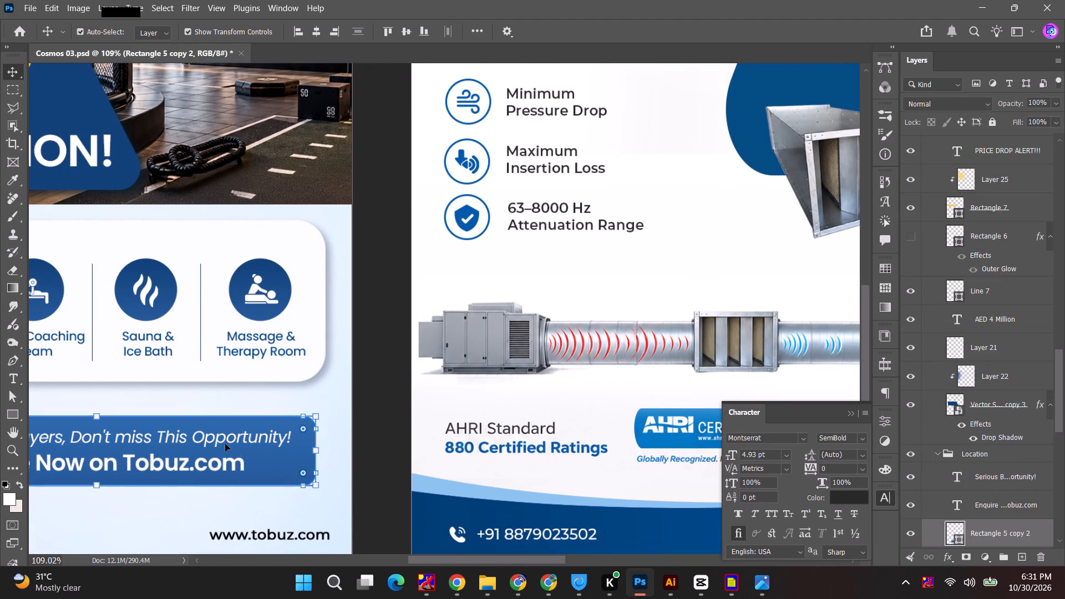
pyautogui.keyDown('shift'); pyautogui.click(217, 442); pyautogui.keyUp('shift')
pyautogui.keyDown('alt'); pyautogui.moveTo(284, 459); pyautogui.dragTo(751, 293); pyautogui.keyUp('alt')
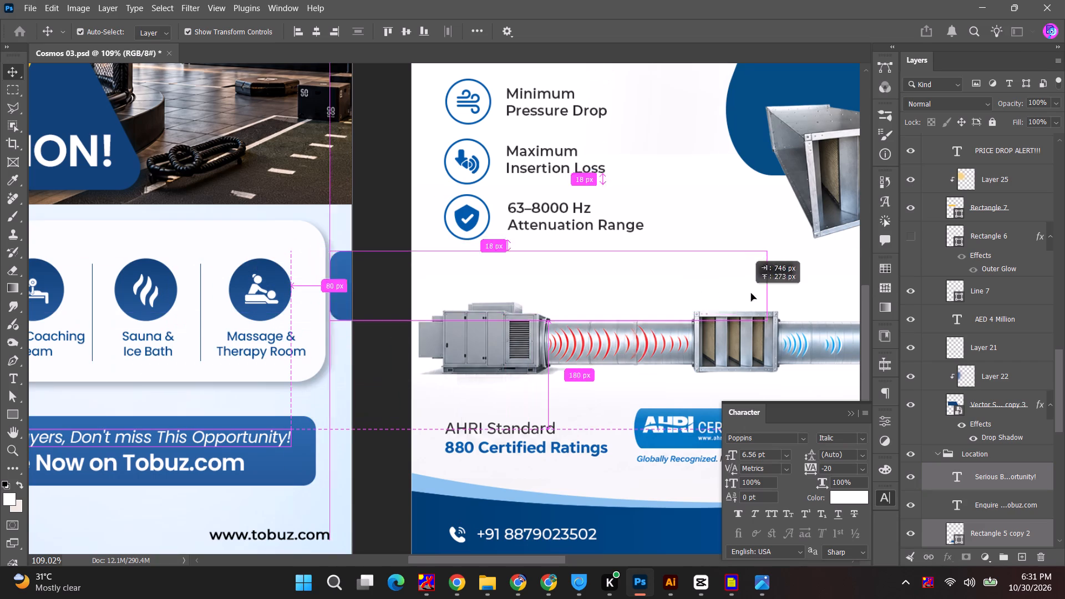
pyautogui.keyDown('alt'); pyautogui.moveTo(751, 293); pyautogui.dragTo(770, 286); pyautogui.keyUp('alt')
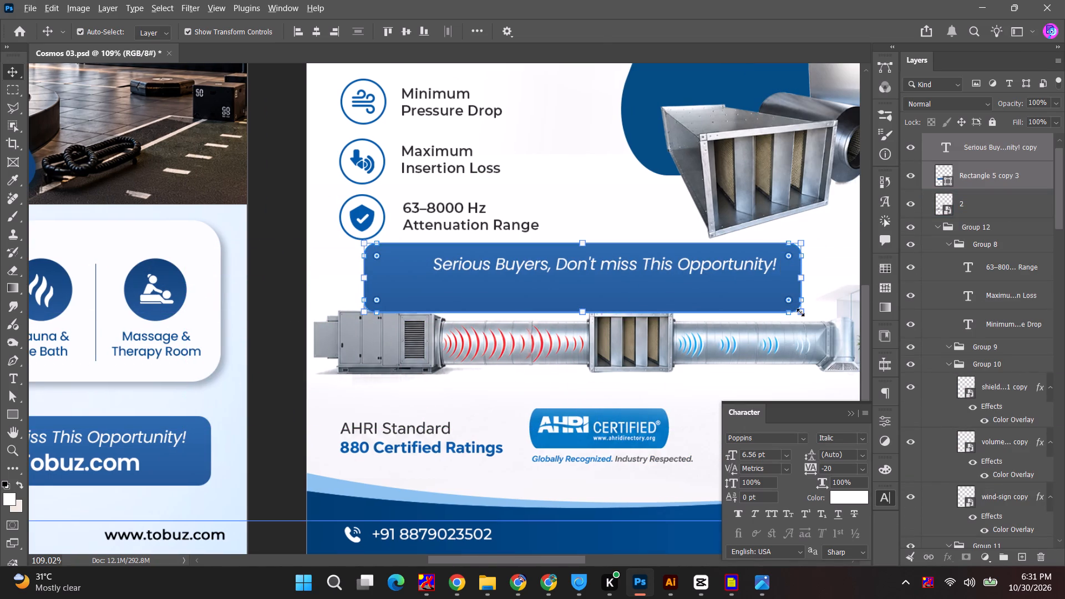
# Scale the copied banner and text down to about 42% and place them above the duct's red sound waves.
pyautogui.keyDown('alt'); pyautogui.keyDown('shift'); pyautogui.moveTo(802, 312); pyautogui.dragTo(676, 291); pyautogui.keyUp('shift'); pyautogui.keyUp('alt')
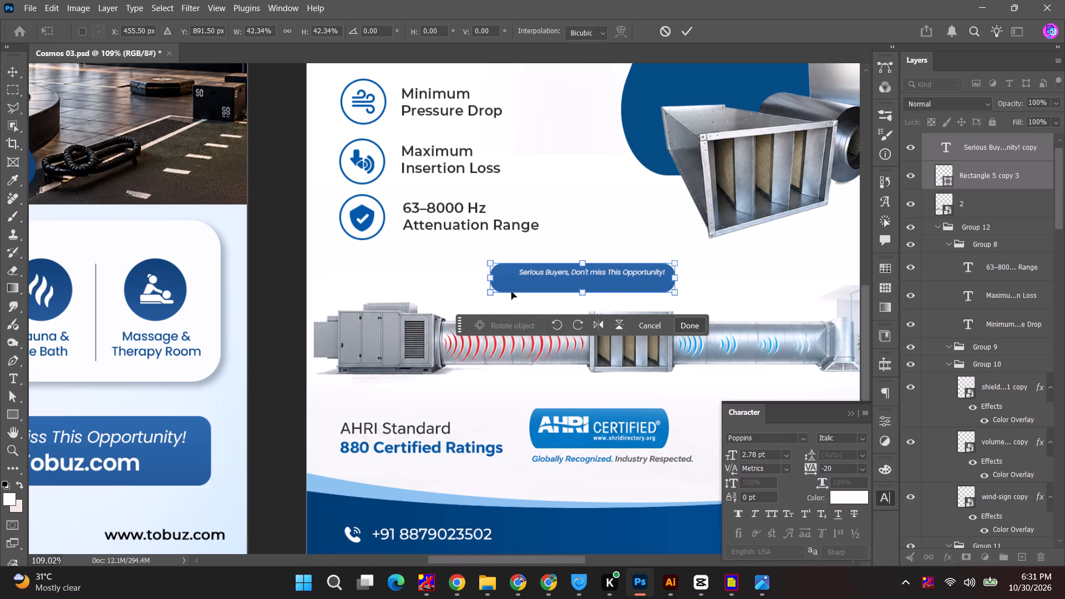
pyautogui.press('space')
pyautogui.press('space')
pyautogui.press('space')
pyautogui.moveTo(457, 263); pyautogui.dragTo(469, 262)
pyautogui.keyDown('alt'); pyautogui.scroll(5, 562, 293); pyautogui.keyUp('alt')
pyautogui.moveTo(581, 276); pyautogui.dragTo(480, 280)
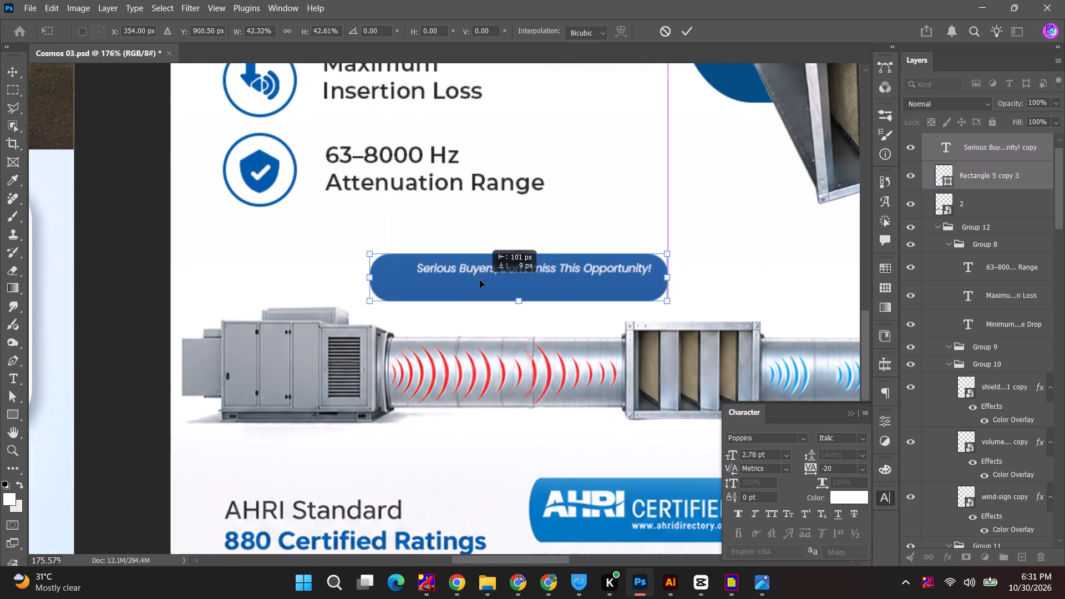
pyautogui.moveTo(480, 280); pyautogui.dragTo(459, 285)
pyautogui.click(689, 27)
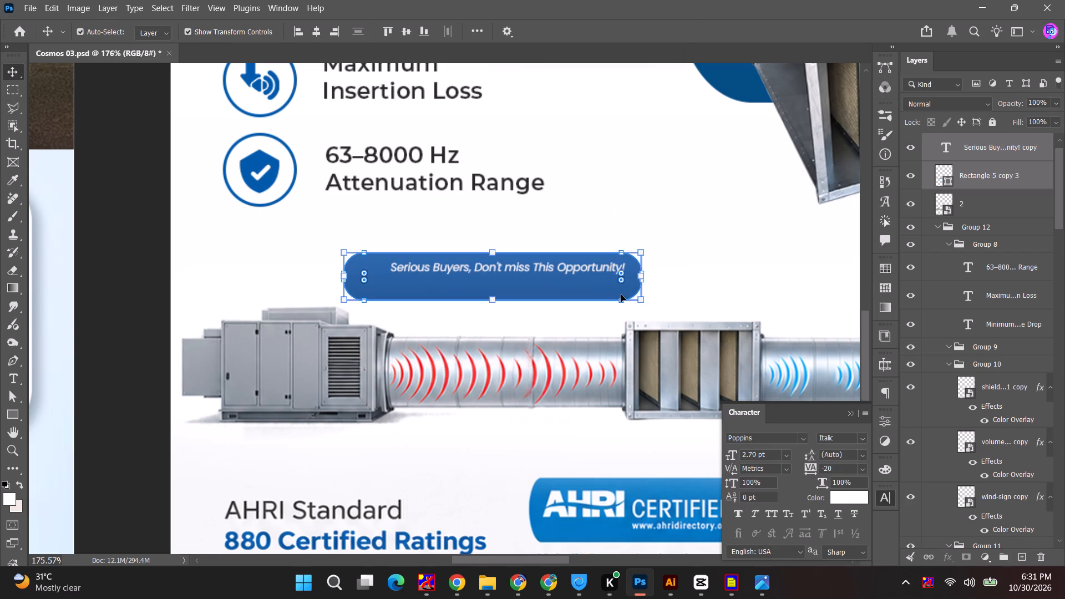
# Scale the blue label and its text down together to about 90%, giving a text size of 2.5 pt.
pyautogui.keyDown('alt'); pyautogui.keyDown('shift'); pyautogui.moveTo(645, 299); pyautogui.dragTo(632, 294); pyautogui.keyUp('shift'); pyautogui.keyUp('alt')
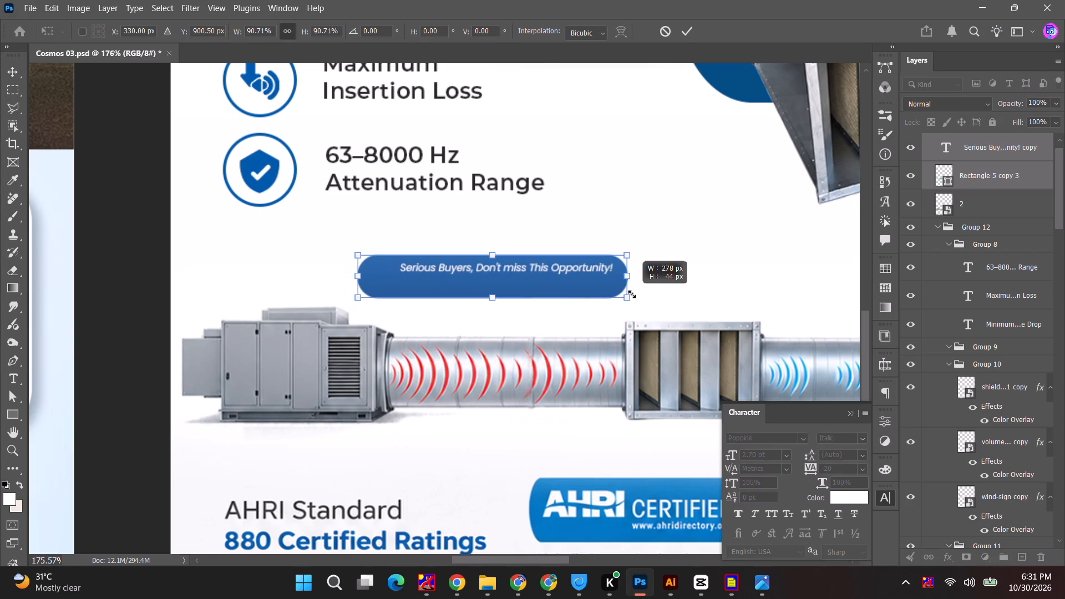
pyautogui.keyDown('alt'); pyautogui.keyDown('shift'); pyautogui.moveTo(632, 294); pyautogui.dragTo(630, 294); pyautogui.keyUp('shift'); pyautogui.keyUp('alt')
pyautogui.click(691, 28)
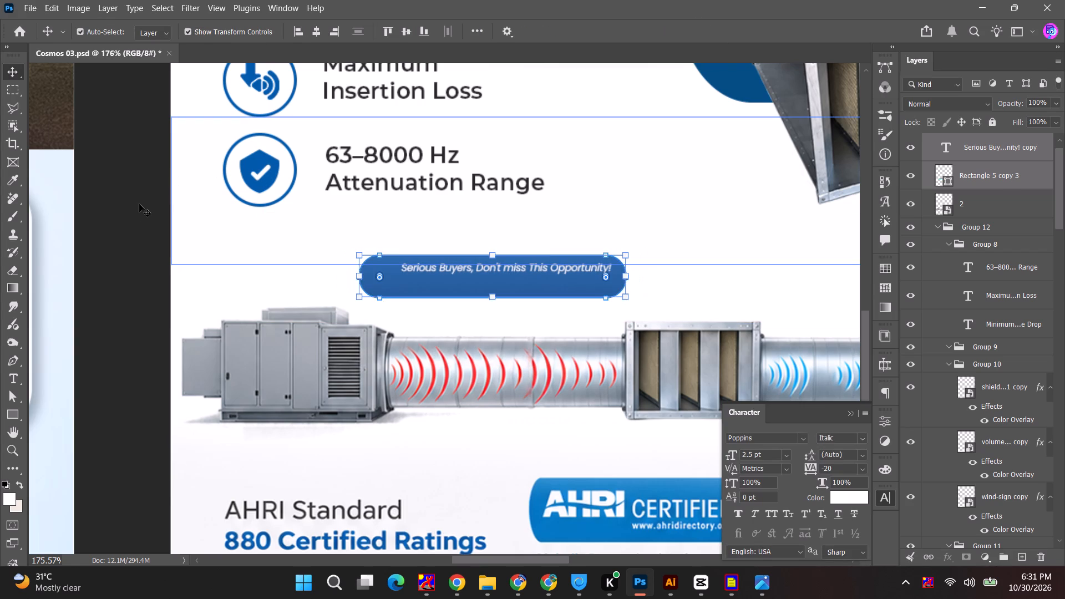
pyautogui.click(136, 211)
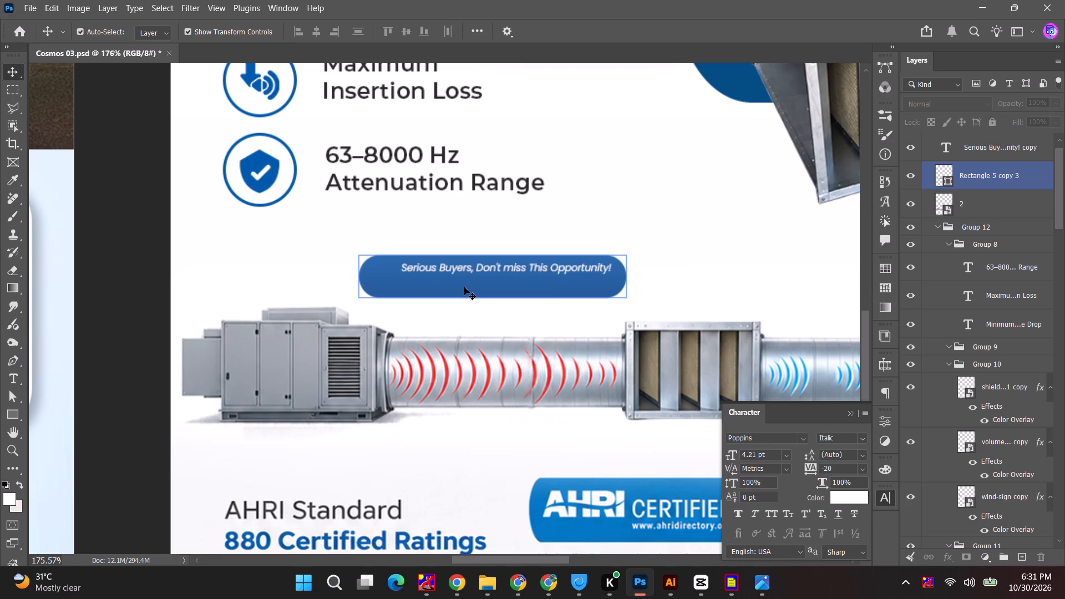
pyautogui.click(95, 297)
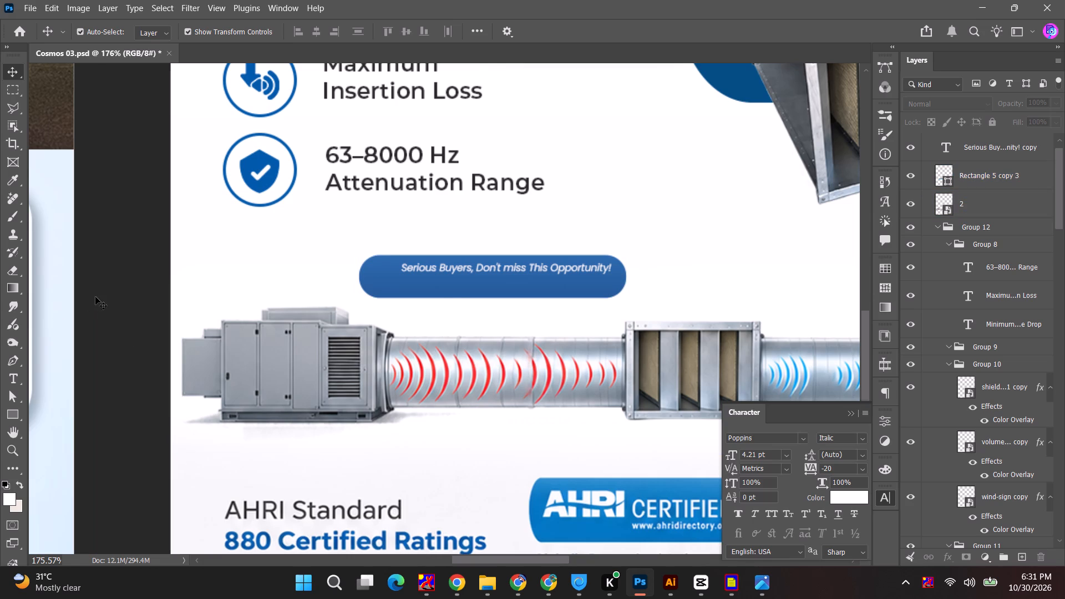
# Center the "Serious Buyers" text inside the blue label.
pyautogui.click(463, 271)
pyautogui.moveTo(464, 271); pyautogui.dragTo(454, 279)
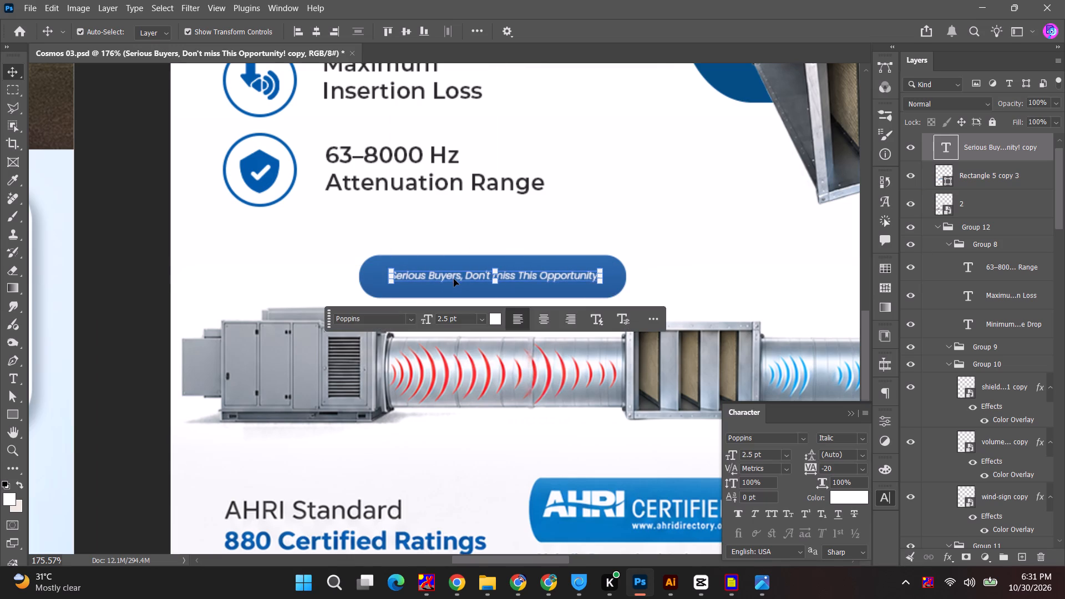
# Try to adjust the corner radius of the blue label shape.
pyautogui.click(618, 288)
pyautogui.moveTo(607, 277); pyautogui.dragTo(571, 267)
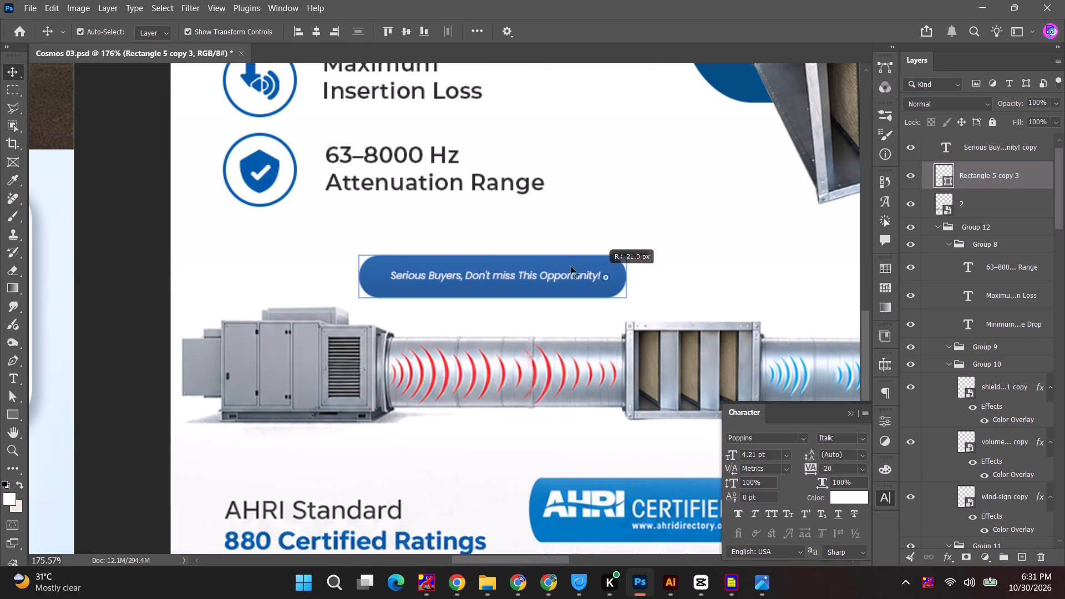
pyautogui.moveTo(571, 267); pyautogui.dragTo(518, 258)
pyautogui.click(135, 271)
# Reduce the blue label shape's height to 84.21% by lowering its top edge.
pyautogui.click(515, 262)
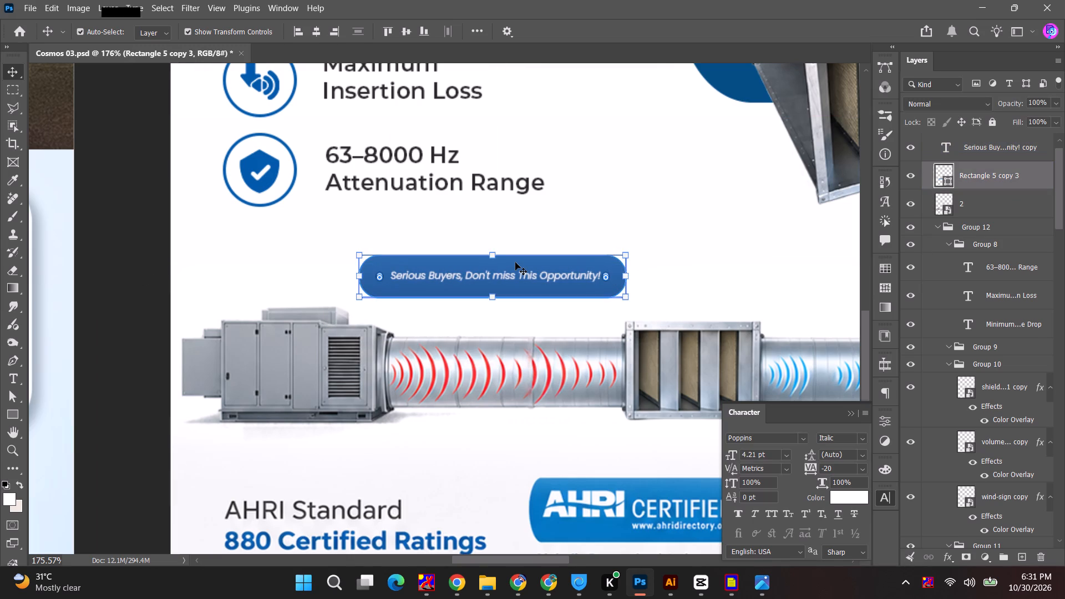
pyautogui.moveTo(493, 254); pyautogui.dragTo(493, 261)
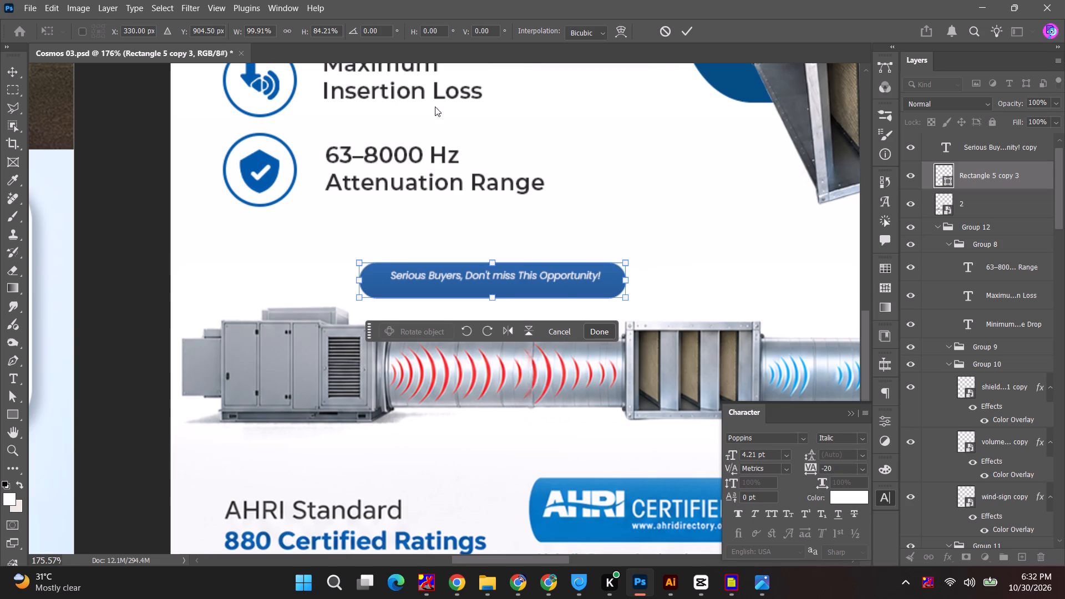
pyautogui.click(687, 27)
# Duplicate the blue label shape about 368 px to the right, level with the original, above the duct's blue sound waves.
pyautogui.press('space')
pyautogui.press('space')
pyautogui.moveTo(554, 250); pyautogui.dragTo(327, 224)
pyautogui.keyDown('alt'); pyautogui.moveTo(359, 269); pyautogui.dragTo(718, 270); pyautogui.keyUp('alt')
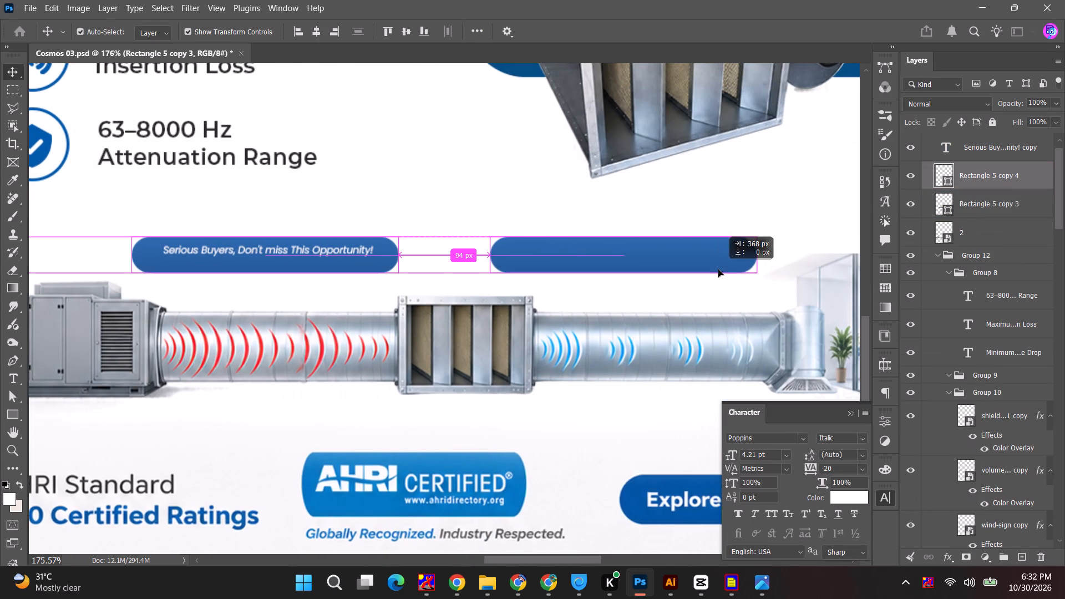
pyautogui.keyDown('alt'); pyautogui.moveTo(718, 270); pyautogui.dragTo(719, 269); pyautogui.keyUp('alt')
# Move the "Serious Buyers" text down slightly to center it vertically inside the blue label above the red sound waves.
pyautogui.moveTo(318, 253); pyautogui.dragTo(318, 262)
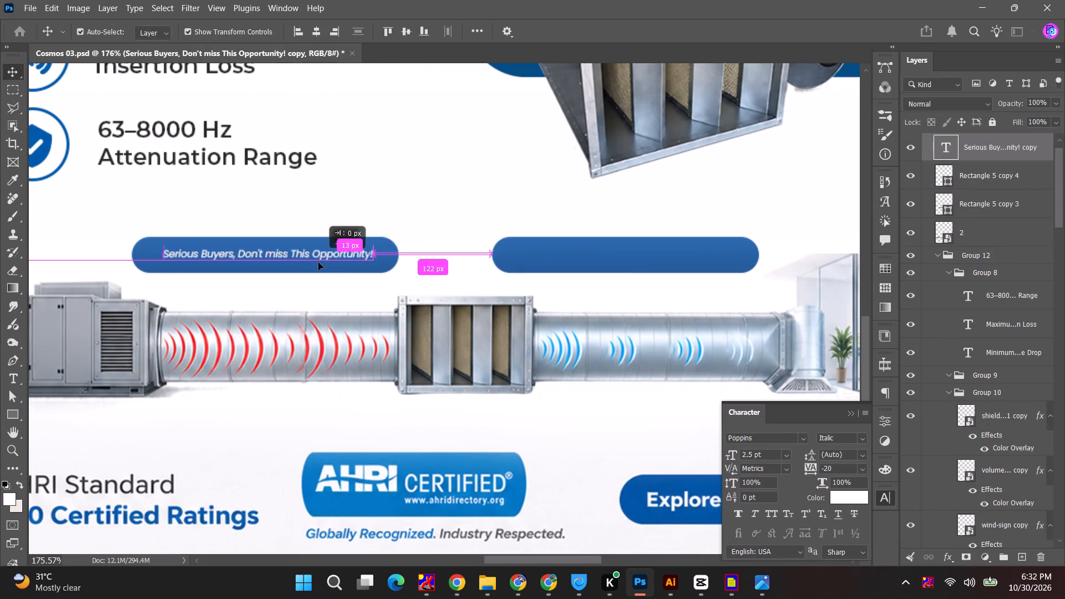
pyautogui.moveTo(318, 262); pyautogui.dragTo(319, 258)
# Replace the "Serious Buyers" text with "Noise Travels Through Ductwork", copied from the COSMOS post cell in the Chrome content sheet.
pyautogui.hotkey('alt', 'Tab')
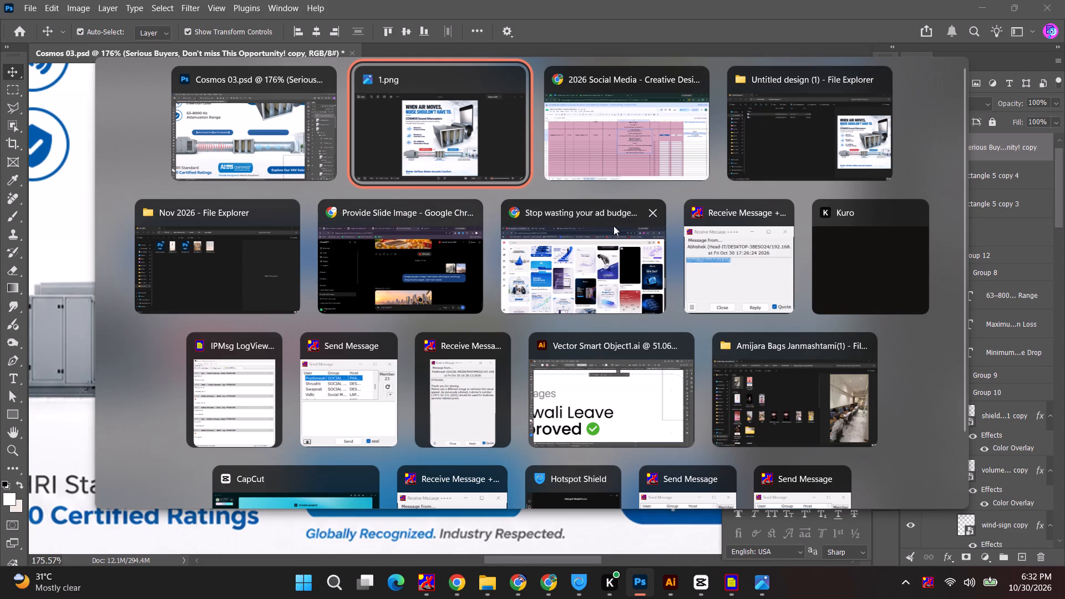
pyautogui.keyDown('alt'); pyautogui.click(628, 171); pyautogui.keyUp('alt')
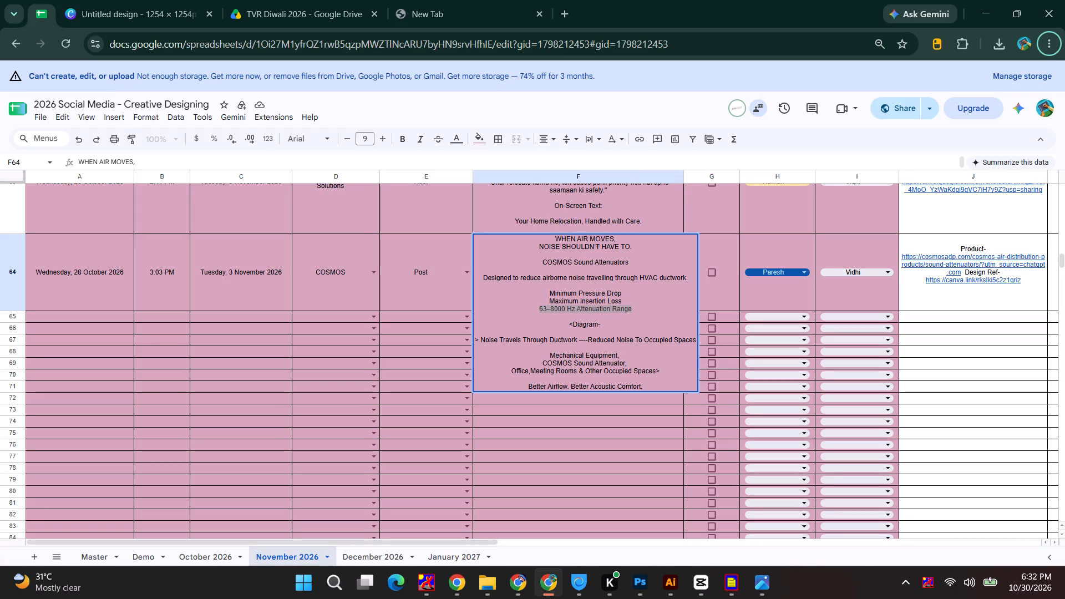
pyautogui.moveTo(578, 338); pyautogui.dragTo(479, 339)
pyautogui.hotkey('alt', 'Tab')
pyautogui.hotkey('alt', 'Tab')
pyautogui.hotkey('alt', 'Tab')
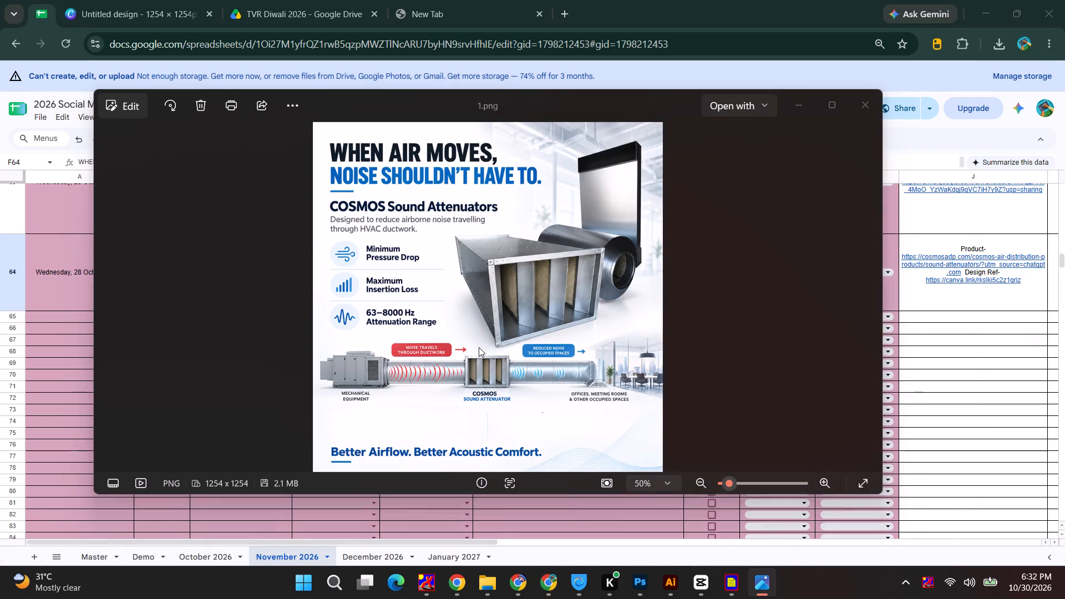
pyautogui.hotkey('ctrl', 'c')
pyautogui.hotkey('alt', 'Tab')
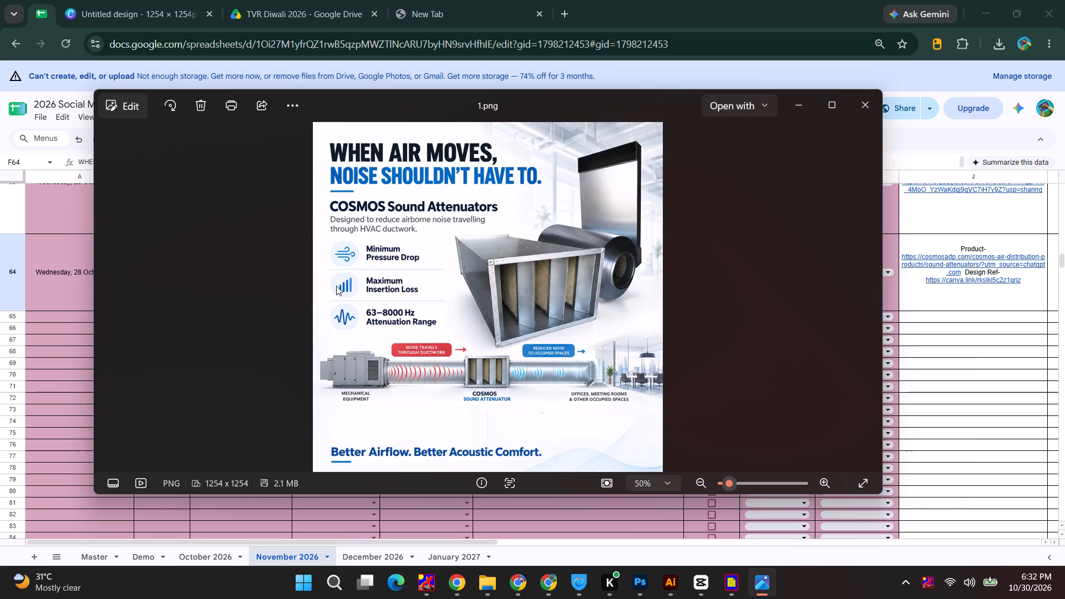
pyautogui.hotkey('alt', 'Tab')
pyautogui.keyDown('alt'); pyautogui.click(638, 153); pyautogui.keyUp('alt')
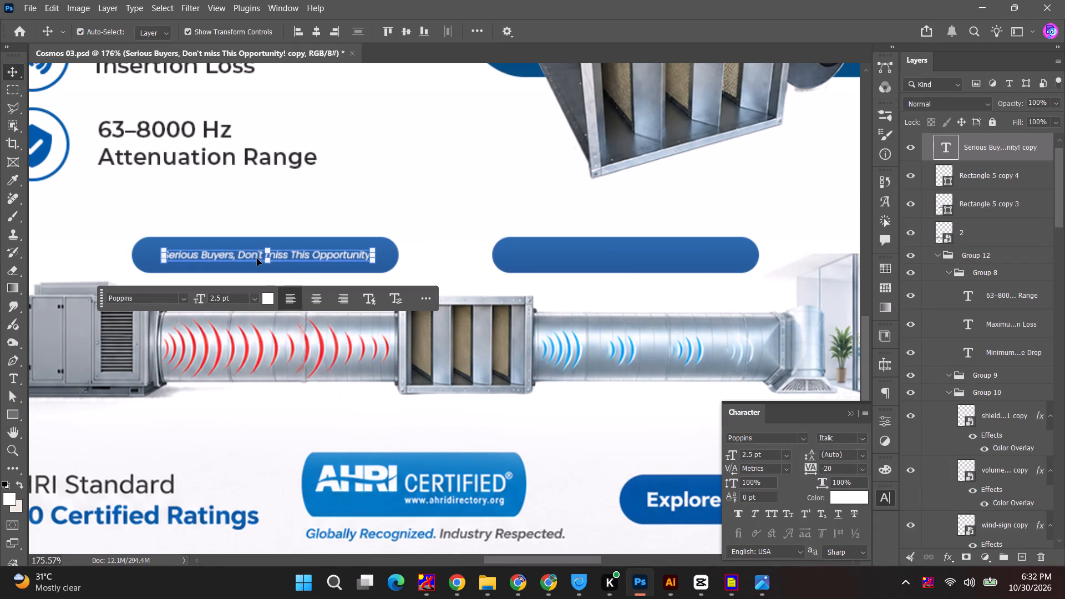
pyautogui.doubleClick(257, 258)
pyautogui.hotkey('ctrl', 'v')
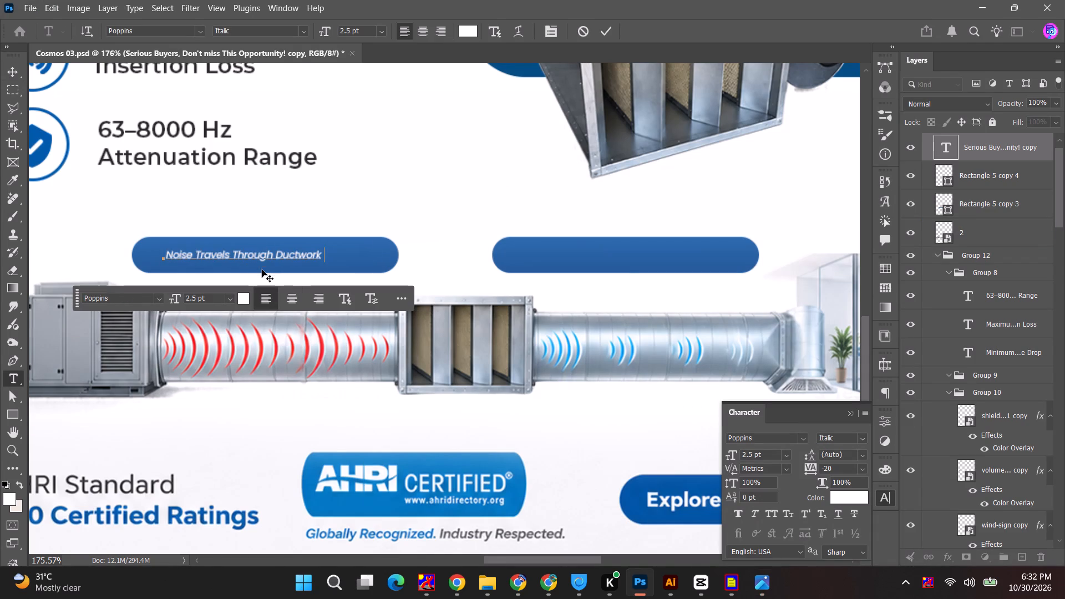
# Set the font size of the "Noise Travels Through Ductwork" text to 4 pt.
pyautogui.hotkey('ctrl', 'a')
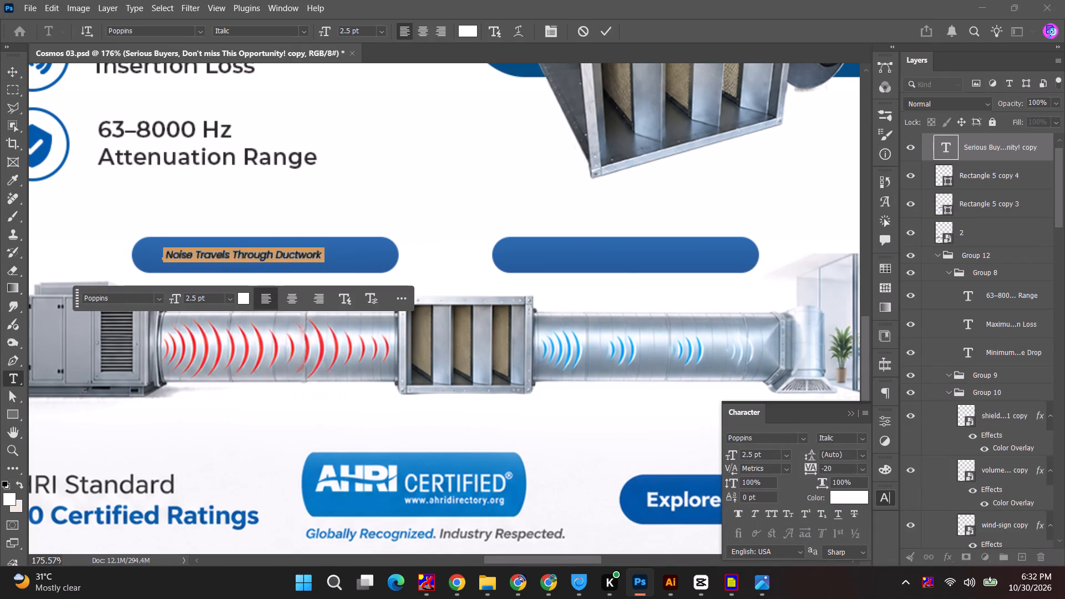
pyautogui.click(767, 453)
pyautogui.scroll(2, 767, 453)
# Break the label text onto two lines before "Through" and center-align it.
pyautogui.click(278, 250)
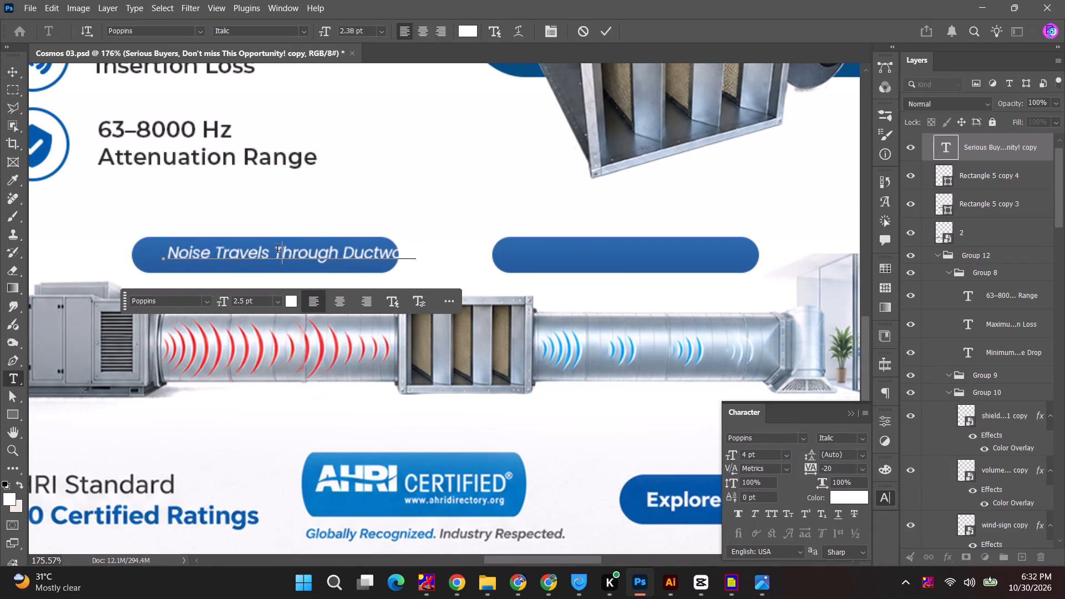
pyautogui.press('Left')
pyautogui.press('Return')
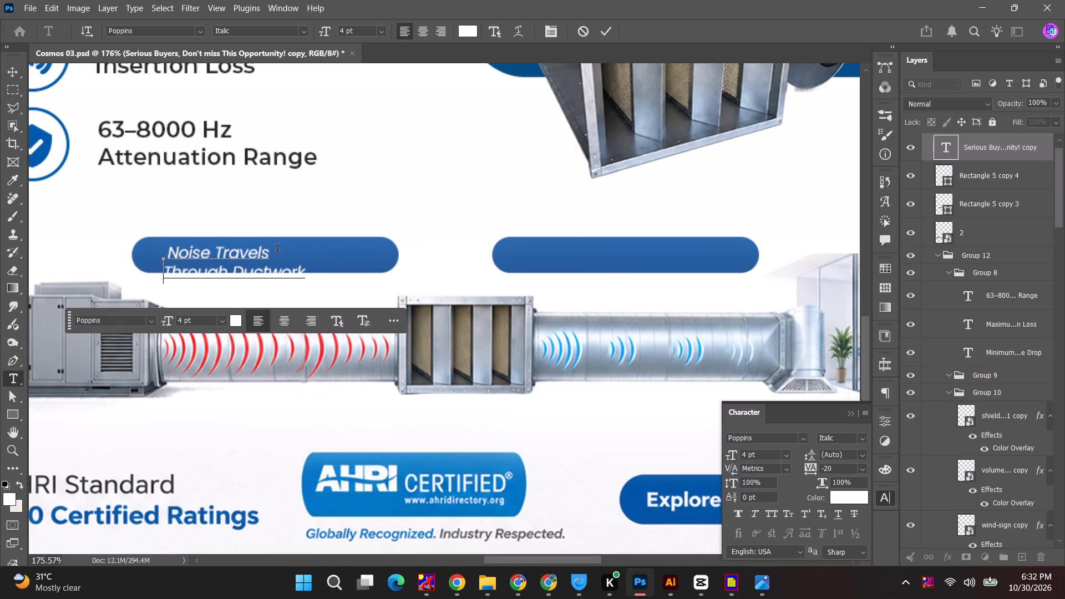
pyautogui.hotkey('ctrl', 'a')
pyautogui.click(428, 28)
pyautogui.press('Escape')
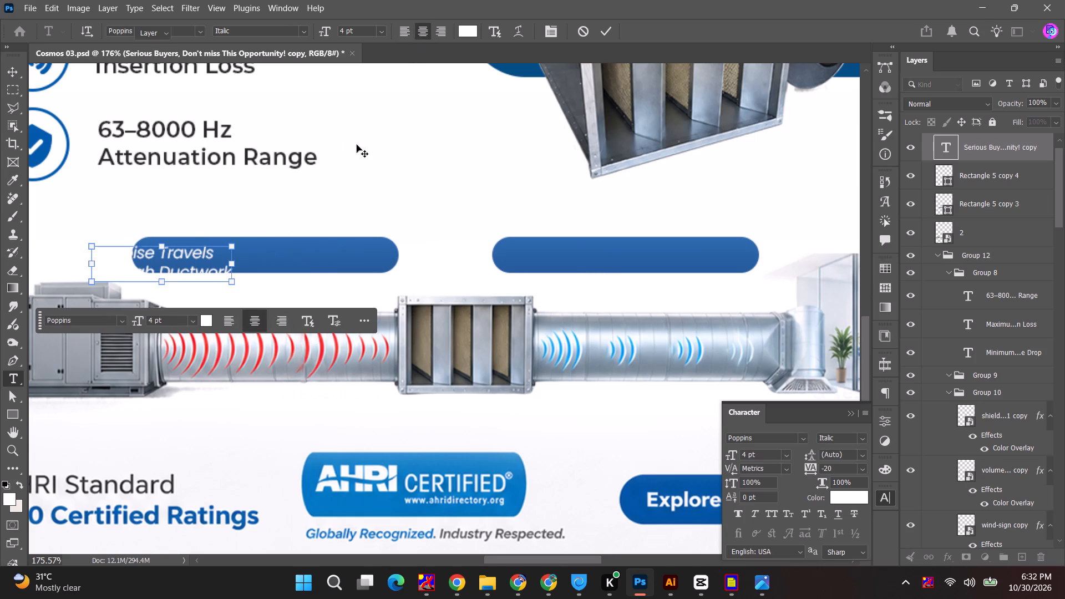
# Center the two-line text horizontally on its blue label and extend the label's top edge upward to 140.54% height.
pyautogui.moveTo(173, 258); pyautogui.dragTo(278, 244)
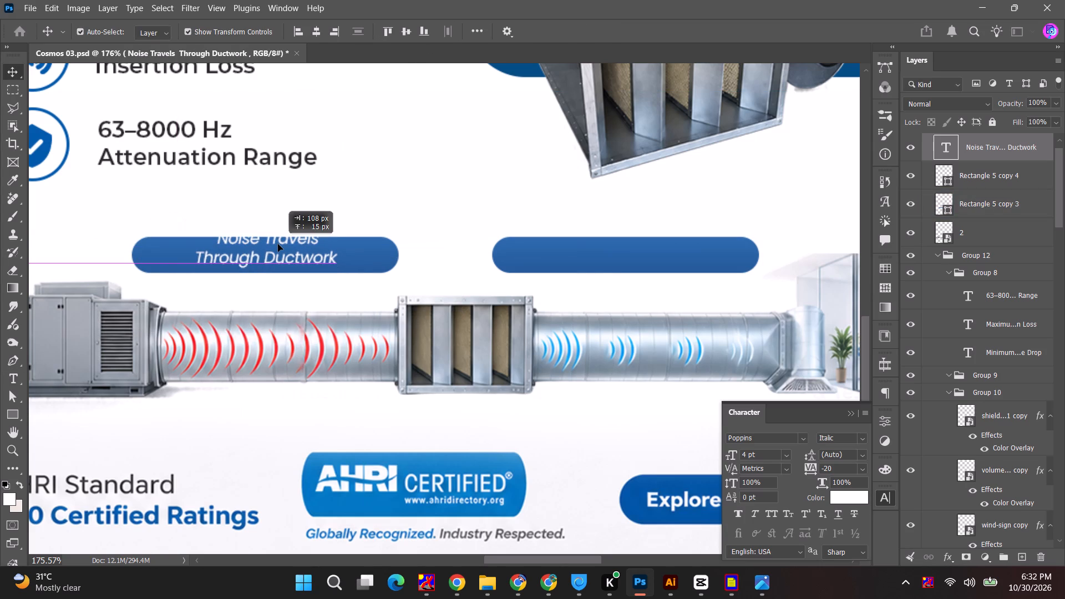
pyautogui.moveTo(278, 244); pyautogui.dragTo(278, 246)
pyautogui.click(372, 254)
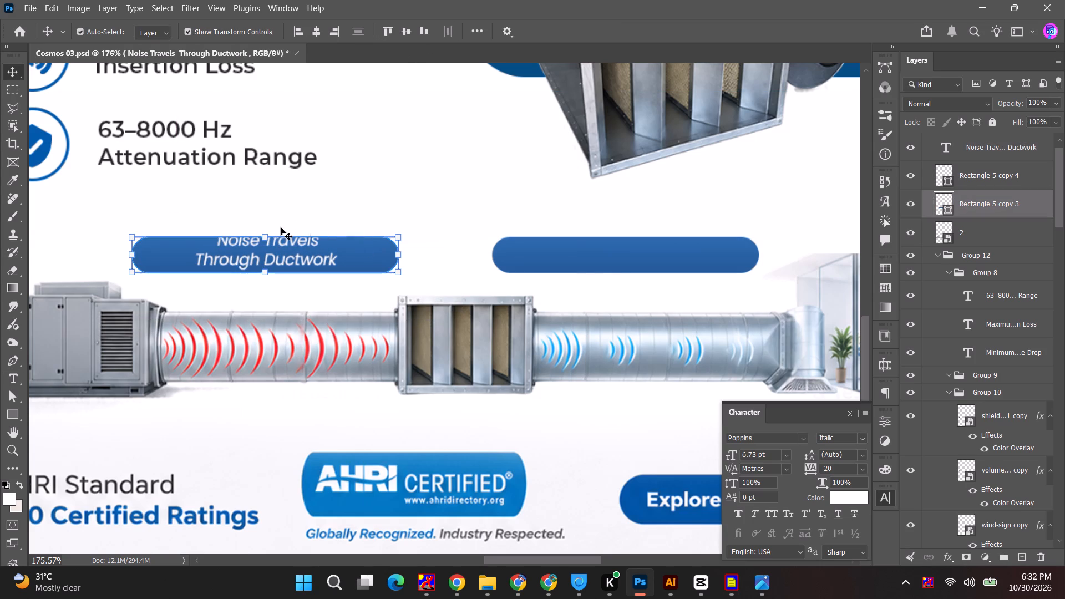
pyautogui.moveTo(268, 237); pyautogui.dragTo(268, 224)
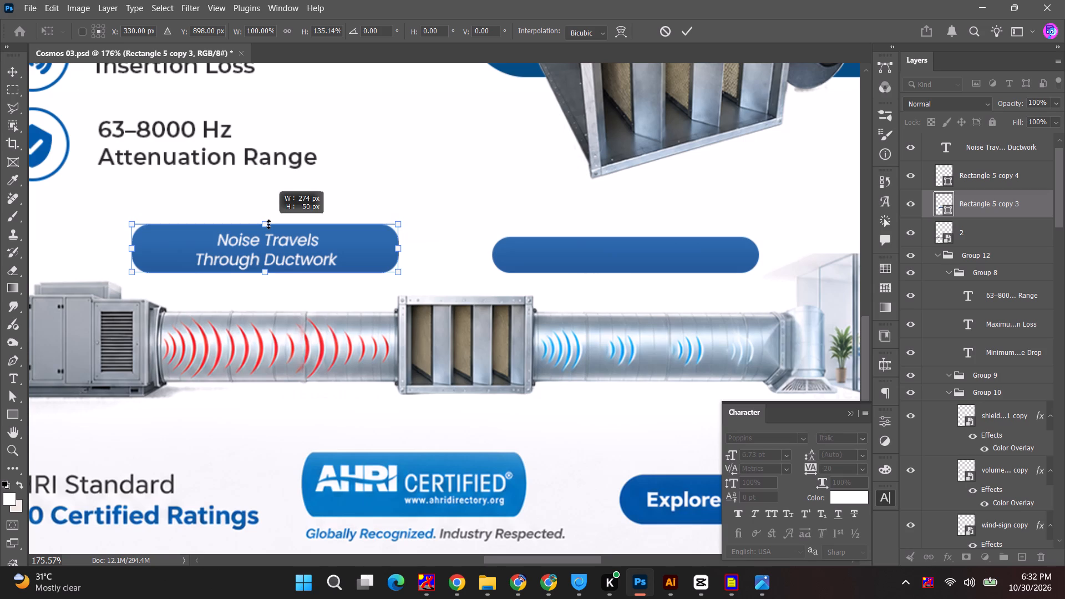
pyautogui.moveTo(268, 224); pyautogui.dragTo(269, 222)
pyautogui.click(683, 29)
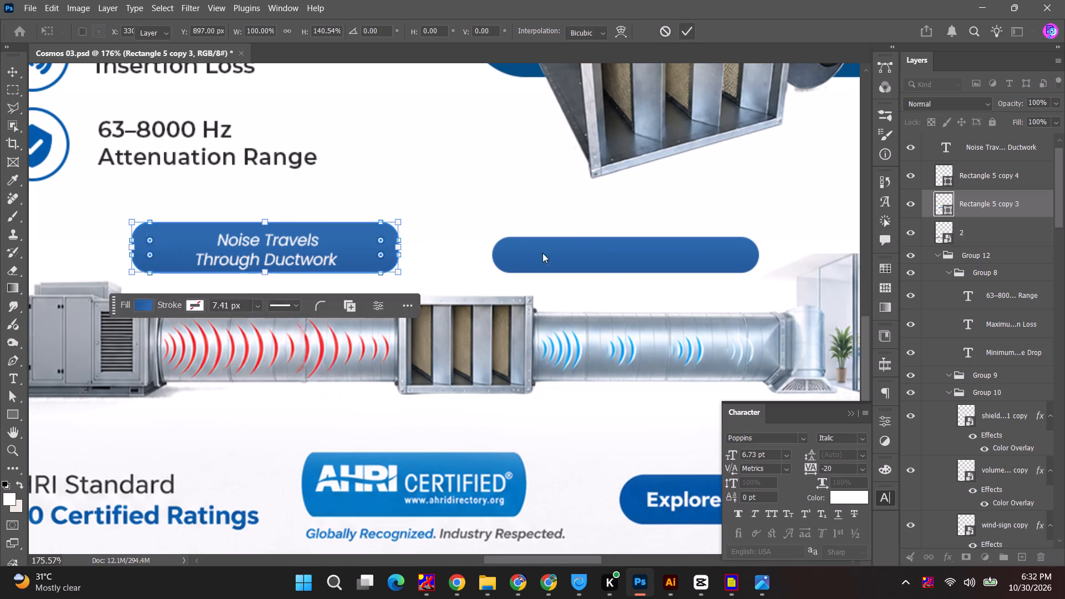
# Delete the empty blue label above the duct's blue sound waves.
pyautogui.click(551, 253)
pyautogui.press('BackSpace')
# Shift the "Noise Travels Through Ductwork" text up slightly to center it vertically in the taller label.
pyautogui.click(285, 251)
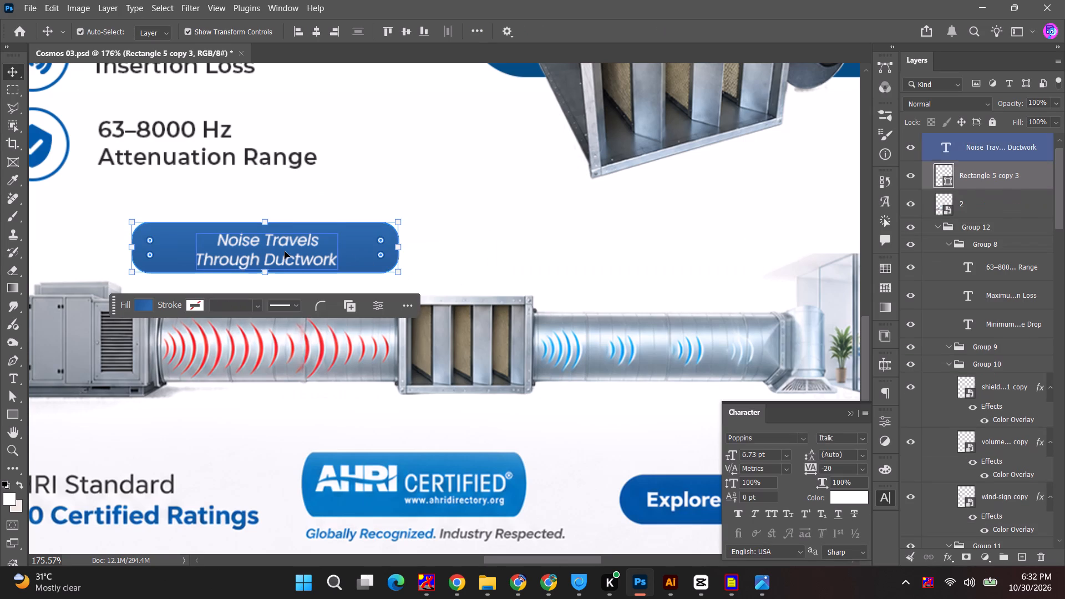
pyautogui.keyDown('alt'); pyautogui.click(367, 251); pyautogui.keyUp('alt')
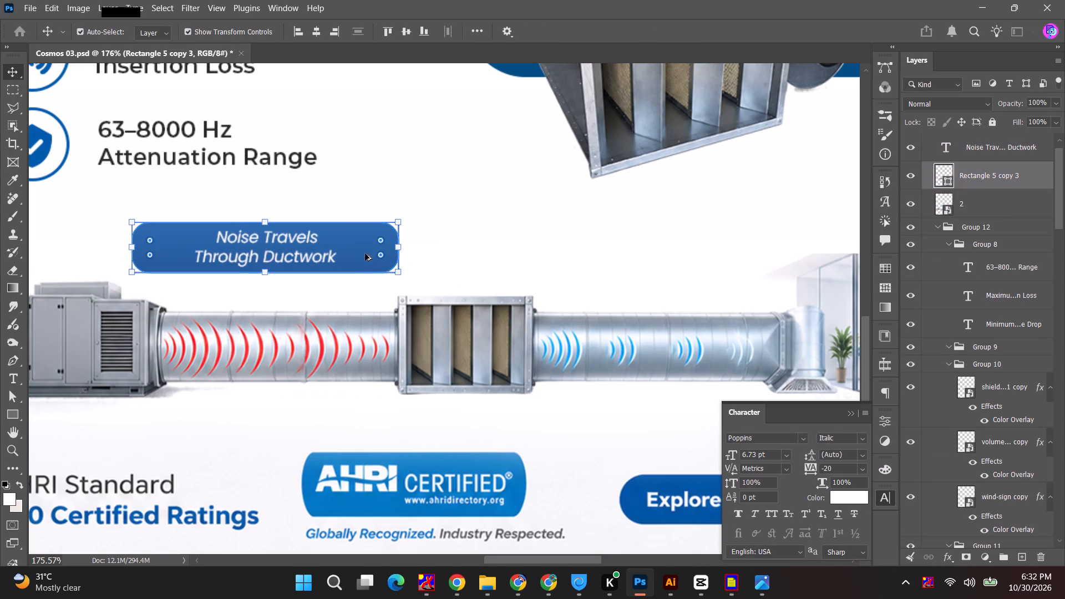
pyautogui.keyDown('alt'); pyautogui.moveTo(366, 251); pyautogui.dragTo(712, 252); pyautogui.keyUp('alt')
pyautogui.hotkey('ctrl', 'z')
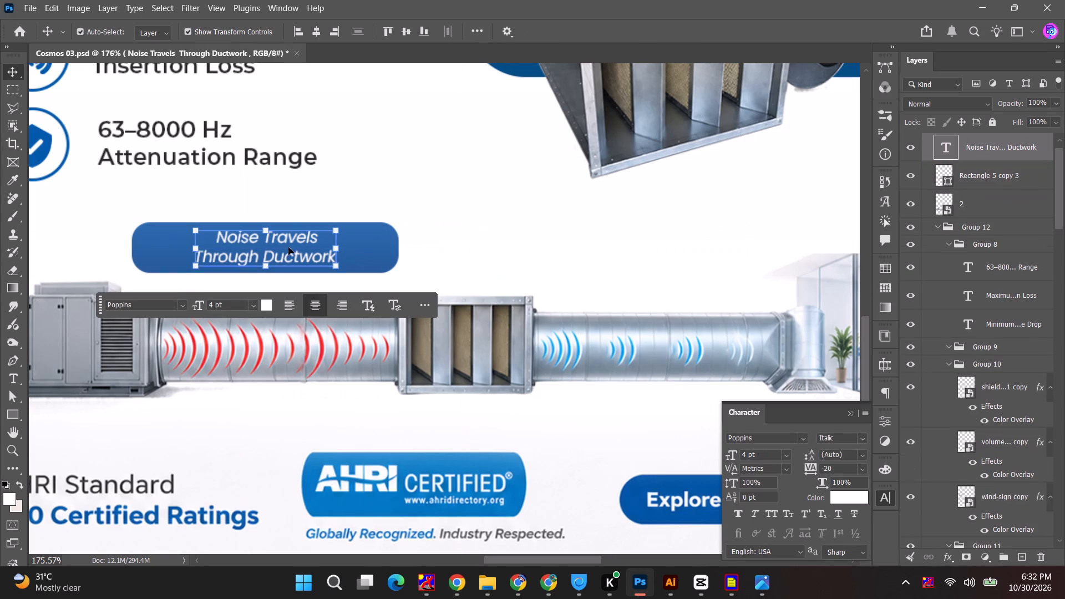
# Duplicate the blue label together with its text about 388 px to the right, level with the original, above the blue sound waves.
pyautogui.keyDown('shift'); pyautogui.click(381, 253); pyautogui.keyUp('shift')
pyautogui.keyDown('alt'); pyautogui.moveTo(361, 252); pyautogui.dragTo(720, 254); pyautogui.keyUp('alt')
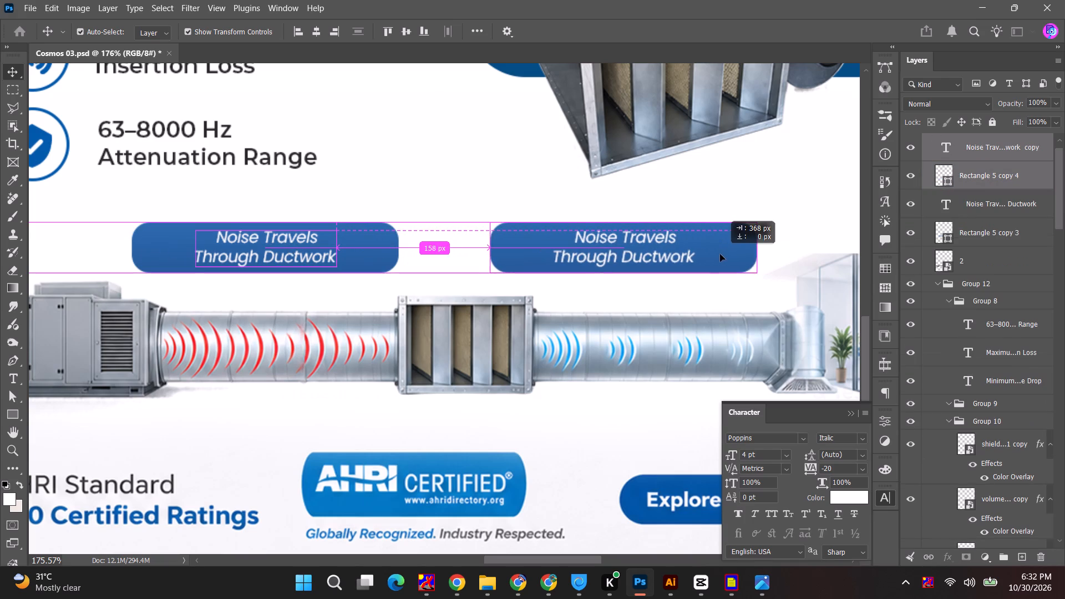
pyautogui.keyDown('alt'); pyautogui.moveTo(720, 254); pyautogui.dragTo(739, 254); pyautogui.keyUp('alt')
# Check the 1.png reference, then copy "Reduced Noise To Occupied Spaces" from the COSMOS post cell in the Chrome content sheet.
pyautogui.hotkey('alt', 'Tab')
pyautogui.hotkey('alt', 'Tab')
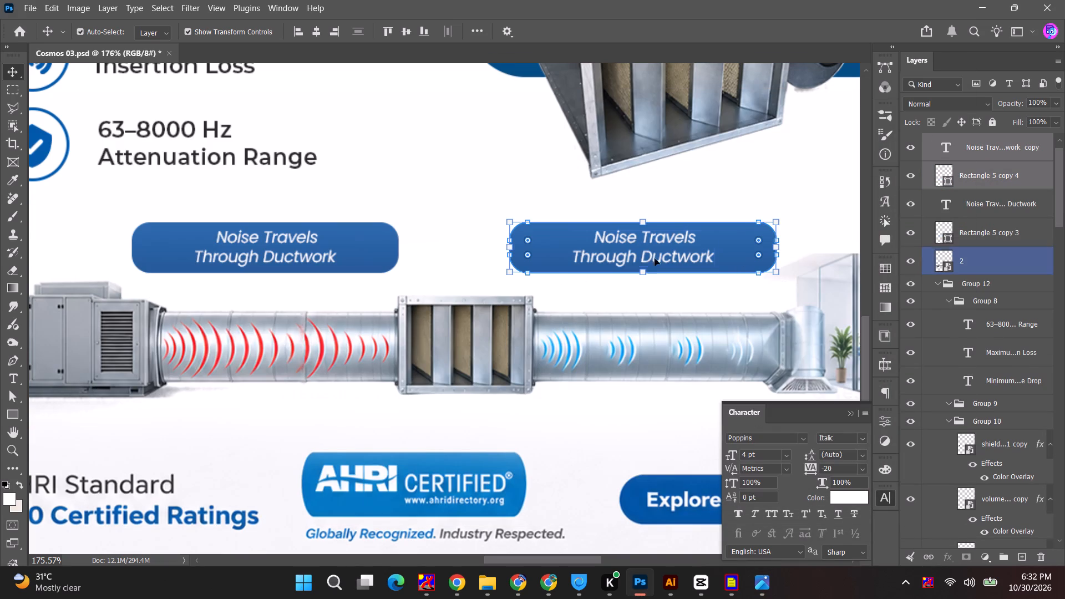
pyautogui.hotkey('alt', 'Tab')
pyautogui.hotkey('alt', 'Tab')
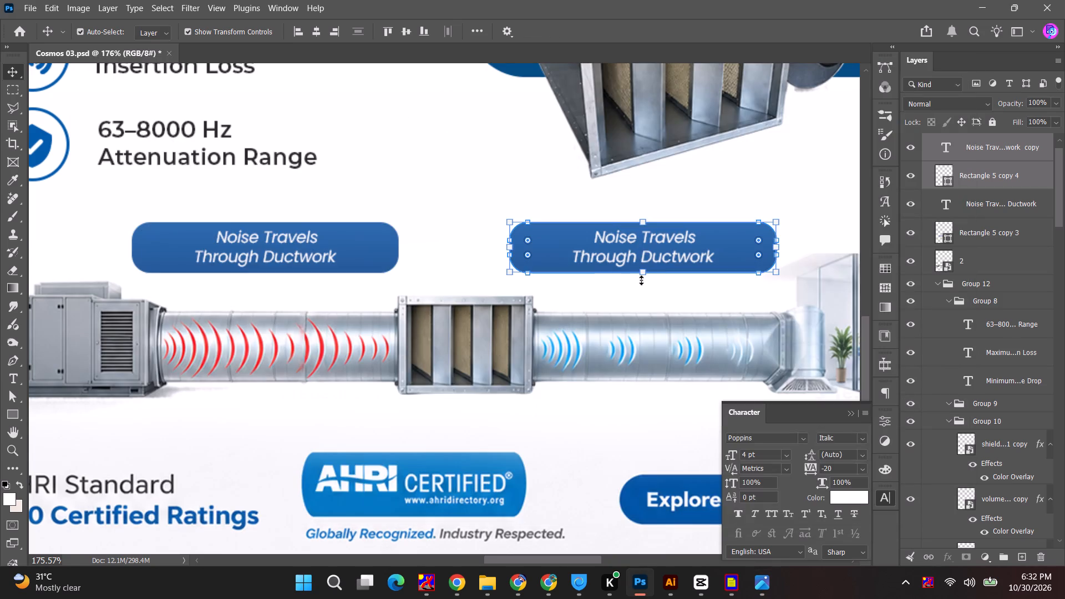
pyautogui.hotkey('alt', 'Tab')
pyautogui.hotkey('alt', 'Tab')
pyautogui.click(631, 242)
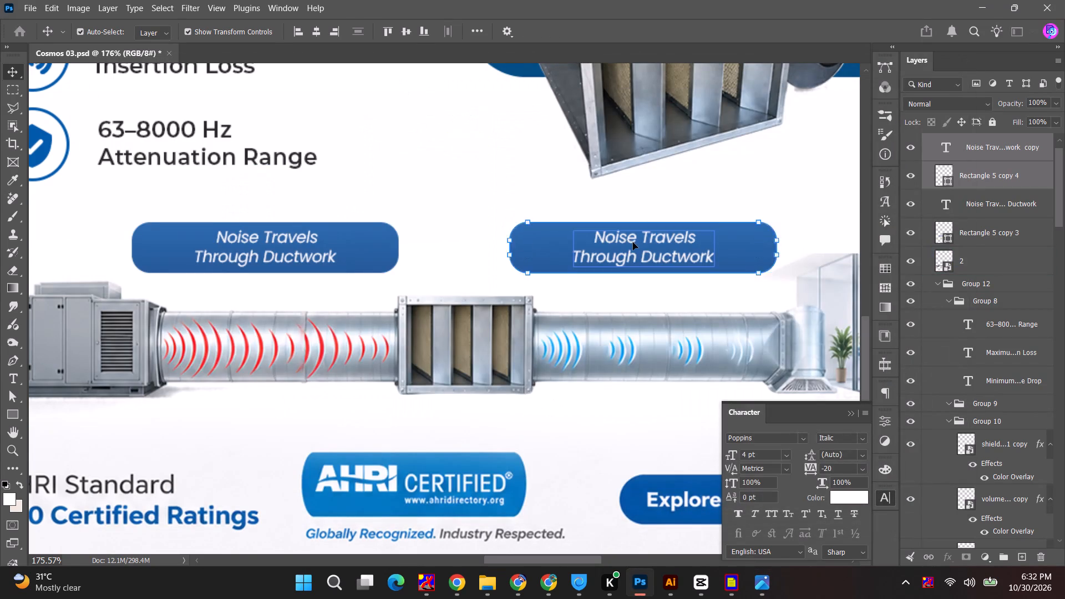
pyautogui.hotkey('alt', 'Tab')
pyautogui.hotkey('alt', 'Tab')
pyautogui.keyDown('alt'); pyautogui.click(647, 167); pyautogui.keyUp('alt')
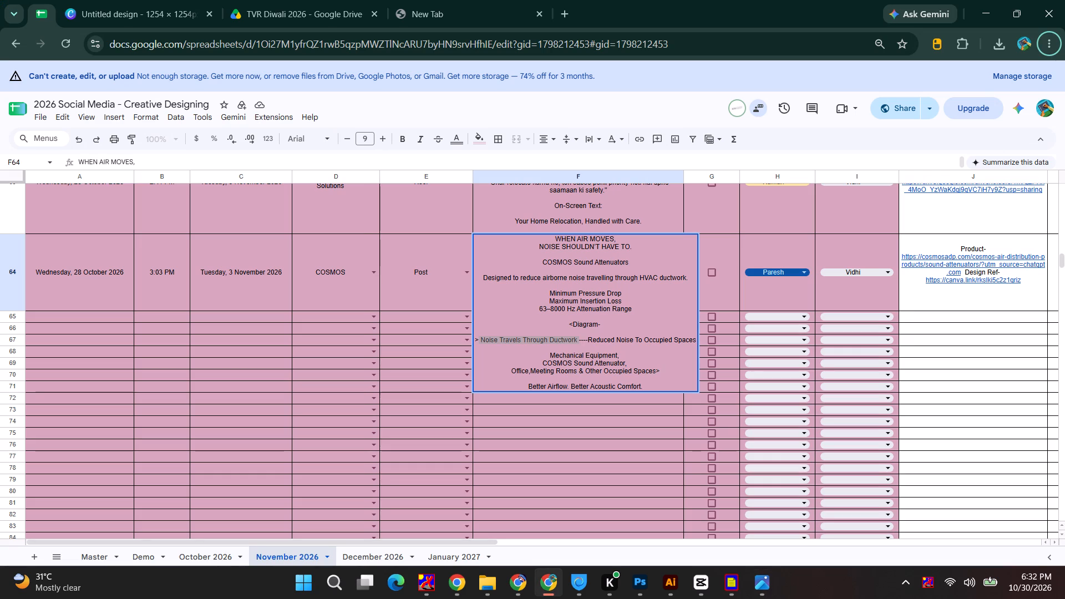
pyautogui.moveTo(590, 339); pyautogui.dragTo(779, 344)
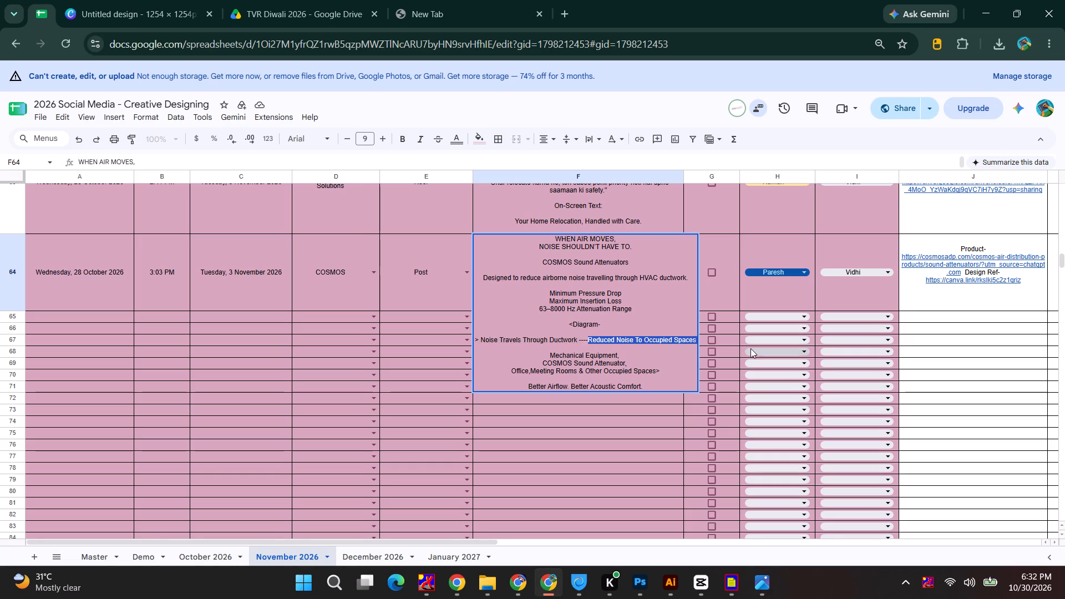
pyautogui.hotkey('ctrl', 'c')
# Back in Photoshop, replace the duplicated label's text with "Reduced Noise To Occupied Spaces", breaking the line before "Occupied".
pyautogui.hotkey('alt', 'Tab')
pyautogui.hotkey('alt', 'Tab')
pyautogui.keyDown('alt'); pyautogui.click(634, 161); pyautogui.keyUp('alt')
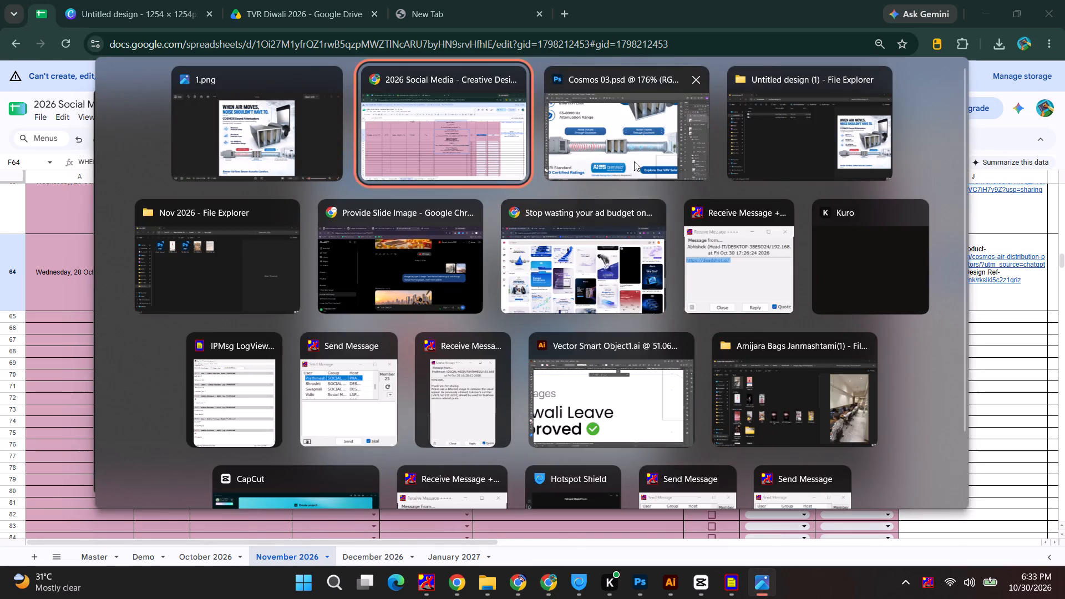
pyautogui.click(625, 268)
pyautogui.doubleClick(631, 253)
pyautogui.doubleClick(664, 251)
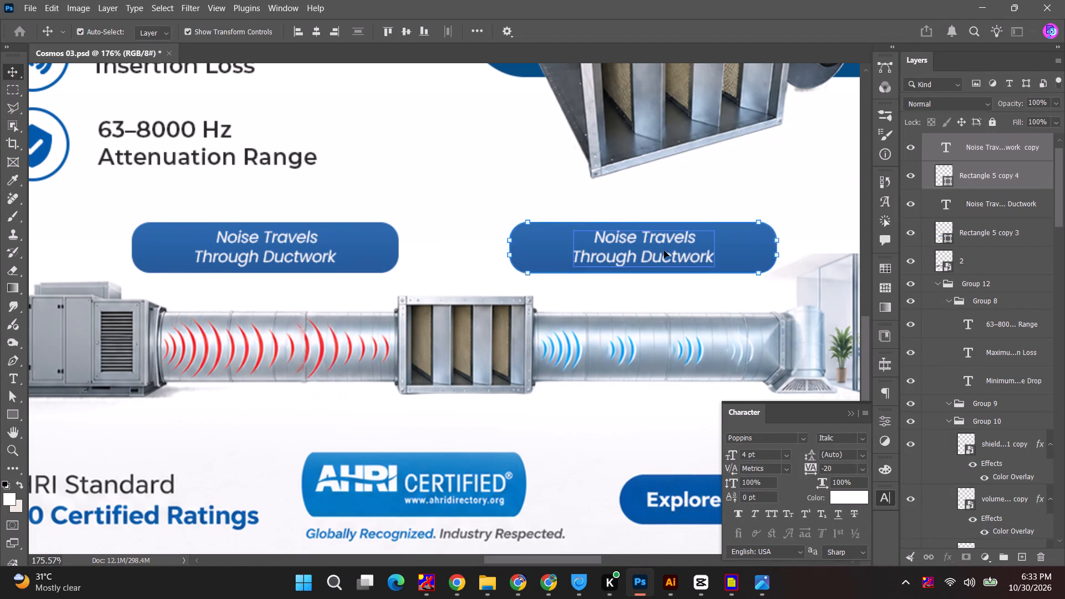
pyautogui.click(562, 198)
pyautogui.doubleClick(639, 262)
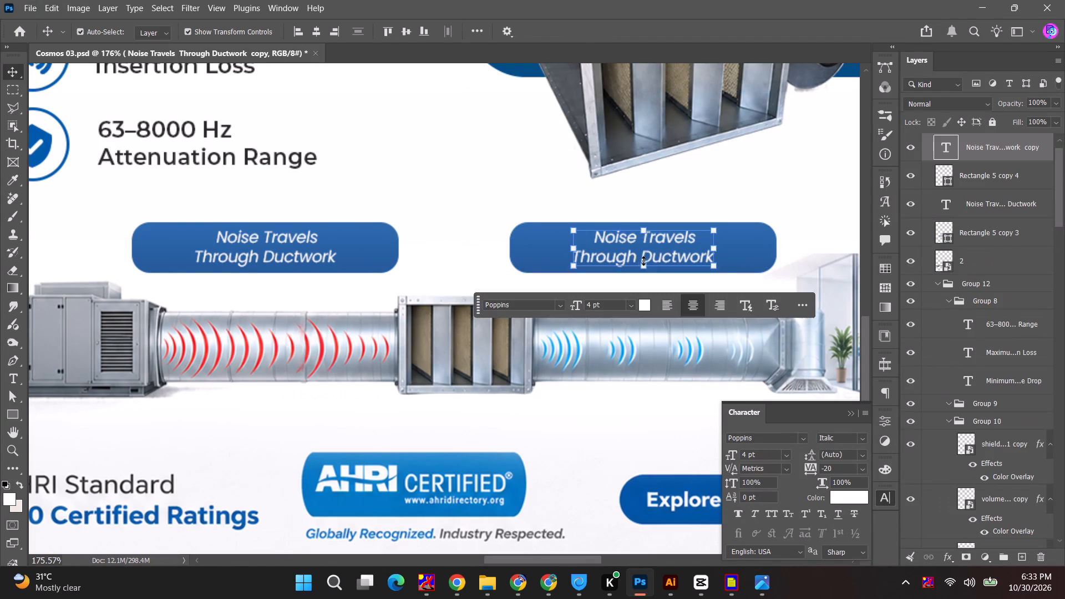
pyautogui.doubleClick(655, 256)
pyautogui.hotkey('ctrl', 'v')
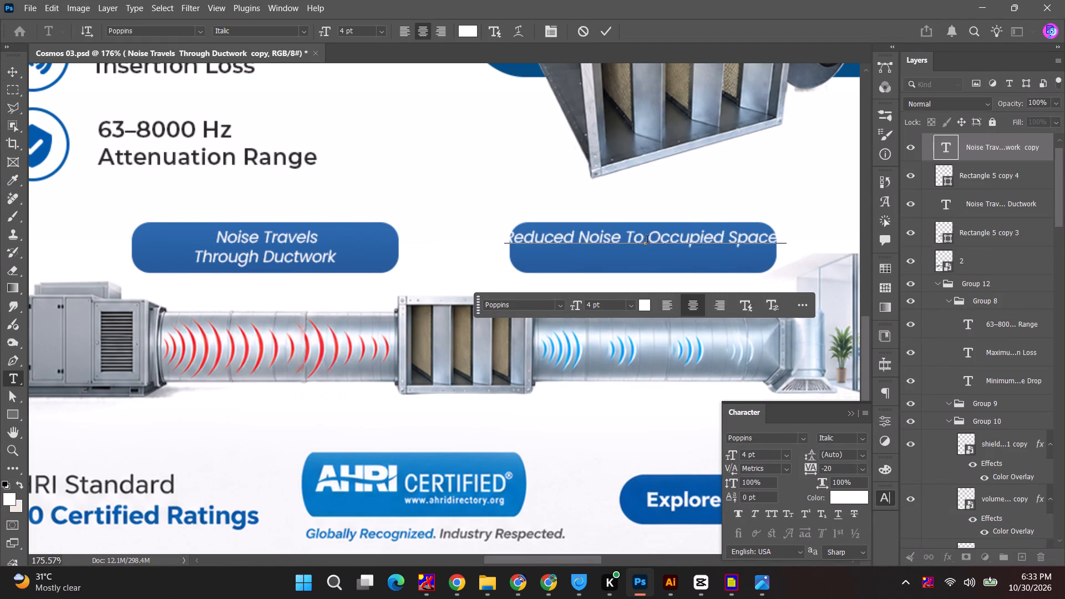
pyautogui.click(647, 240)
pyautogui.press('BackSpace')
pyautogui.press('Return')
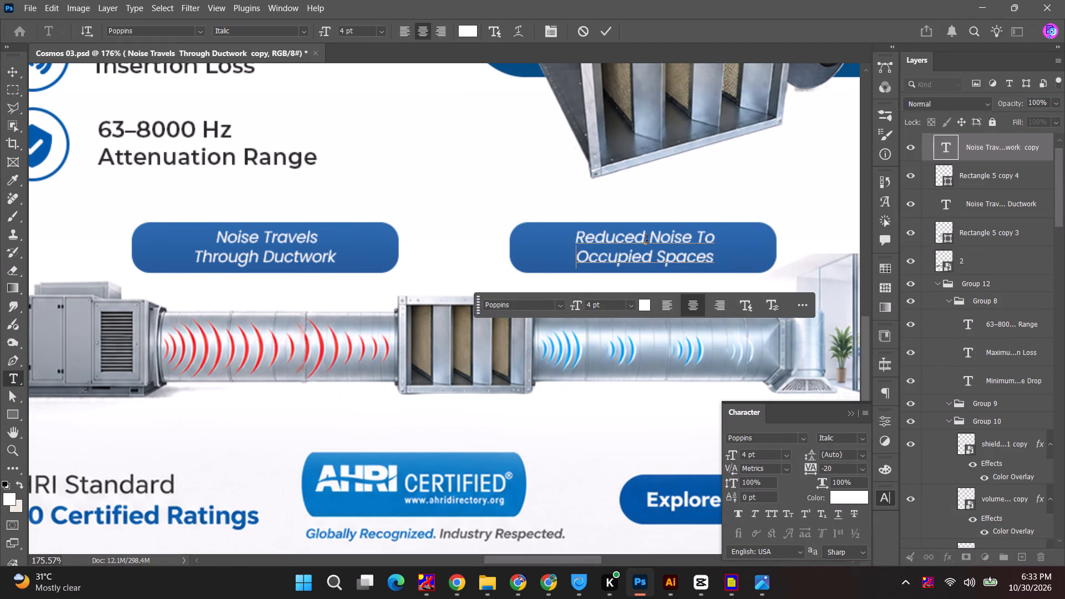
pyautogui.click(605, 27)
# Move the duct diagram image straight down slightly to leave more space beneath the two blue labels.
pyautogui.click(416, 199)
pyautogui.keyDown('alt'); pyautogui.scroll(-5, 416, 199); pyautogui.keyUp('alt')
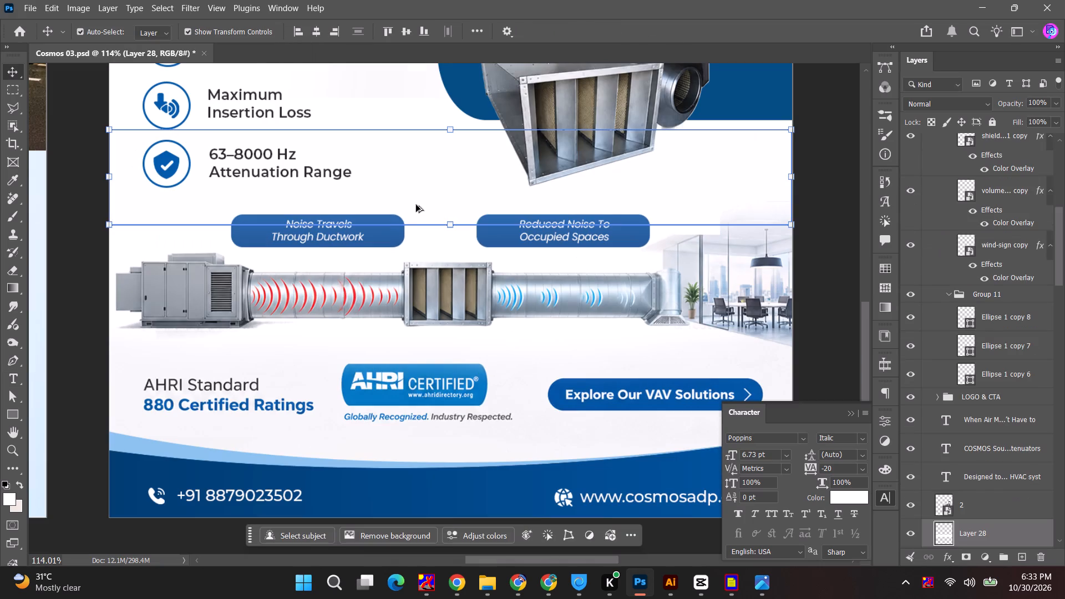
pyautogui.click(817, 272)
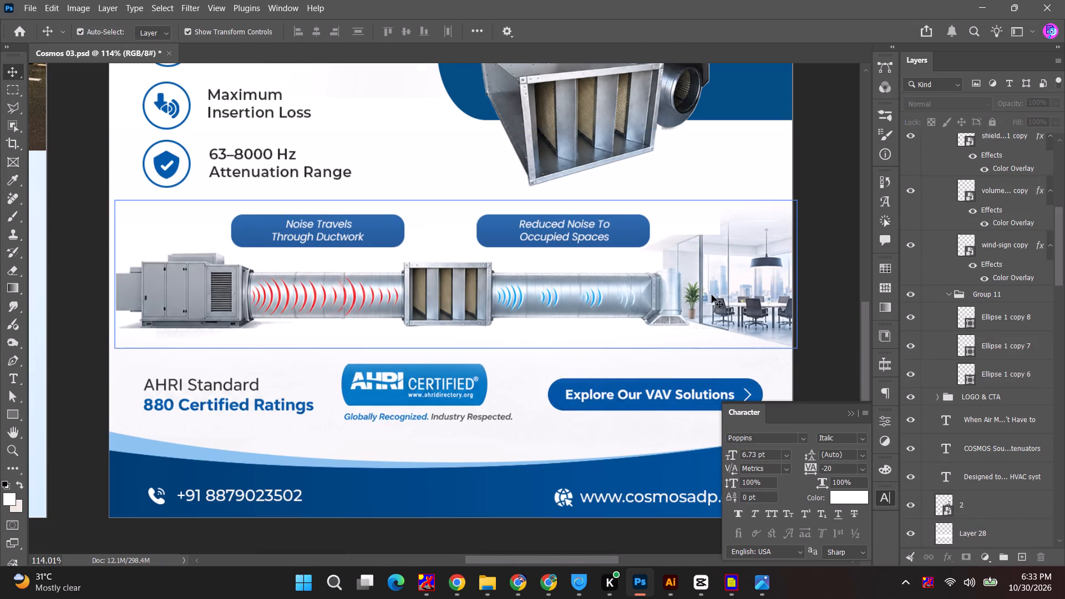
pyautogui.click(712, 295)
pyautogui.moveTo(710, 290); pyautogui.dragTo(711, 300)
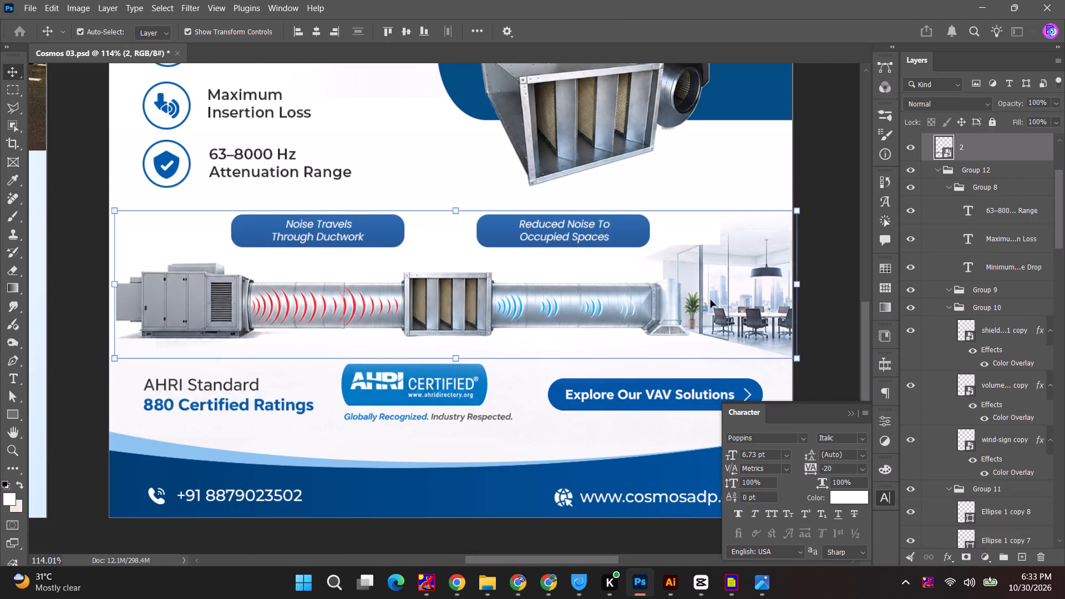
pyautogui.click(860, 280)
# Review the artboard layout from the headline down to the labelled duct diagram and footer.
pyautogui.scroll(-5, 801, 304)
pyautogui.press('space')
pyautogui.moveTo(821, 333); pyautogui.dragTo(807, 269)
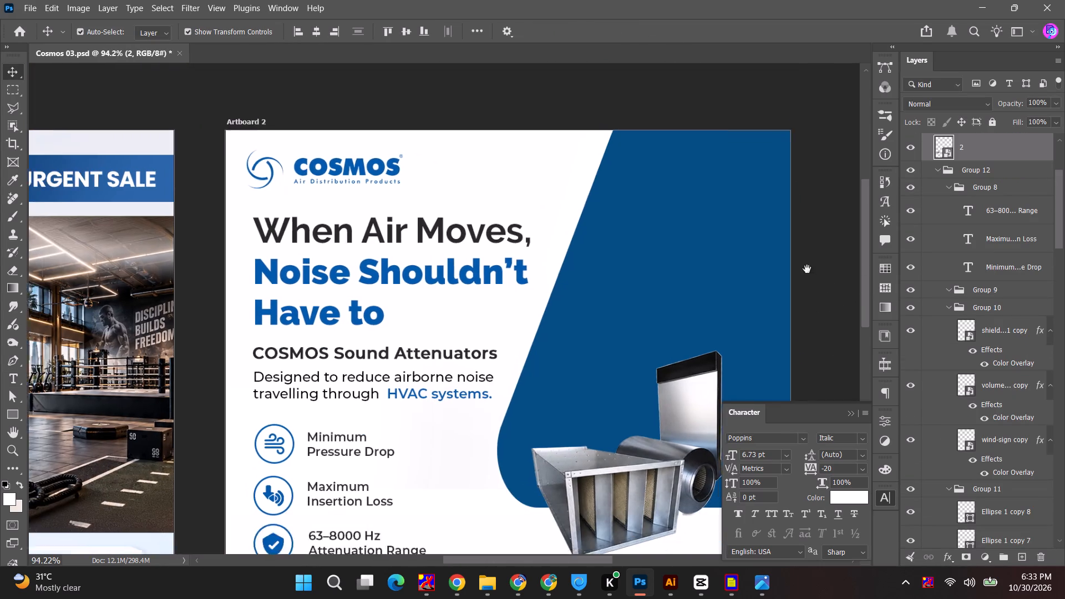
pyautogui.moveTo(807, 269); pyautogui.dragTo(775, 145)
pyautogui.press('space')
pyautogui.press('space')
pyautogui.press('space')
pyautogui.moveTo(764, 284); pyautogui.dragTo(747, 172)
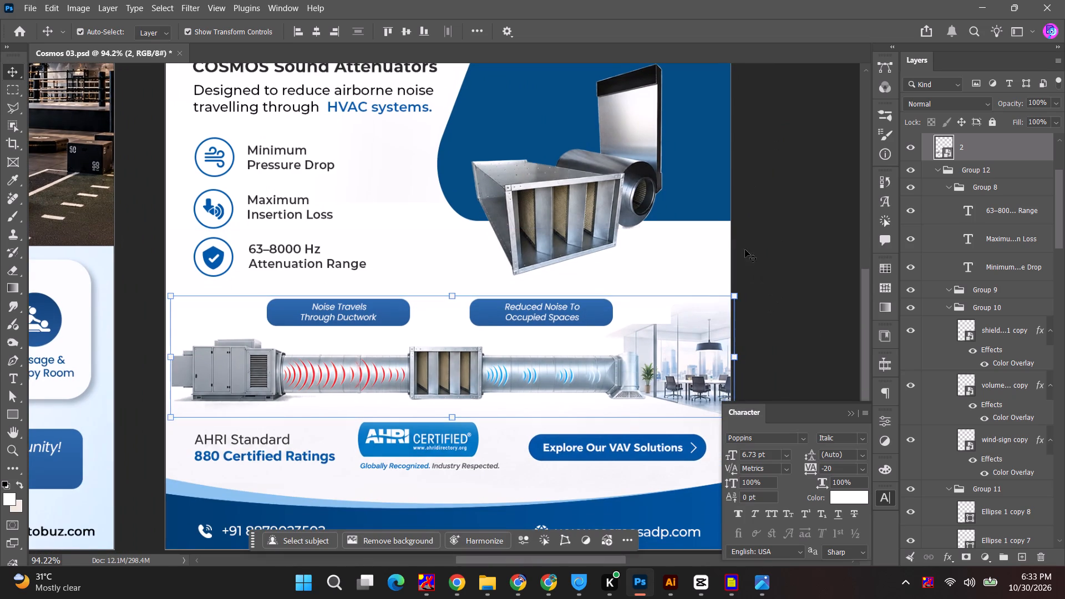
pyautogui.click(773, 281)
pyautogui.press('space')
pyautogui.press('space')
pyautogui.press('space')
pyautogui.moveTo(773, 326); pyautogui.dragTo(804, 283)
pyautogui.press('space')
pyautogui.press('space')
pyautogui.press('space')
pyautogui.press('space')
pyautogui.press('space')
pyautogui.press('space')
pyautogui.press('space')
pyautogui.press('space')
pyautogui.press('space')
pyautogui.press('space')
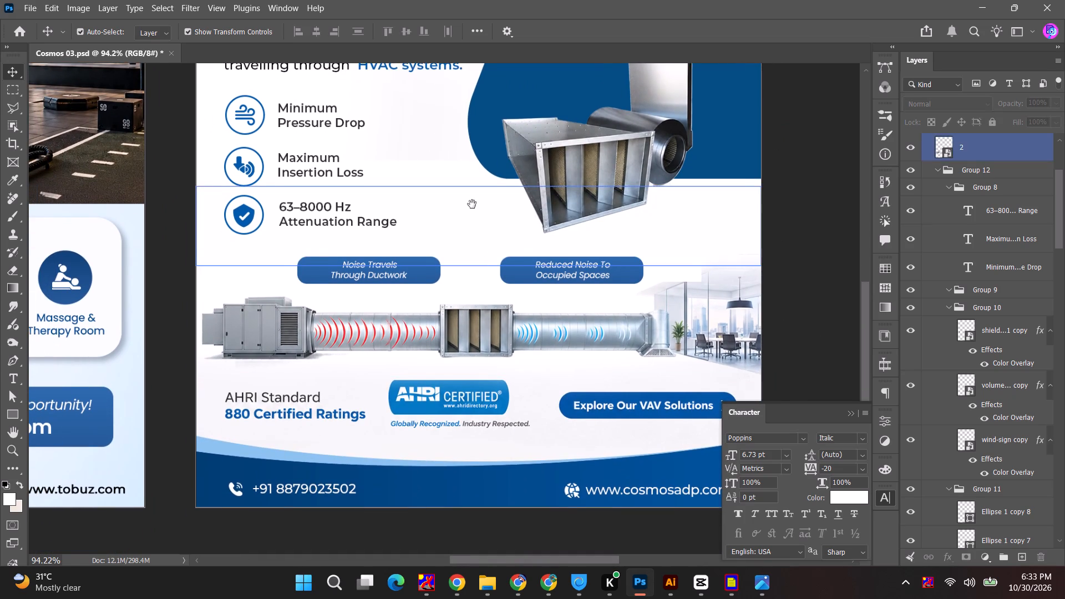
# Shift the duct diagram image sideways to X 542.50 px so it spans the artboard evenly between both edges.
pyautogui.moveTo(473, 208); pyautogui.dragTo(493, 280)
pyautogui.press('space')
pyautogui.press('space')
pyautogui.press('space')
pyautogui.press('space')
pyautogui.press('space')
pyautogui.press('space')
pyautogui.press('space')
pyautogui.press('space')
pyautogui.press('space')
pyautogui.press('space')
pyautogui.press('space')
pyautogui.press('space')
pyautogui.press('space')
pyautogui.press('space')
pyautogui.press('space')
pyautogui.press('space')
pyautogui.press('space')
pyautogui.press('space')
pyautogui.press('space')
pyautogui.press('space')
pyautogui.moveTo(400, 419); pyautogui.dragTo(601, 425)
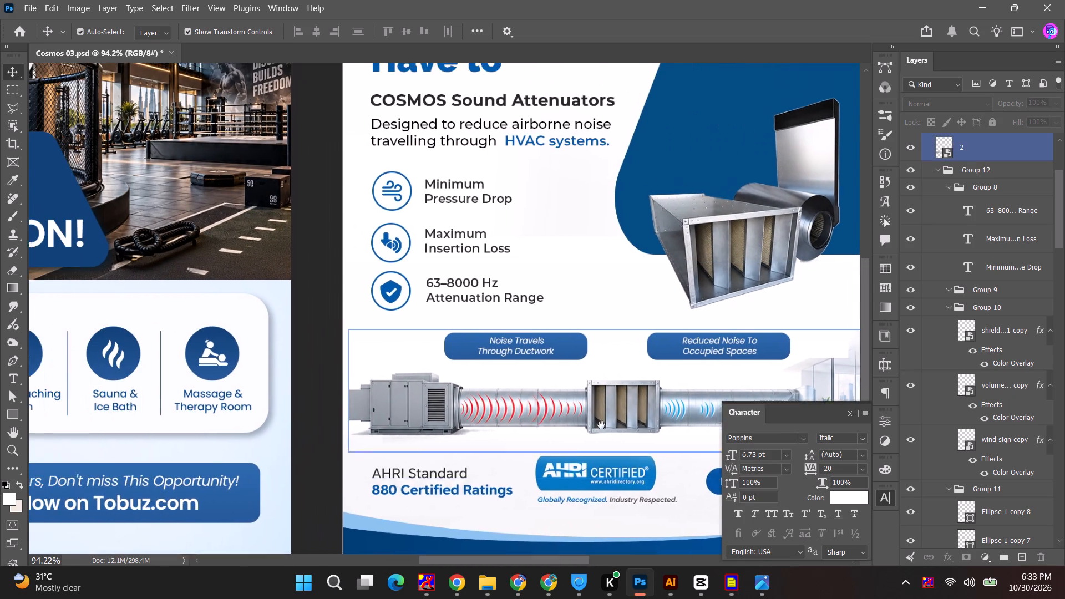
pyautogui.moveTo(601, 425); pyautogui.dragTo(373, 296)
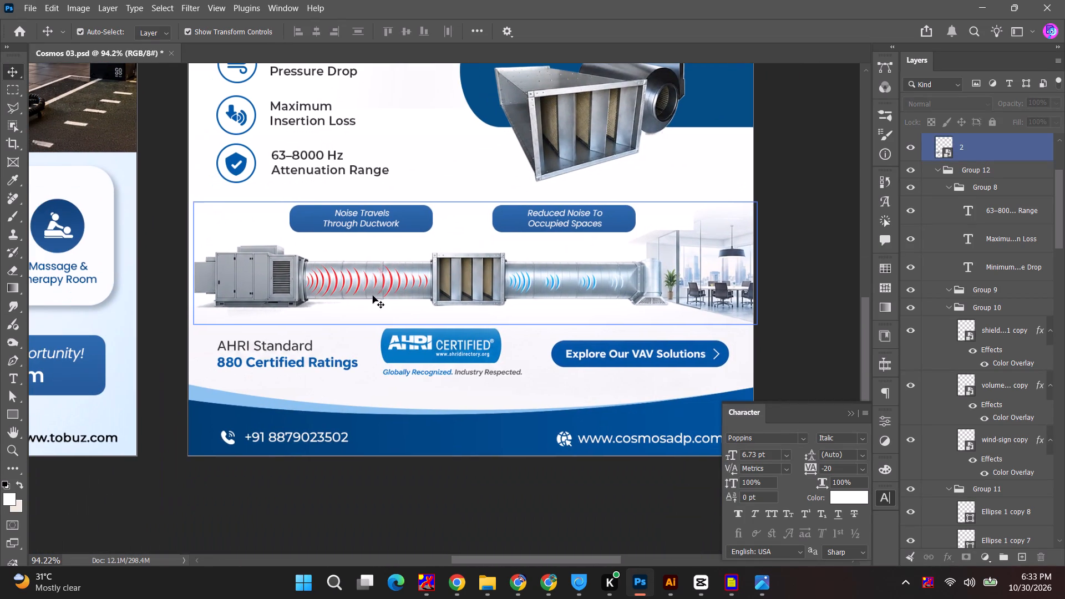
pyautogui.click(216, 276)
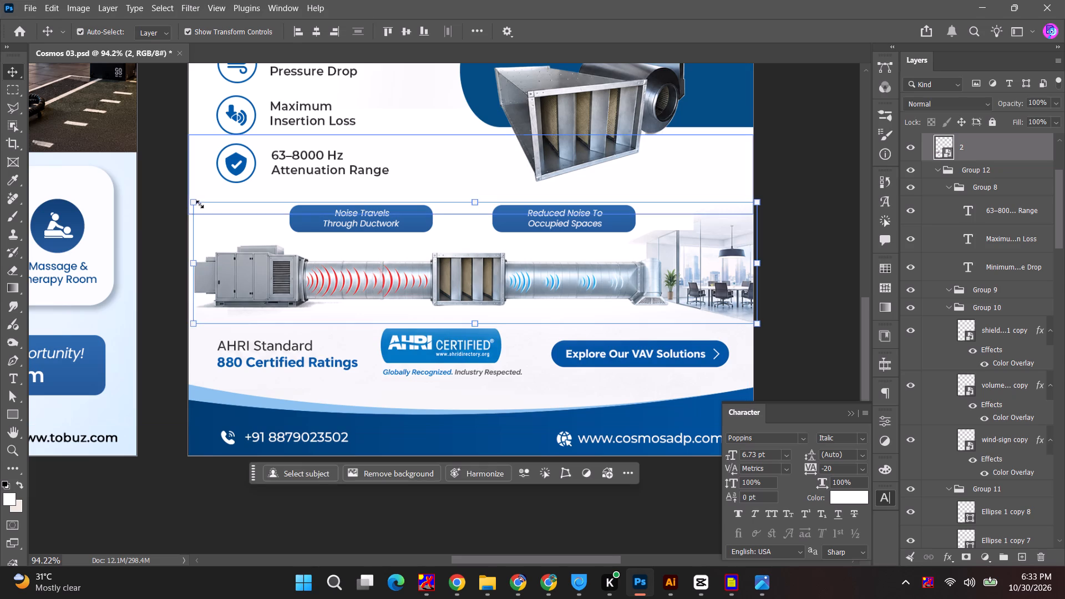
pyautogui.keyDown('shift'); pyautogui.click(196, 201); pyautogui.keyUp('shift')
pyautogui.hotkey('ctrl', 'z')
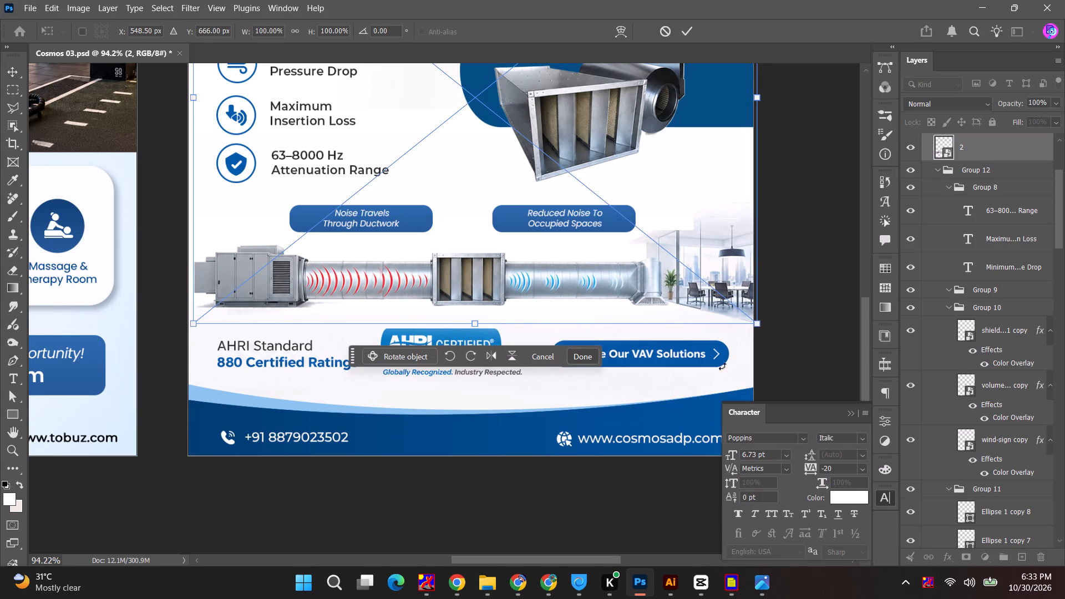
pyautogui.click(715, 272)
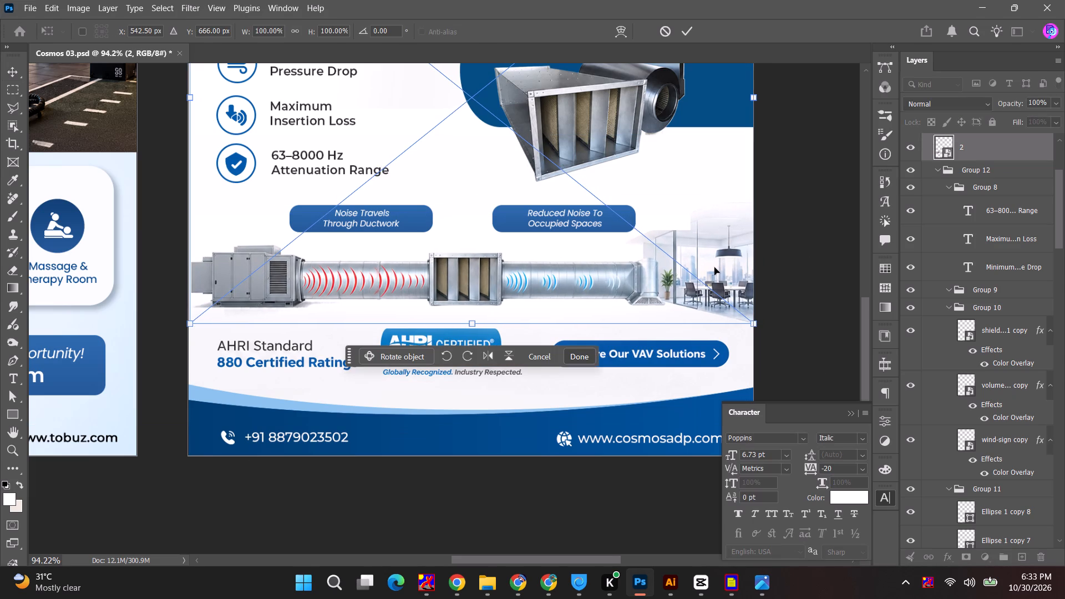
pyautogui.click(693, 31)
pyautogui.click(807, 253)
# Check the 1.png reference and copy "Mechanical Equipment," from the COSMOS post cell in the Chrome content sheet, returning to Photoshop.
pyautogui.hotkey('alt', 'Tab')
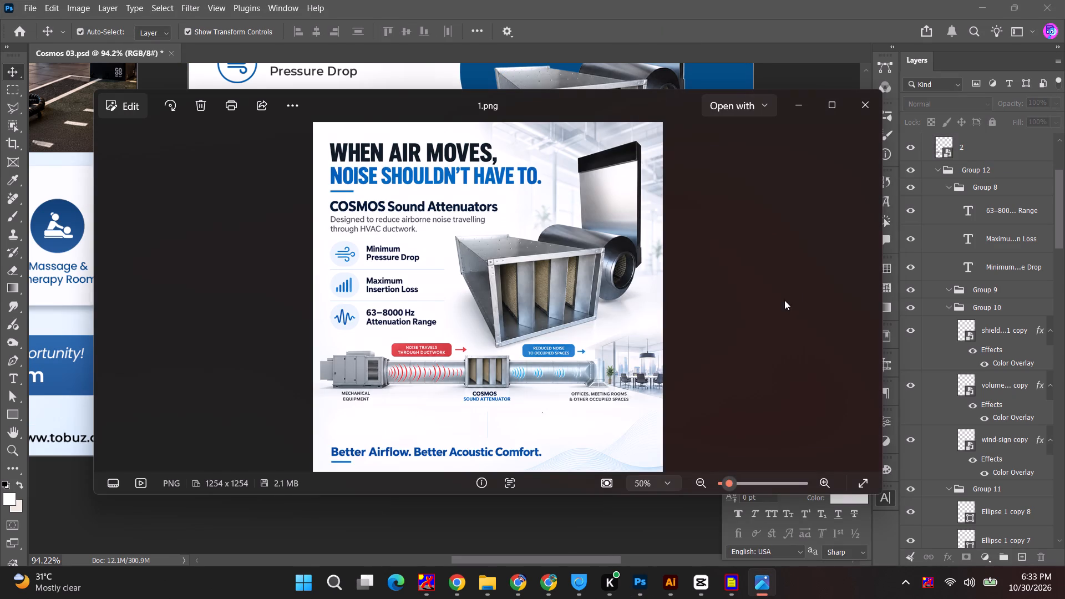
pyautogui.hotkey('alt', 'Tab')
pyautogui.hotkey('alt', 'Tab')
pyautogui.hotkey('alt', 'Tab')
pyautogui.keyDown('alt'); pyautogui.click(634, 161); pyautogui.keyUp('alt')
pyautogui.moveTo(549, 354); pyautogui.dragTo(615, 354)
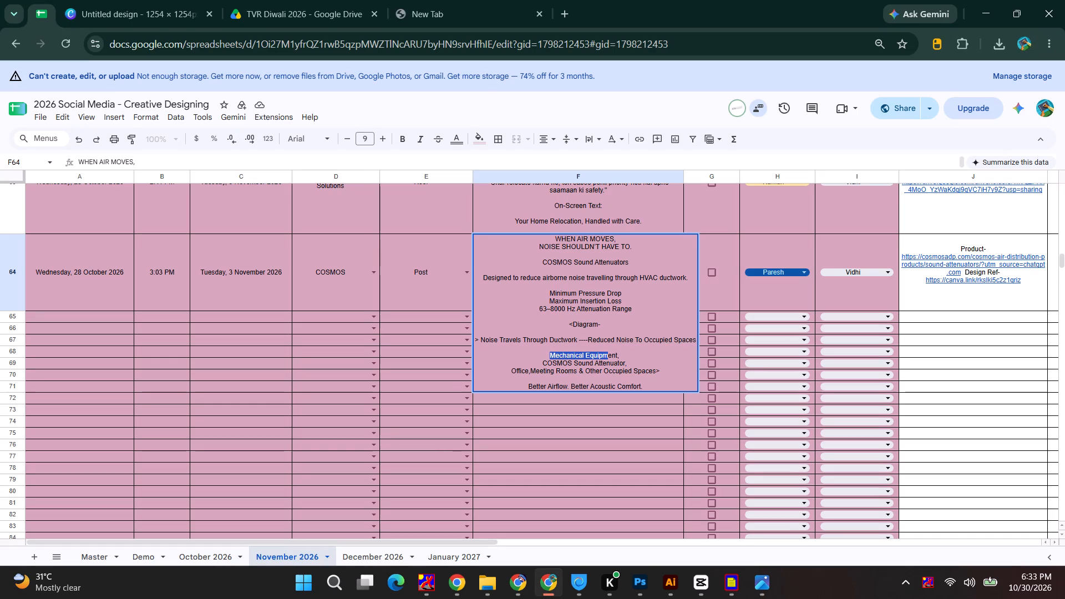
pyautogui.moveTo(615, 354); pyautogui.dragTo(633, 354)
pyautogui.hotkey('ctrl', 'c')
pyautogui.hotkey('alt', 'Tab')
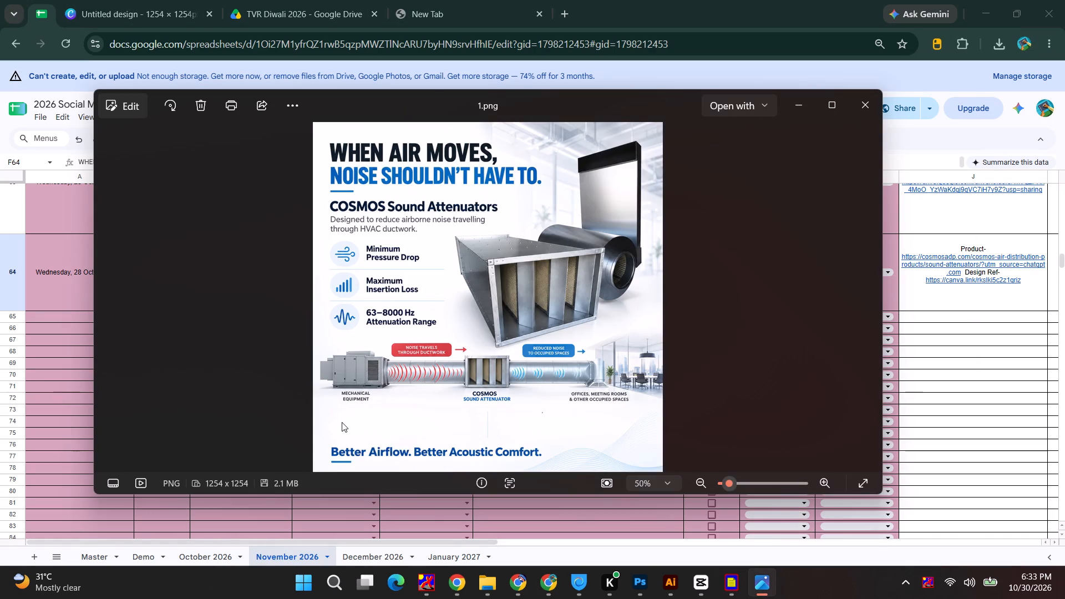
pyautogui.keyDown('alt'); pyautogui.scroll(5, 342, 422); pyautogui.keyUp('alt')
pyautogui.hotkey('alt', 'Tab')
pyautogui.hotkey('alt', 'Tab')
pyautogui.keyDown('alt'); pyautogui.click(657, 153); pyautogui.keyUp('alt')
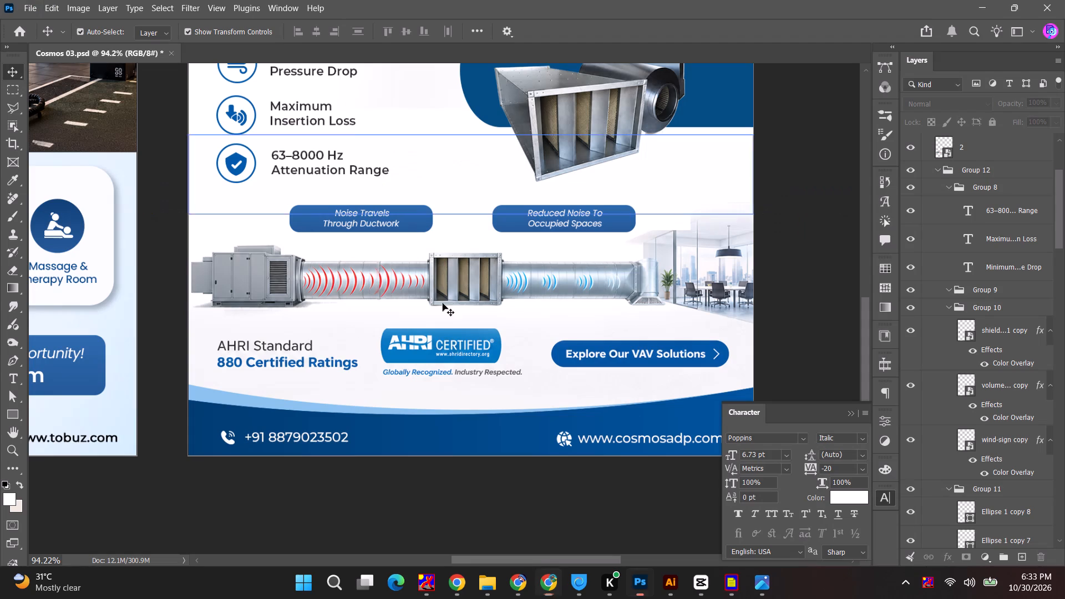
# Delete the masked image layer holding the AHRI certification text, badge and "Explore Our VAV Solutions" button above the footer.
pyautogui.click(287, 344)
pyautogui.moveTo(447, 367); pyautogui.dragTo(441, 382)
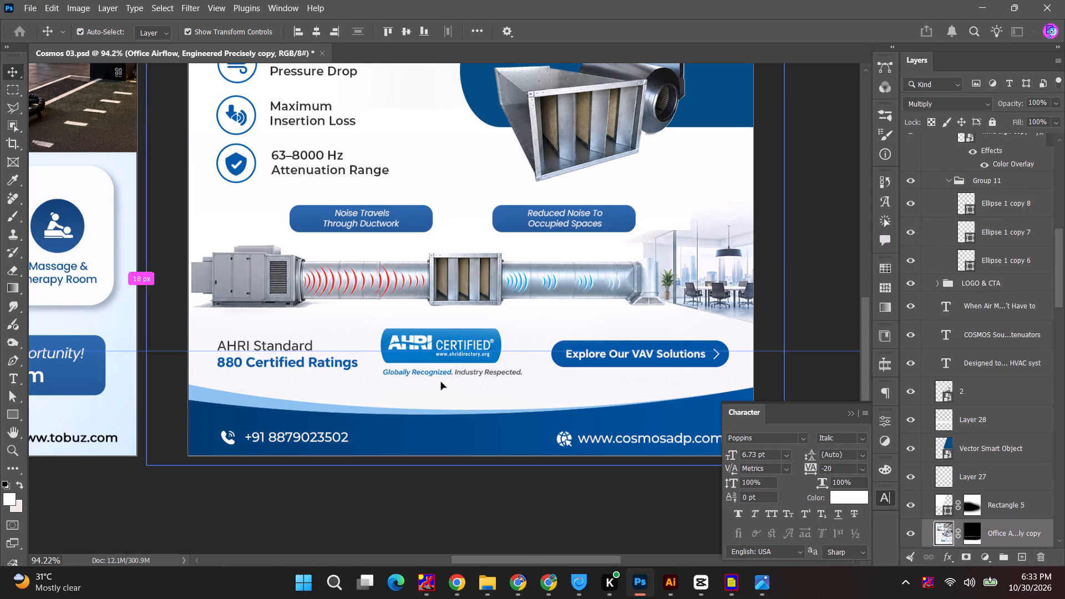
pyautogui.moveTo(441, 382); pyautogui.dragTo(460, 373)
pyautogui.keyDown('alt'); pyautogui.scroll(-10, 461, 374); pyautogui.keyUp('alt')
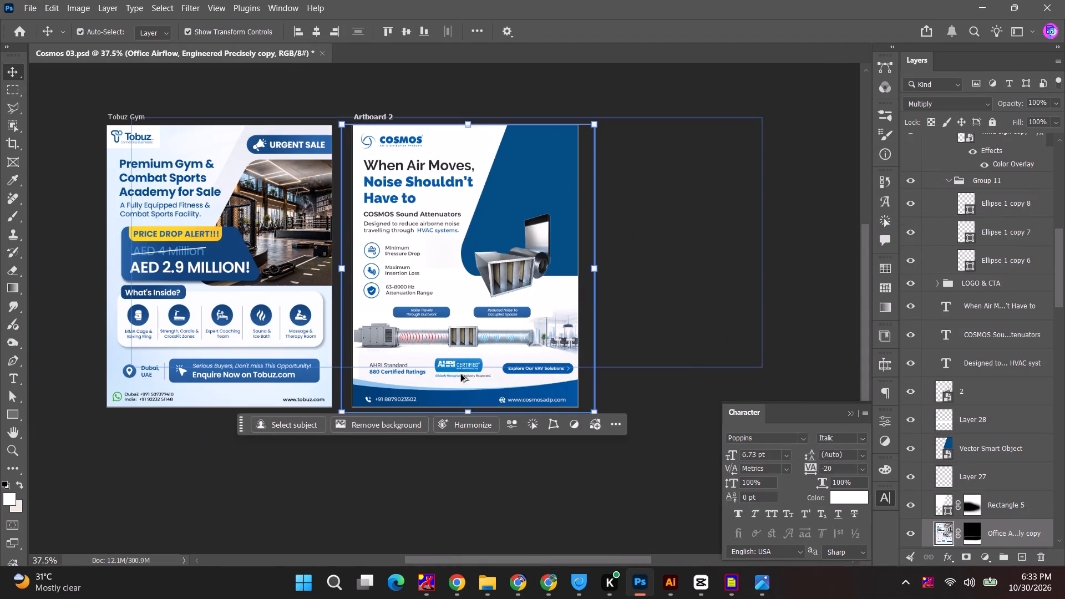
pyautogui.moveTo(461, 374); pyautogui.dragTo(460, 382)
pyautogui.press('BackSpace')
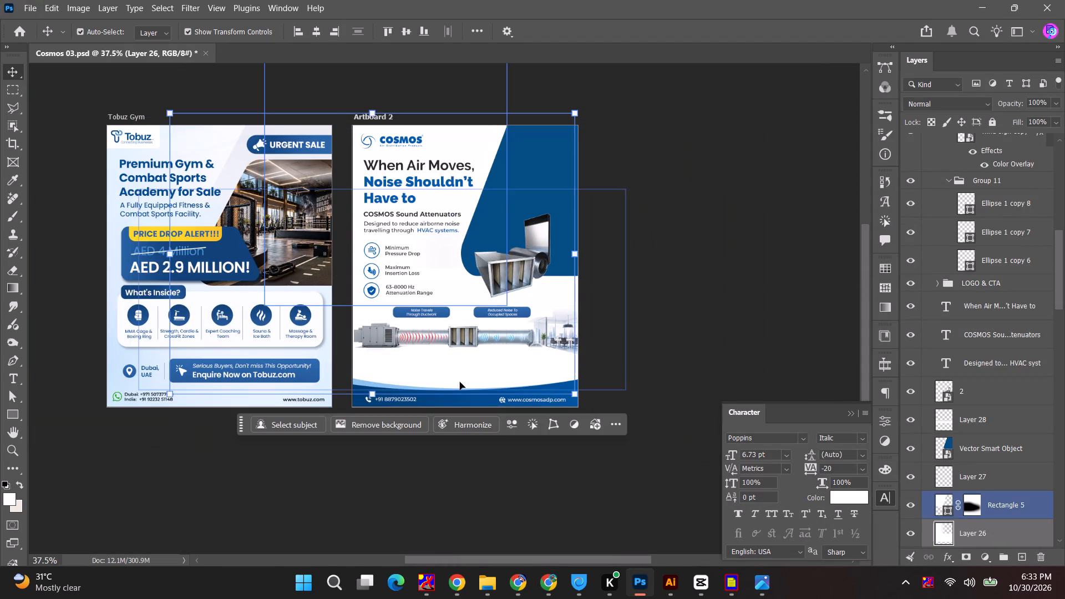
# Duplicate the "Noise Travels Through Ductwork" text beneath the mechanical unit and restyle it in blue #005aab, Poppins SemiBold.
pyautogui.keyDown('alt'); pyautogui.scroll(11, 418, 323); pyautogui.keyUp('alt')
pyautogui.click(415, 297)
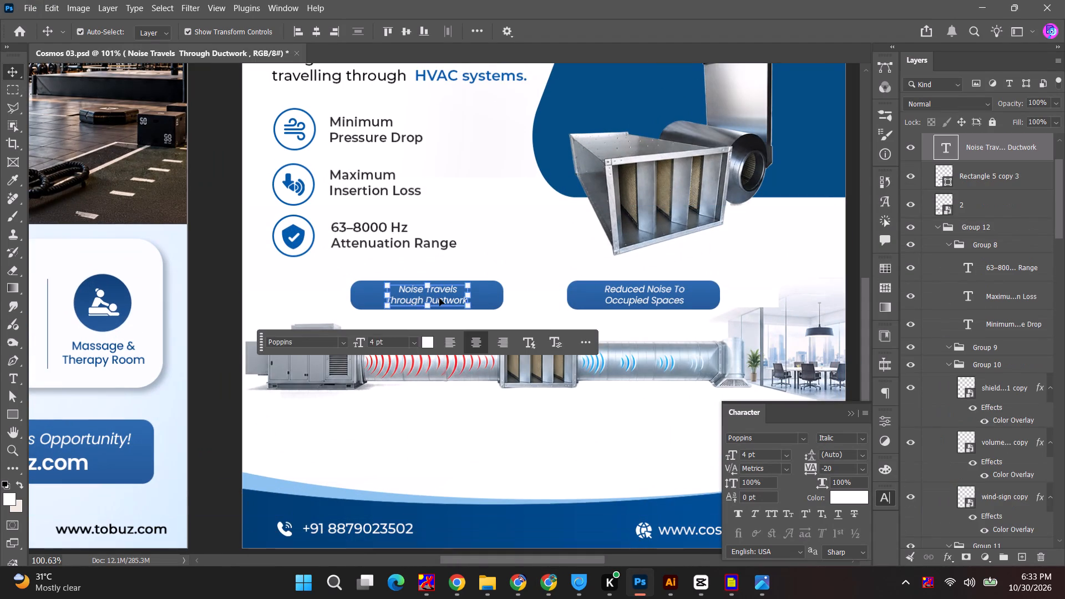
pyautogui.keyDown('alt'); pyautogui.moveTo(439, 298); pyautogui.dragTo(326, 418); pyautogui.keyUp('alt')
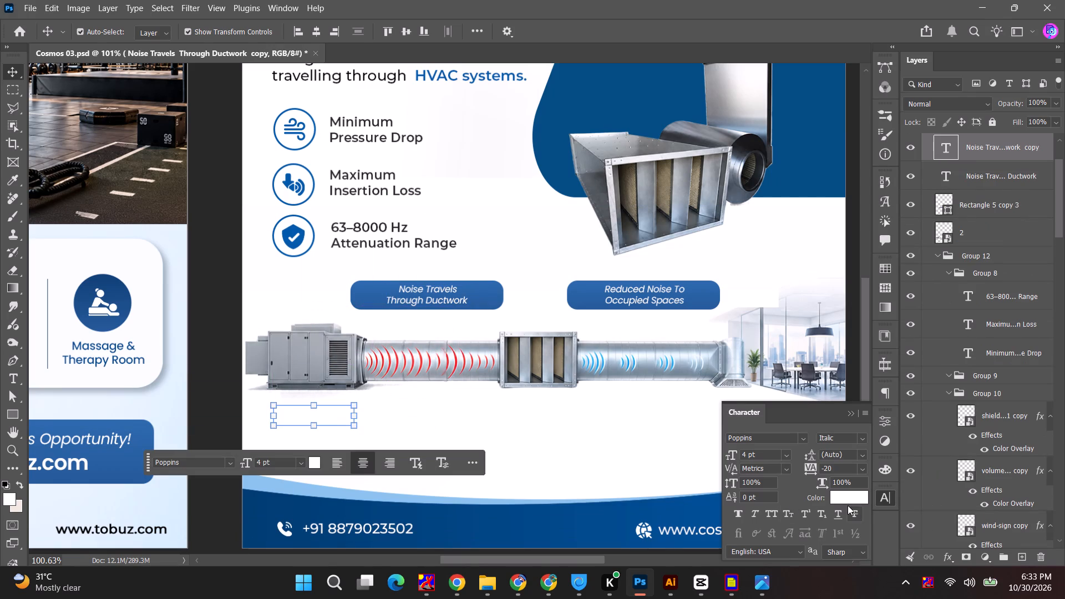
pyautogui.click(848, 496)
pyautogui.click(297, 243)
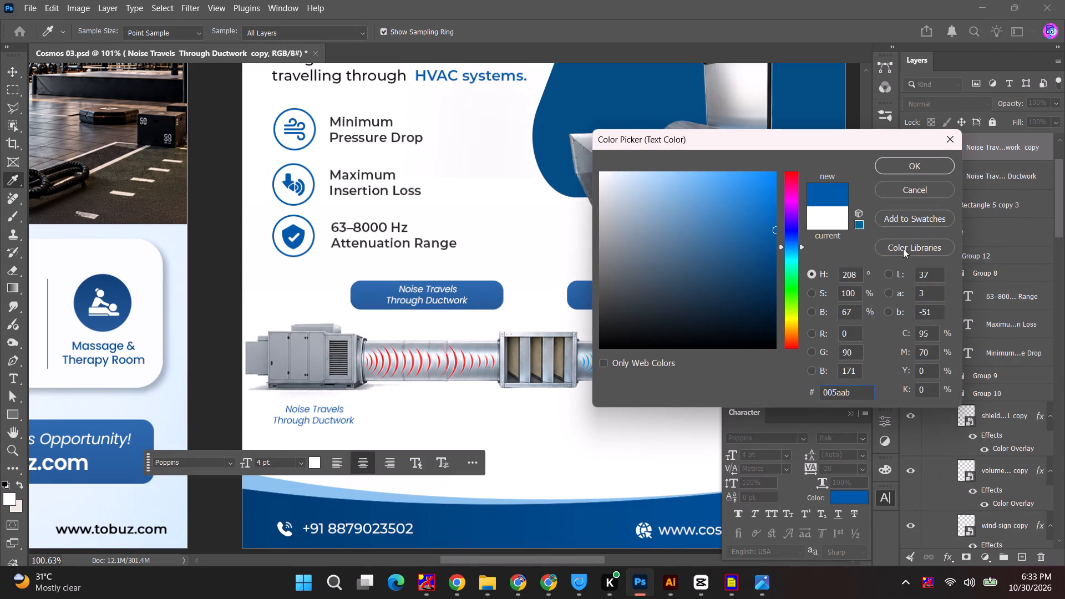
pyautogui.click(920, 169)
pyautogui.click(861, 437)
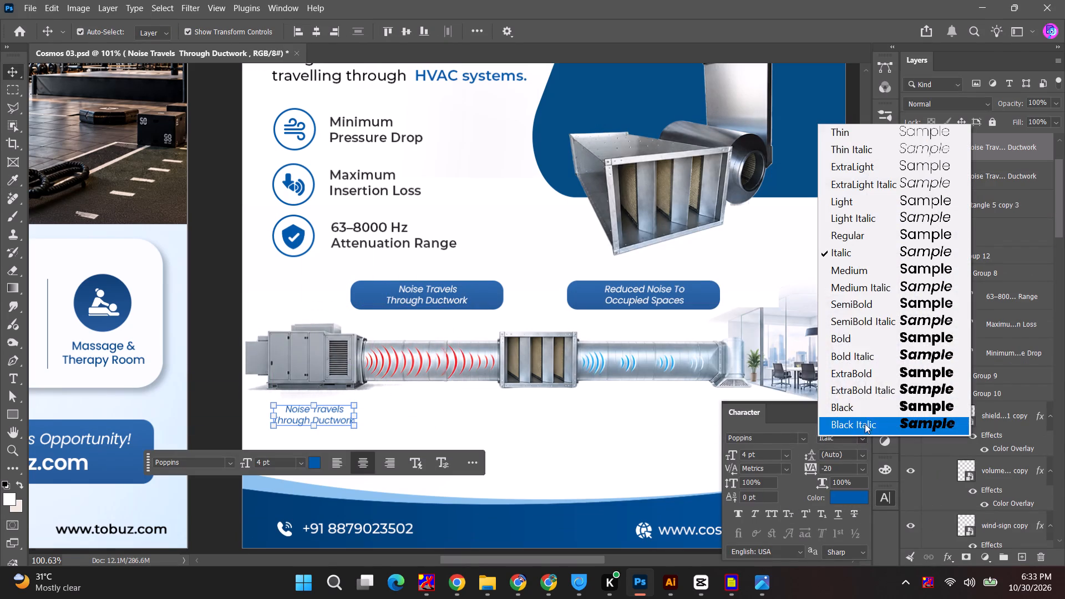
pyautogui.click(861, 310)
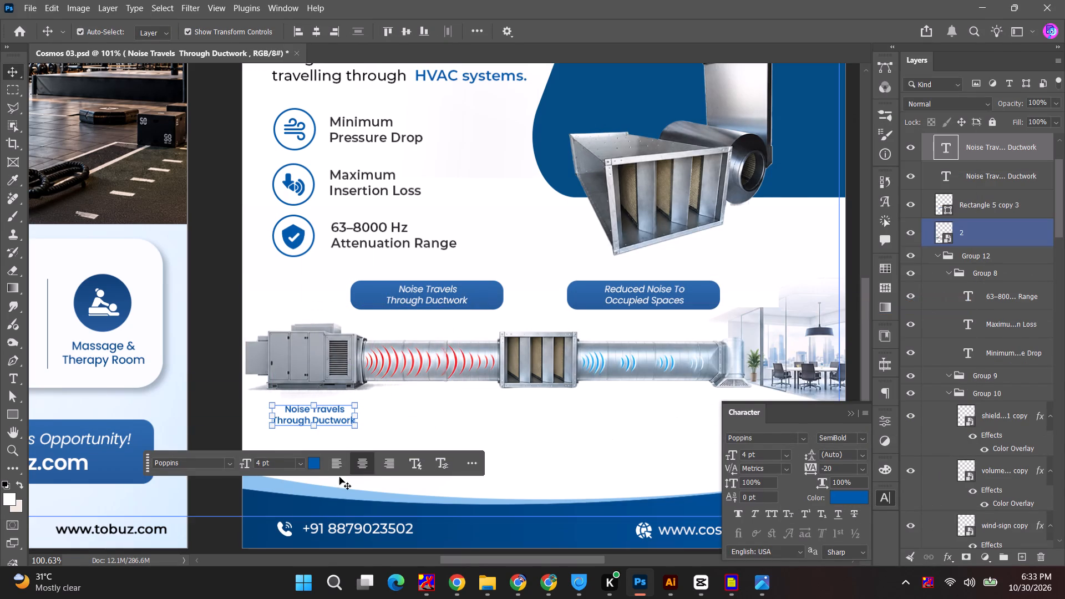
pyautogui.click(199, 399)
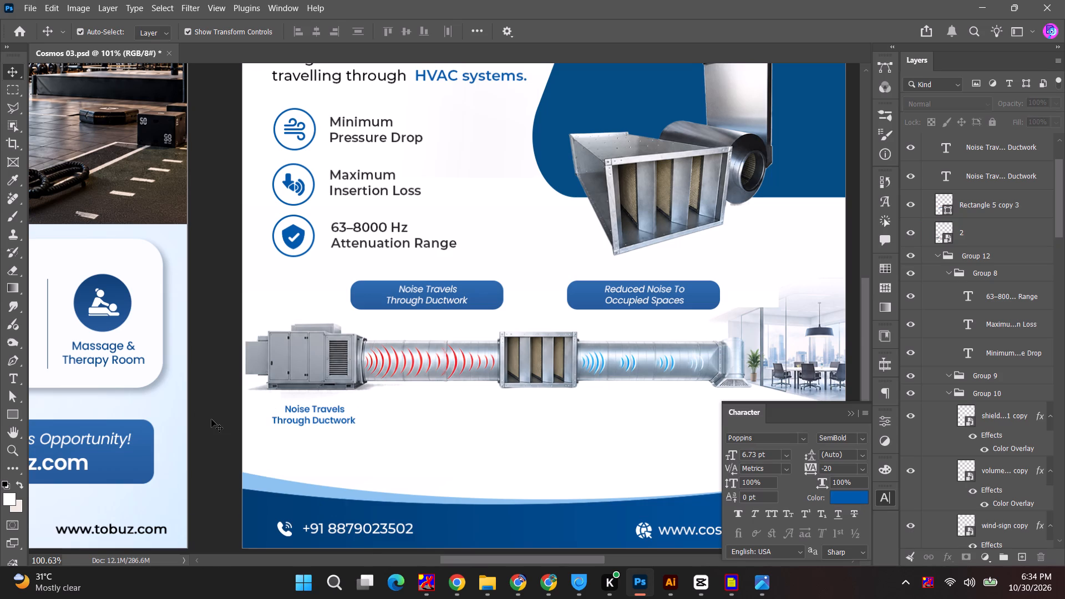
# Recopy "Mechanical Equipment," from the Chrome content sheet and replace the blue label's text with it in Photoshop, splitting it over two lines.
pyautogui.hotkey('alt', 'Tab')
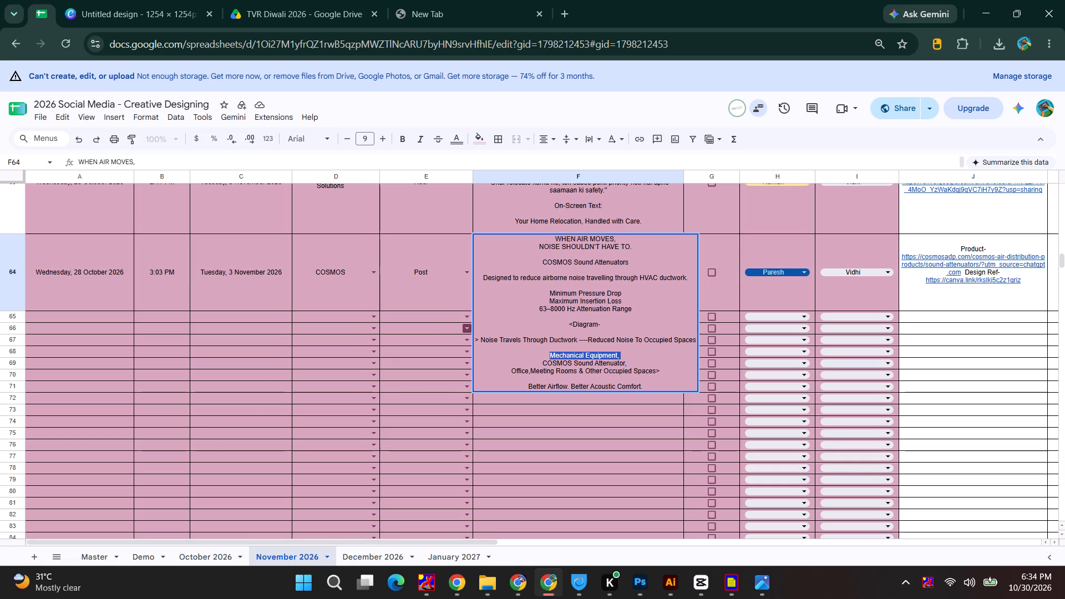
pyautogui.hotkey('ctrl', 'c')
pyautogui.hotkey('alt', 'Tab')
pyautogui.keyDown('alt'); pyautogui.scroll(6, 317, 423); pyautogui.keyUp('alt')
pyautogui.doubleClick(317, 422)
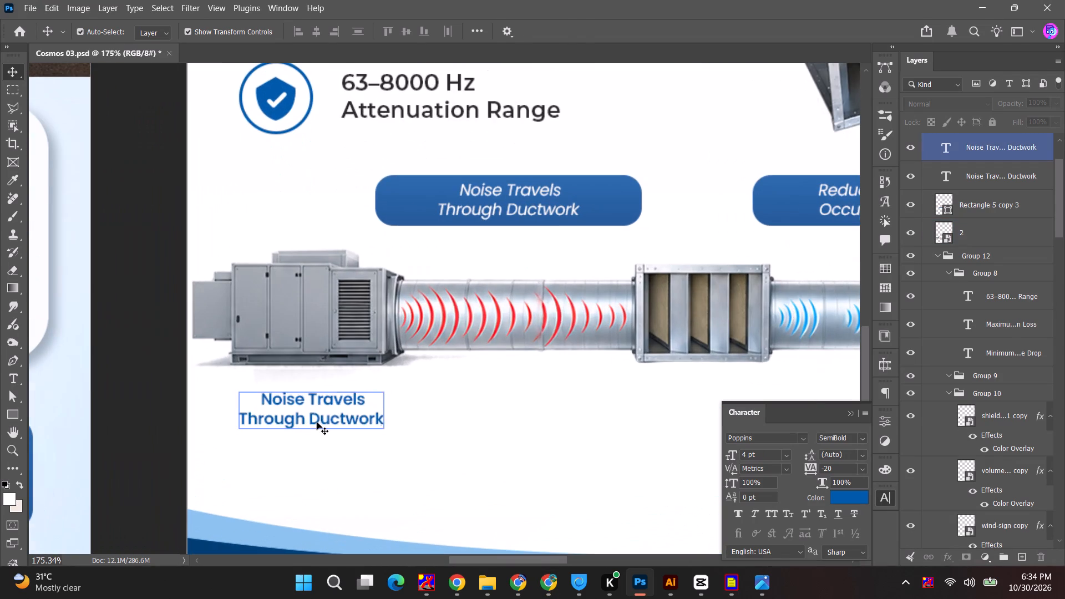
pyautogui.hotkey('ctrl', 'v')
pyautogui.click(317, 401)
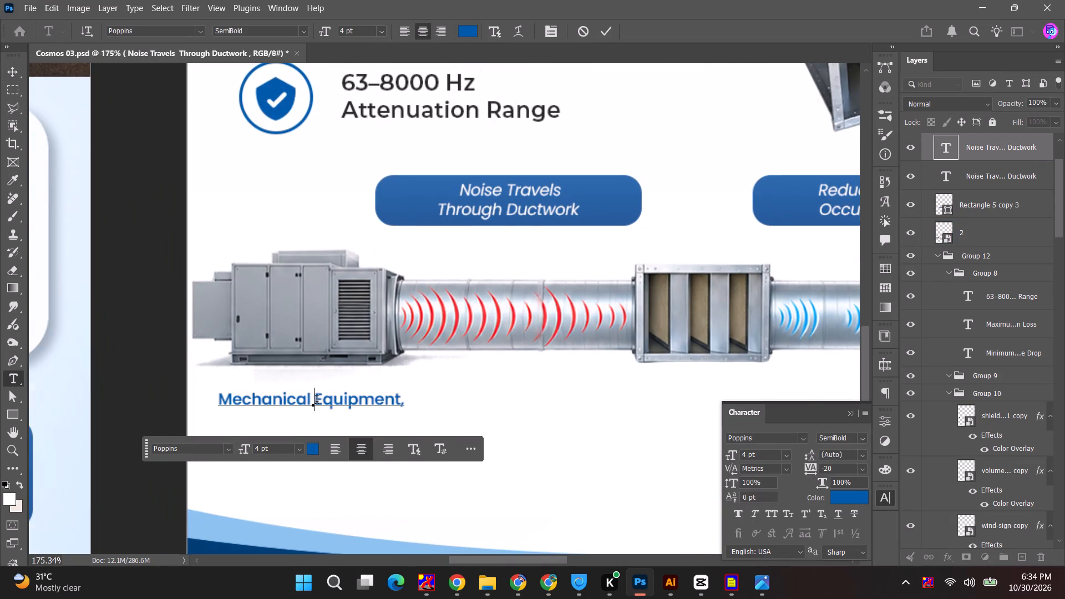
pyautogui.moveTo(317, 412); pyautogui.dragTo(321, 424)
pyautogui.press('BackSpace')
pyautogui.press('Return')
pyautogui.press('Escape')
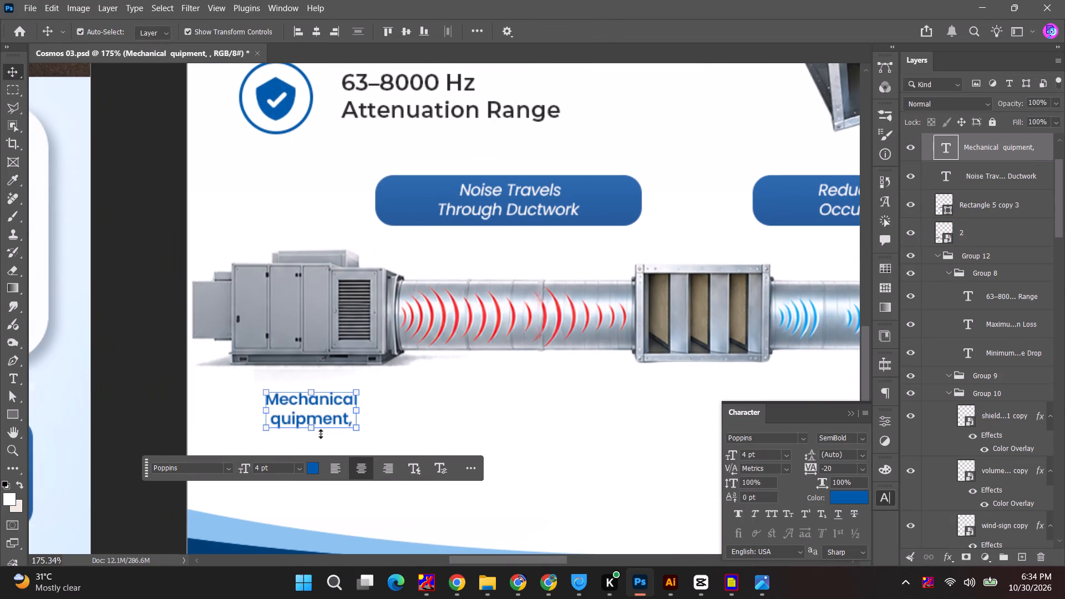
# Restore the capital E so the label's second line reads "Equipment," and move the label up slightly towards the diagram.
pyautogui.hotkey('alt', 'Tab')
pyautogui.hotkey('alt', 'Tab')
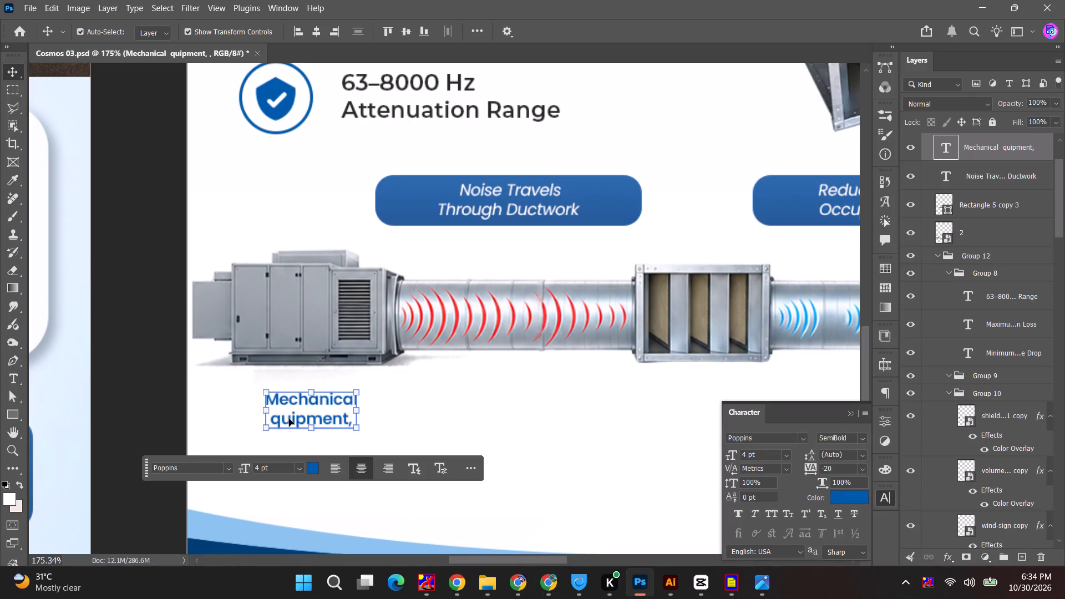
pyautogui.doubleClick(280, 417)
pyautogui.click(272, 425)
pyautogui.hotkey('shift', 'e')
pyautogui.press('Escape')
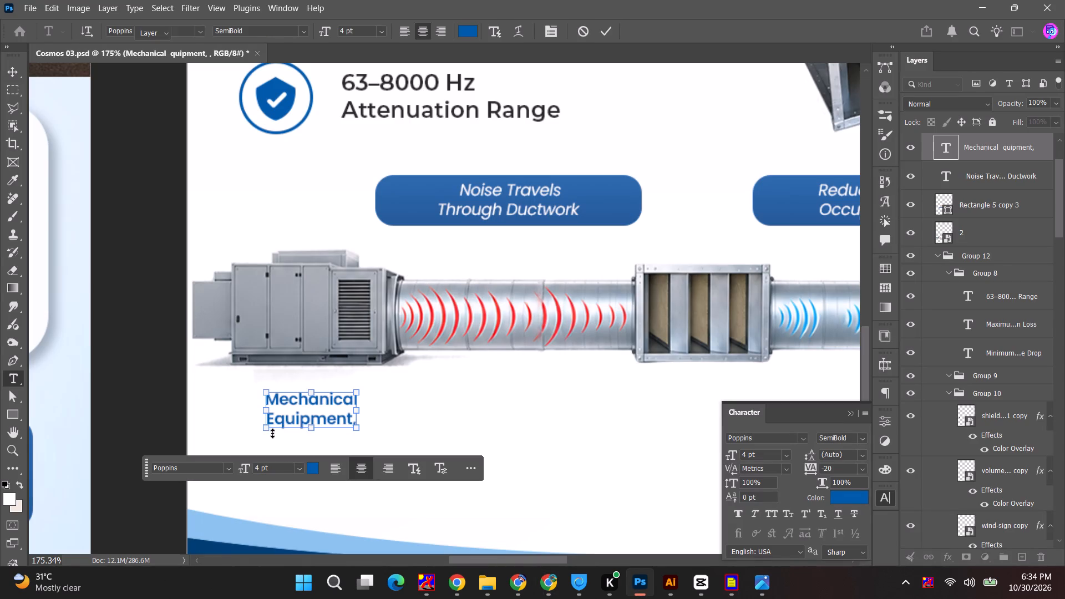
pyautogui.moveTo(308, 408); pyautogui.dragTo(308, 399)
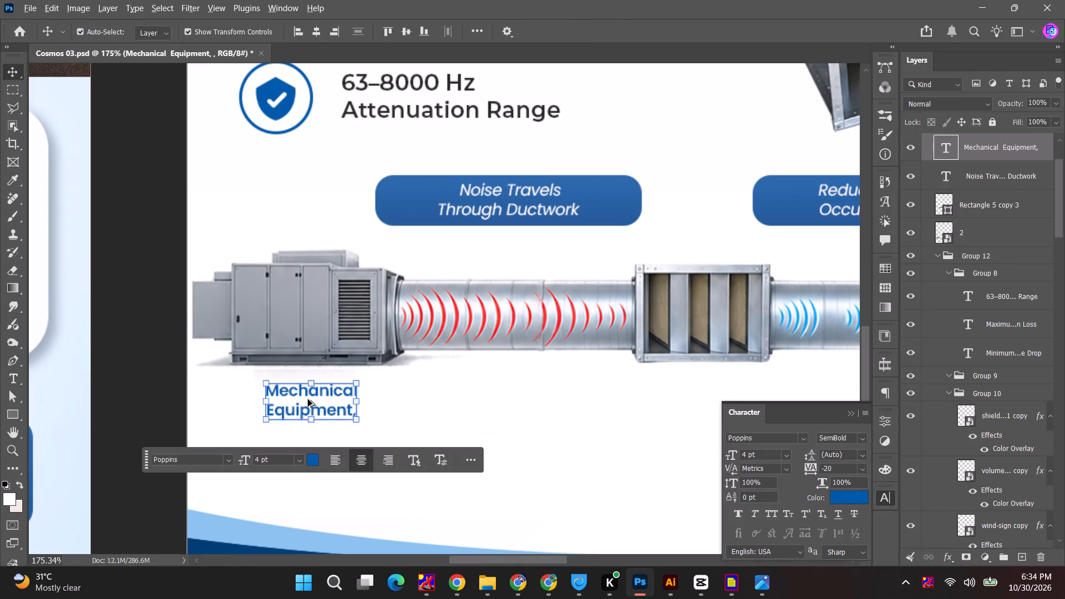
# Duplicate the blue label beneath the attenuator and replace its text with "COSMOS Sound Attenuator," copied from the Chrome content sheet.
pyautogui.keyDown('alt'); pyautogui.moveTo(308, 399); pyautogui.dragTo(699, 395); pyautogui.keyUp('alt')
pyautogui.hotkey('alt', 'Tab')
pyautogui.moveTo(544, 364); pyautogui.dragTo(637, 364)
pyautogui.hotkey('ctrl', 'c')
pyautogui.hotkey('alt', 'Tab')
pyautogui.doubleClick(682, 395)
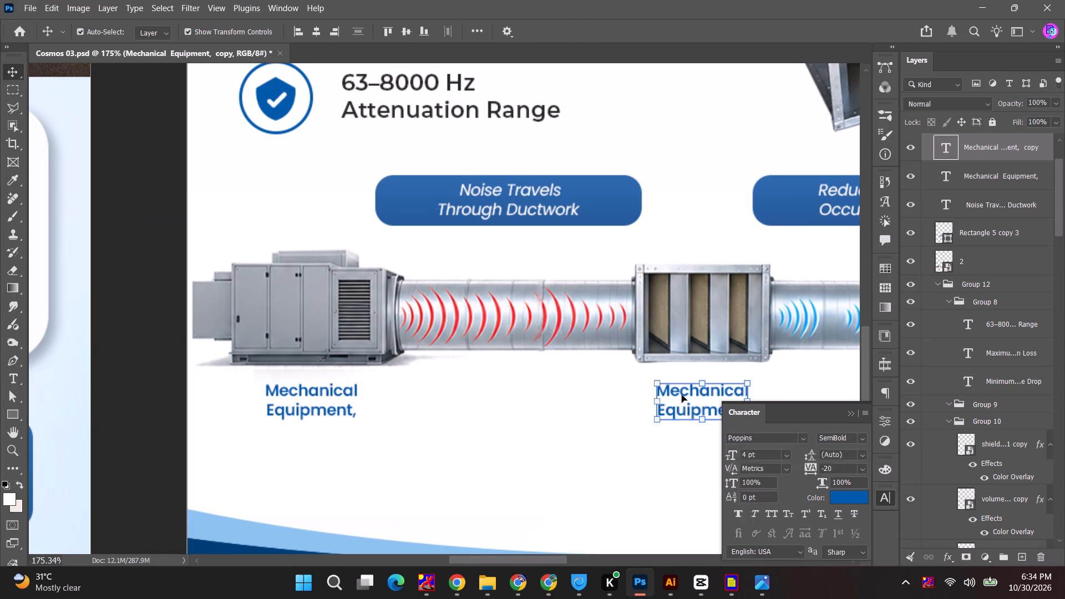
pyautogui.hotkey('ctrl', 'v')
# Break the attenuator label's line before "Attenuator" and remove its trailing comma.
pyautogui.click(724, 391)
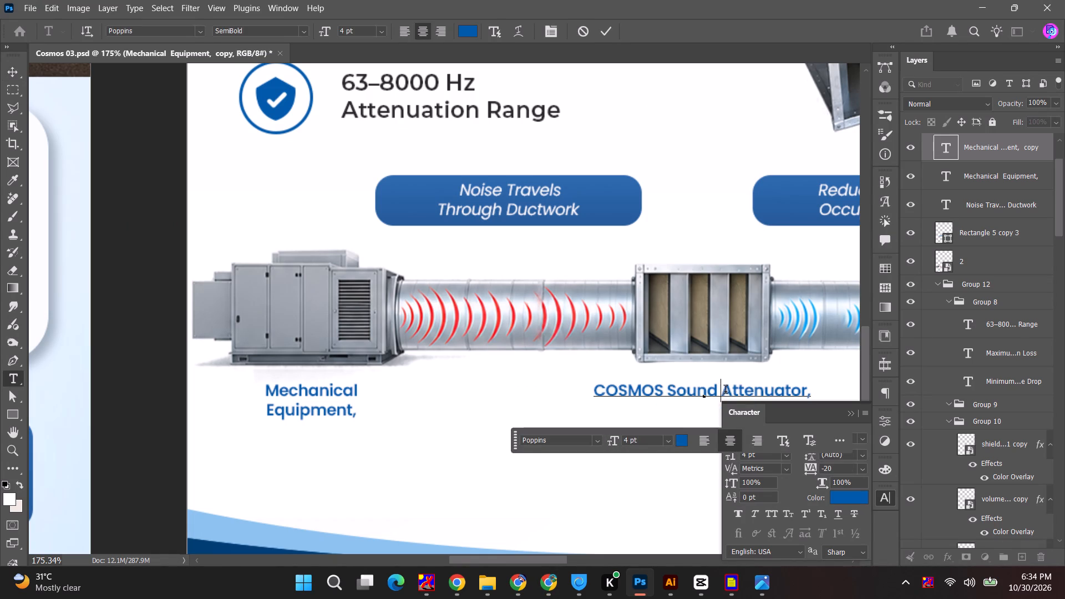
pyautogui.press('BackSpace')
pyautogui.press('Return')
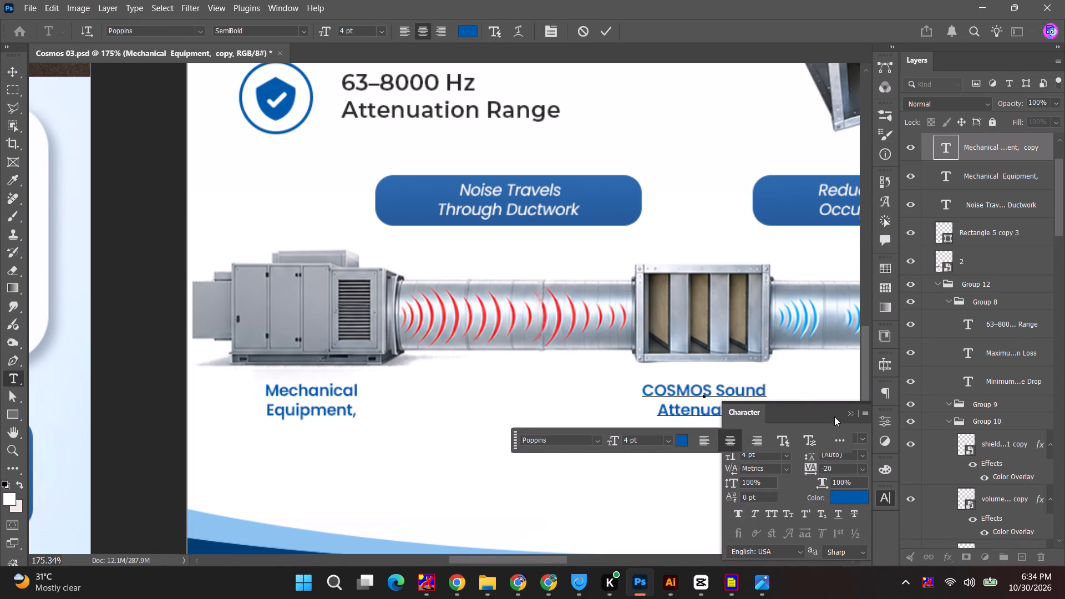
pyautogui.click(850, 415)
pyautogui.click(760, 413)
pyautogui.press('BackSpace')
pyautogui.press('BackSpace')
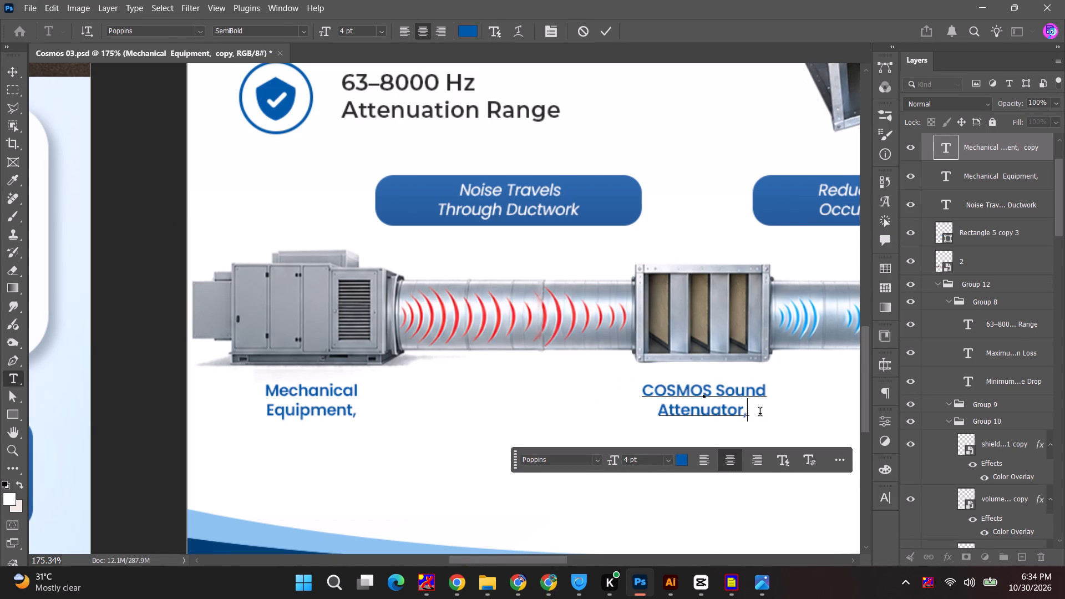
pyautogui.press('Escape')
# Review the artboard with the diagram labels, check the 1.png reference and content sheet, and return to Photoshop.
pyautogui.keyDown('alt'); pyautogui.scroll(-5, 349, 429); pyautogui.keyUp('alt')
pyautogui.keyDown('alt'); pyautogui.scroll(-6, 306, 441); pyautogui.keyUp('alt')
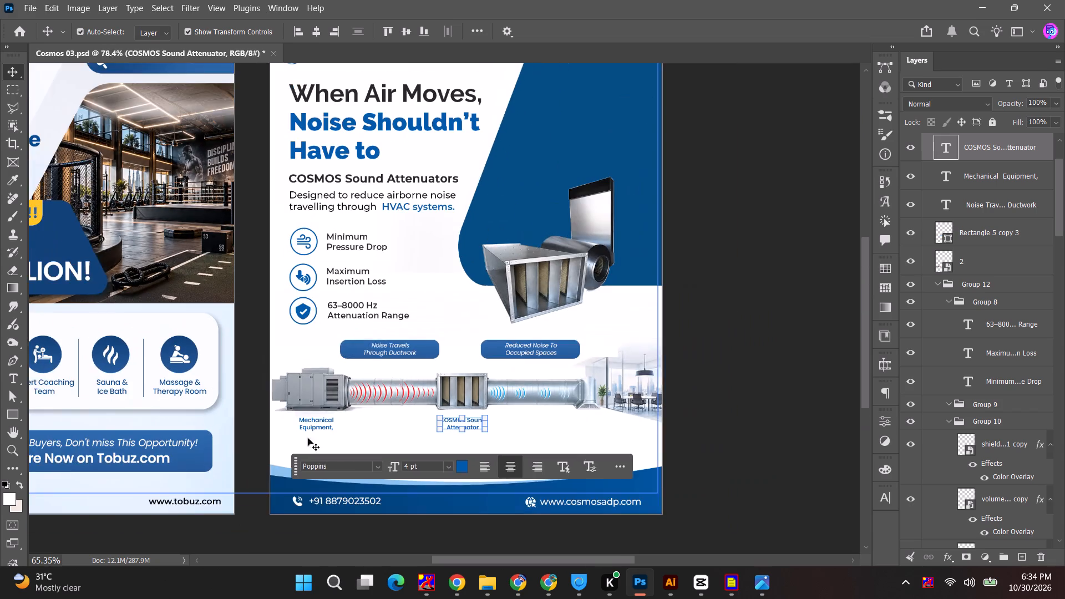
pyautogui.press('space')
pyautogui.press('space')
pyautogui.press('space')
pyautogui.moveTo(355, 379); pyautogui.dragTo(274, 363)
pyautogui.hotkey('alt', 'Tab')
pyautogui.hotkey('alt', 'Tab')
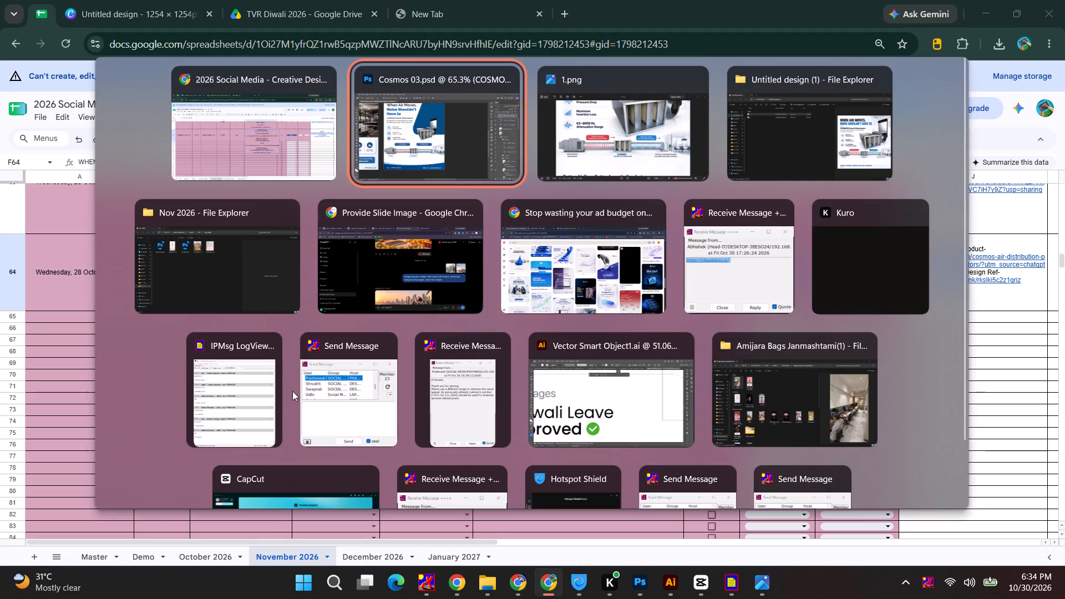
pyautogui.hotkey('alt', 'Tab')
pyautogui.hotkey('alt', 'Tab')
pyautogui.hotkey('alt', 'Tab')
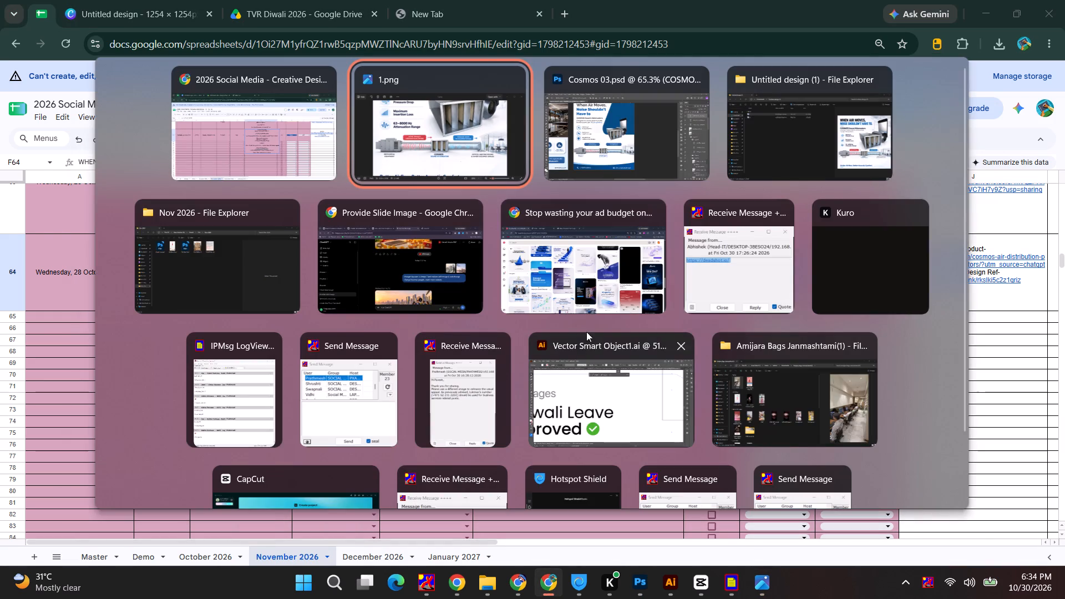
pyautogui.keyDown('alt'); pyautogui.click(611, 136); pyautogui.keyUp('alt')
pyautogui.keyDown('alt'); pyautogui.click(762, 389); pyautogui.keyUp('alt')
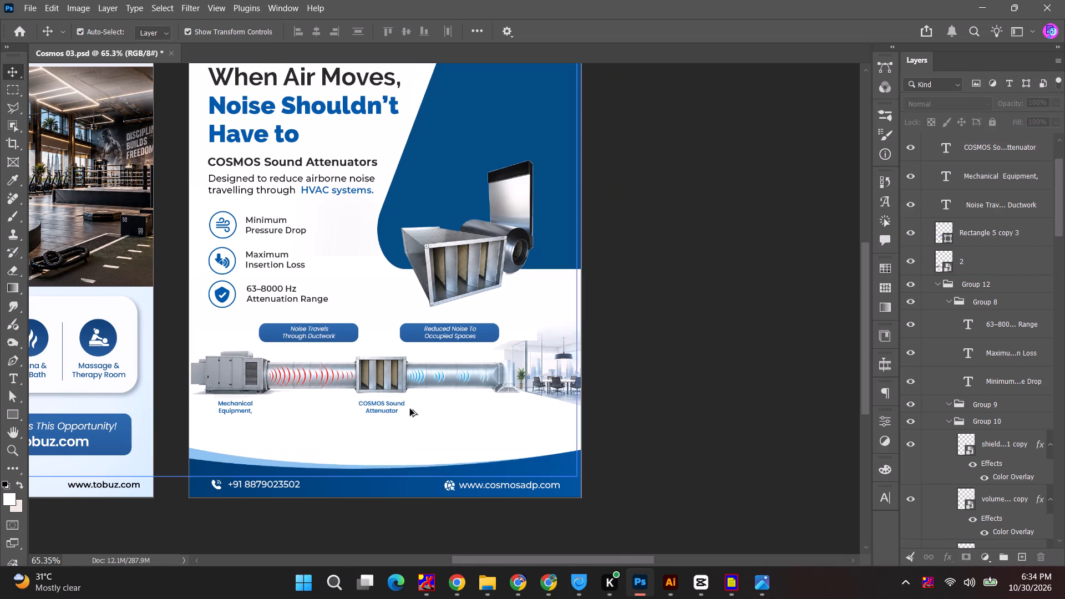
# Duplicate the attenuator label beneath the office end and replace its text with "Office,Meeting Rooms & Other Occupied Spaces>" copied from the Chrome content sheet.
pyautogui.keyDown('alt'); pyautogui.scroll(5, 402, 412); pyautogui.keyUp('alt')
pyautogui.keyDown('alt'); pyautogui.moveTo(369, 411); pyautogui.dragTo(587, 408); pyautogui.keyUp('alt')
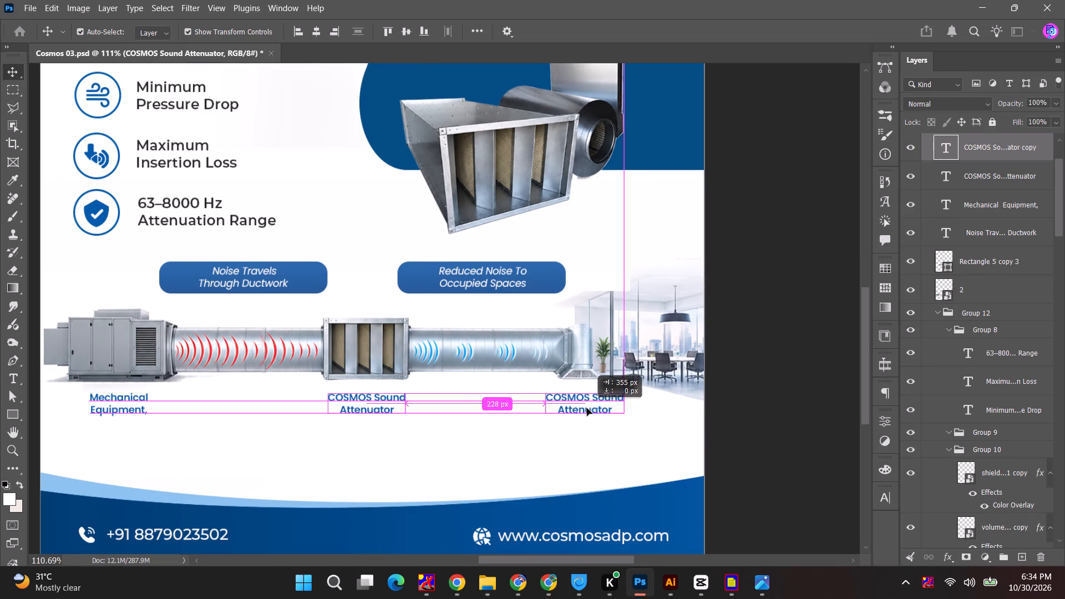
pyautogui.keyDown('alt'); pyautogui.moveTo(587, 408); pyautogui.dragTo(590, 408); pyautogui.keyUp('alt')
pyautogui.hotkey('alt', 'Tab')
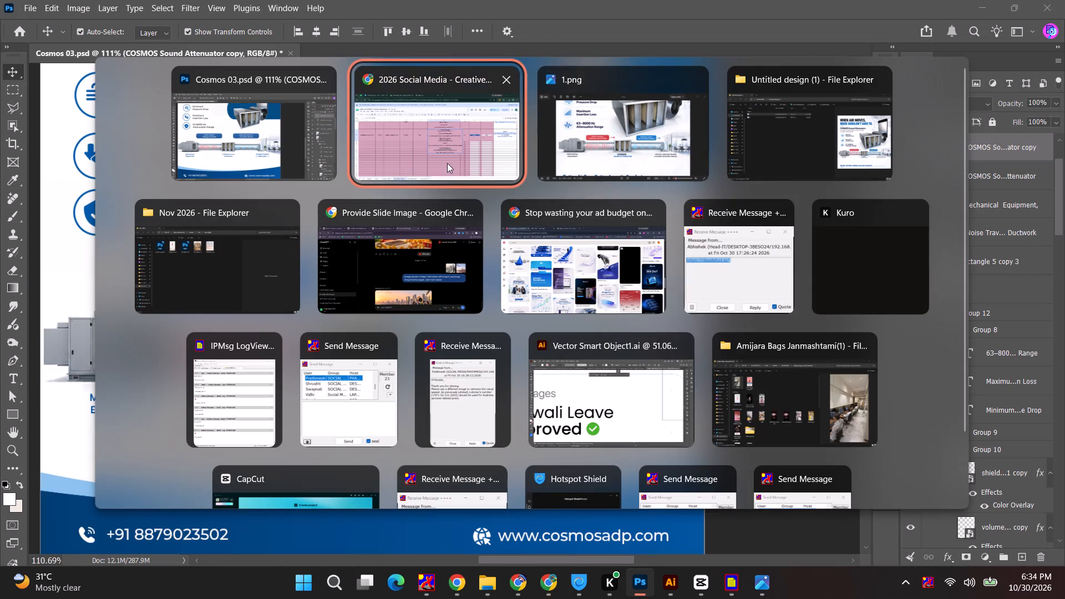
pyautogui.keyDown('alt'); pyautogui.click(447, 163); pyautogui.keyUp('alt')
pyautogui.moveTo(510, 372); pyautogui.dragTo(701, 372)
pyautogui.hotkey('ctrl', 'c')
pyautogui.press('Tab')
pyautogui.hotkey('alt', 'Tab')
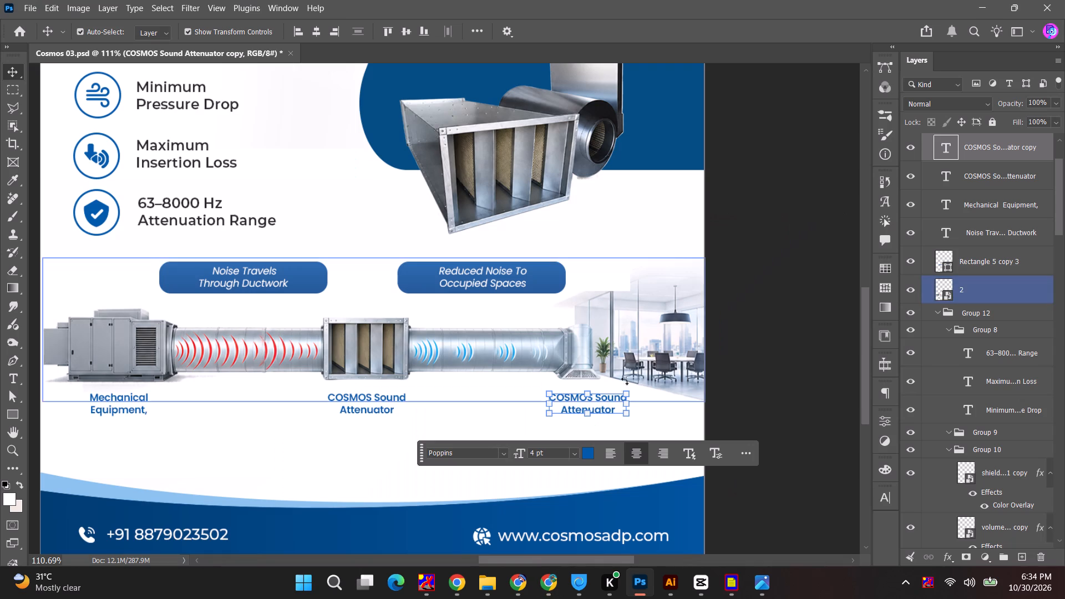
pyautogui.doubleClick(594, 412)
pyautogui.click(621, 403)
pyautogui.click(617, 403)
pyautogui.doubleClick(613, 404)
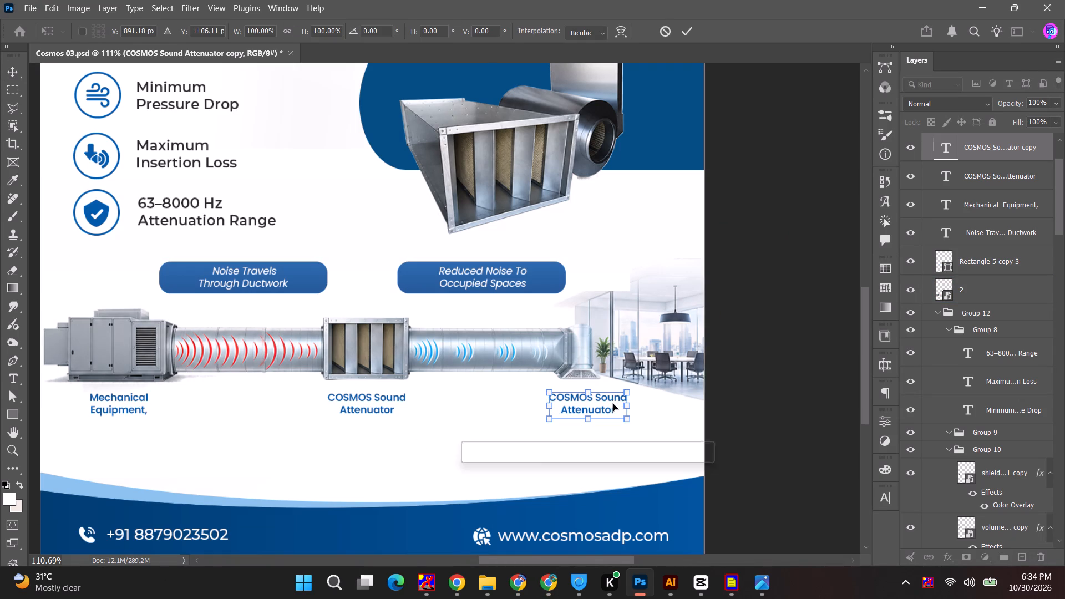
pyautogui.doubleClick(603, 405)
pyautogui.hotkey('ctrl', 'v')
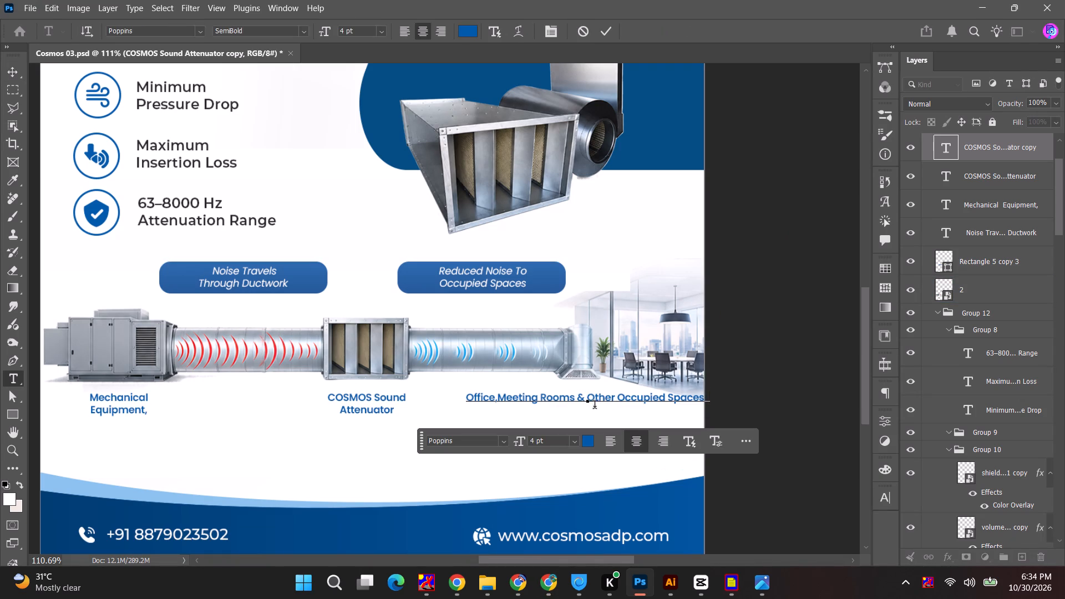
# Break the office label's line before "Other" so it reads on two lines.
pyautogui.click(589, 399)
pyautogui.press('BackSpace')
pyautogui.press('Return')
pyautogui.press('Escape')
pyautogui.click(763, 367)
# Remove the trailing ">" from the end of the office label.
pyautogui.keyDown('alt'); pyautogui.scroll(-5, 763, 367); pyautogui.keyUp('alt')
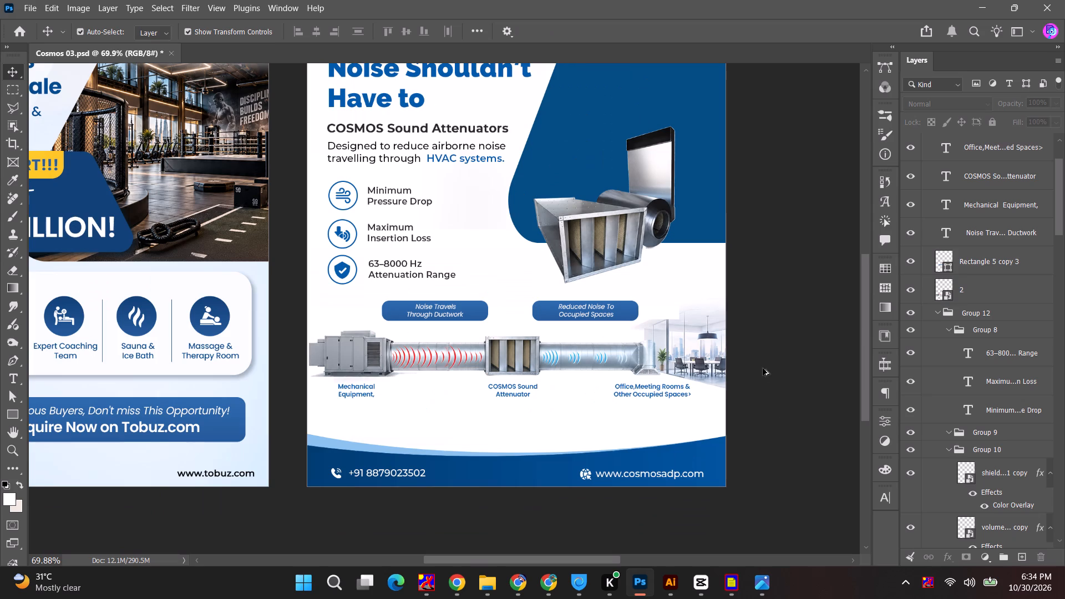
pyautogui.click(785, 409)
pyautogui.press('space')
pyautogui.moveTo(772, 419); pyautogui.dragTo(706, 430)
pyautogui.keyDown('alt'); pyautogui.scroll(10, 602, 413); pyautogui.keyUp('alt')
pyautogui.keyDown('alt'); pyautogui.scroll(3, 494, 434); pyautogui.keyUp('alt')
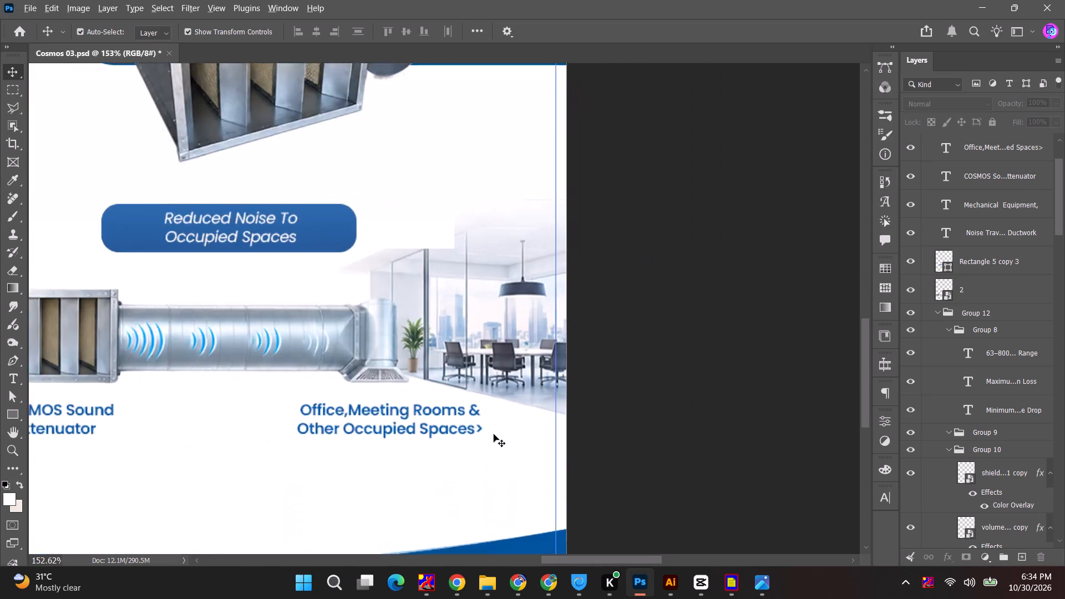
pyautogui.keyDown('alt'); pyautogui.scroll(3, 494, 434); pyautogui.keyUp('alt')
pyautogui.doubleClick(434, 422)
pyautogui.moveTo(464, 429); pyautogui.dragTo(540, 429)
pyautogui.press('BackSpace')
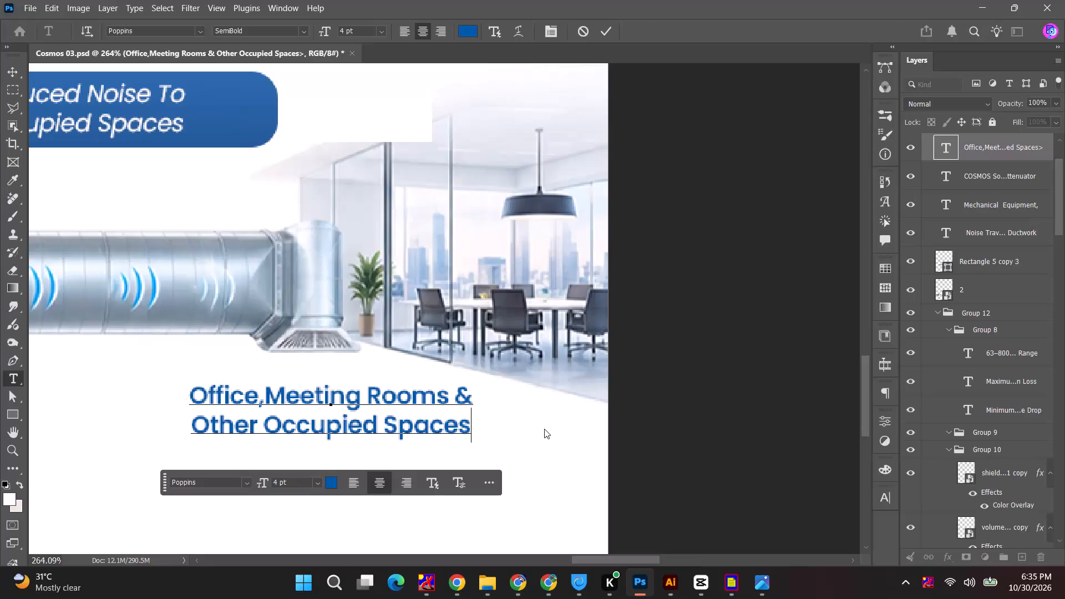
pyautogui.click(608, 34)
pyautogui.click(662, 297)
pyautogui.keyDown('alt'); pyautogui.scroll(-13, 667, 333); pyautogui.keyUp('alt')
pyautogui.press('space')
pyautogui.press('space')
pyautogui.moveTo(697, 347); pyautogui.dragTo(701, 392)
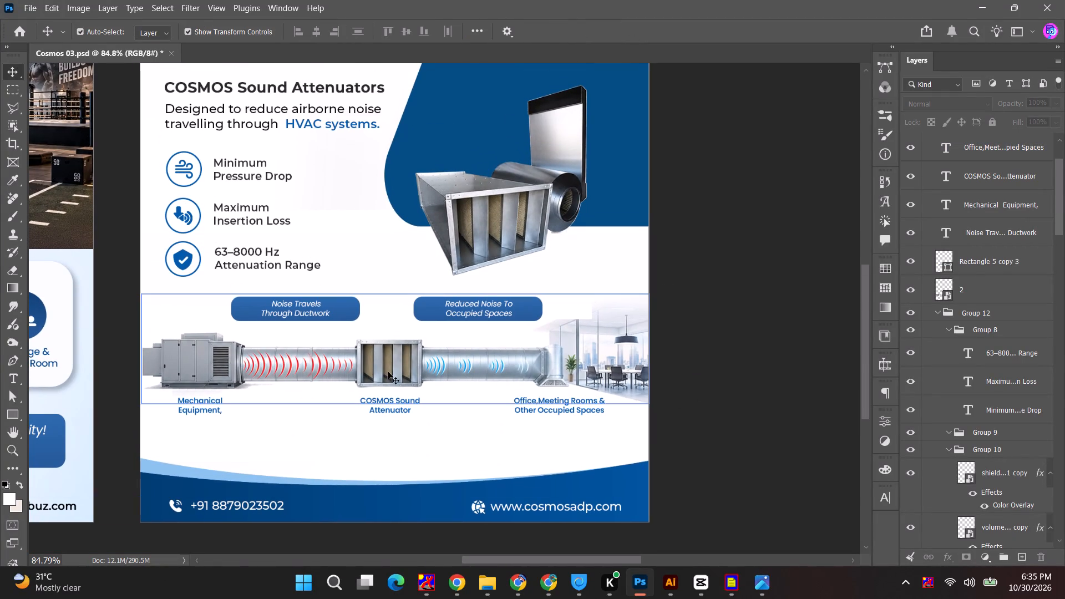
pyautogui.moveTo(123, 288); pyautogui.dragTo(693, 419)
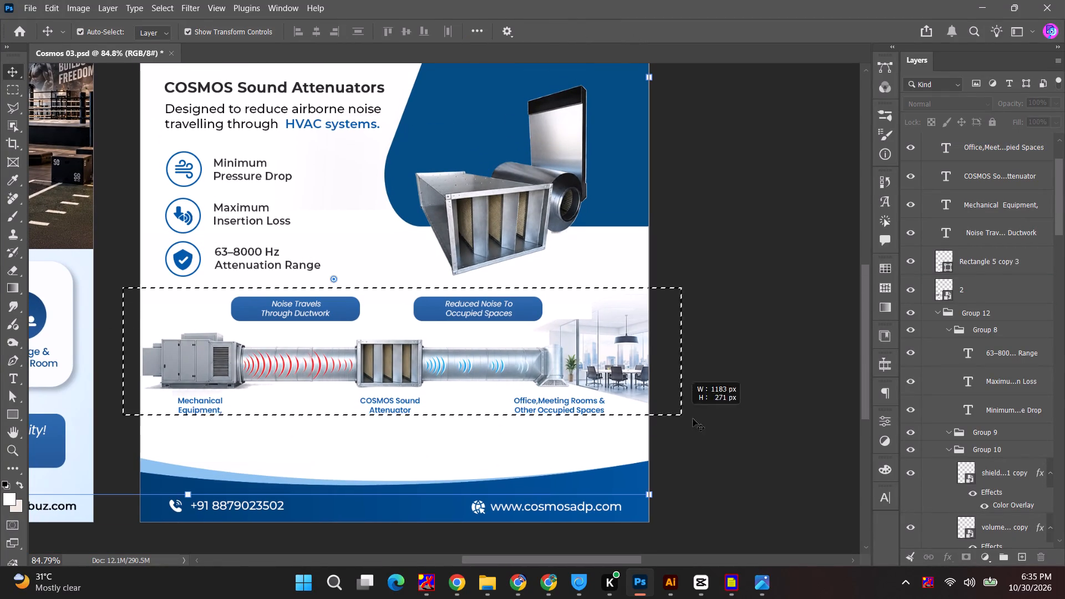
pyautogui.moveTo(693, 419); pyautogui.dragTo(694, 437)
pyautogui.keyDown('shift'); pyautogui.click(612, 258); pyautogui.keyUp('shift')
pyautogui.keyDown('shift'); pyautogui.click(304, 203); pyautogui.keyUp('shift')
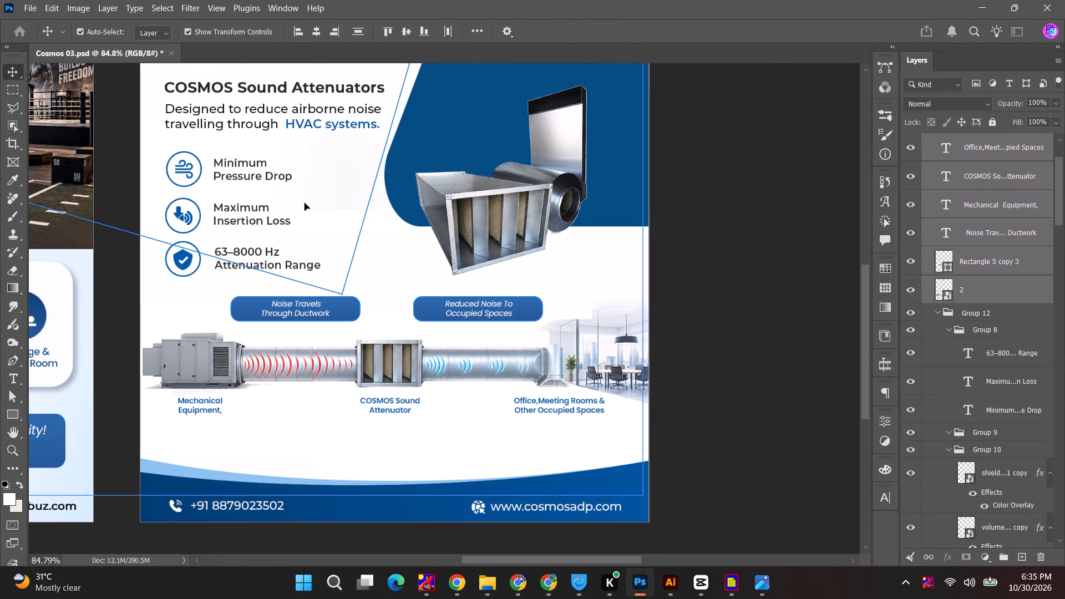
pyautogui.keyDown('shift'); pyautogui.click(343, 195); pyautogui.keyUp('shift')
# Delete the full-width blank patch, Layer 28, behind the area above the duct diagram.
pyautogui.click(645, 287)
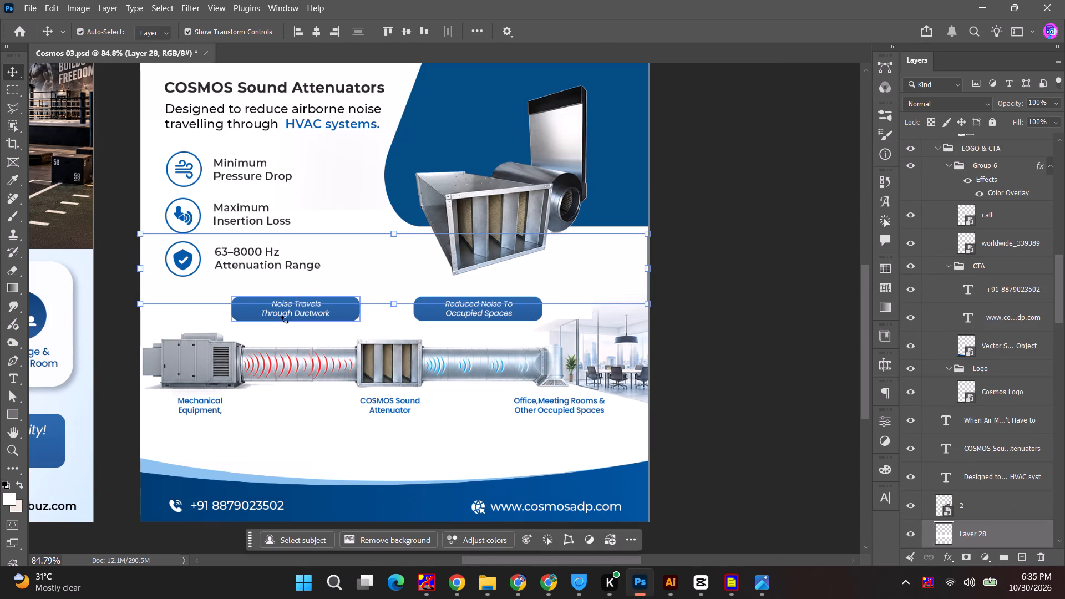
pyautogui.click(285, 319)
pyautogui.click(735, 304)
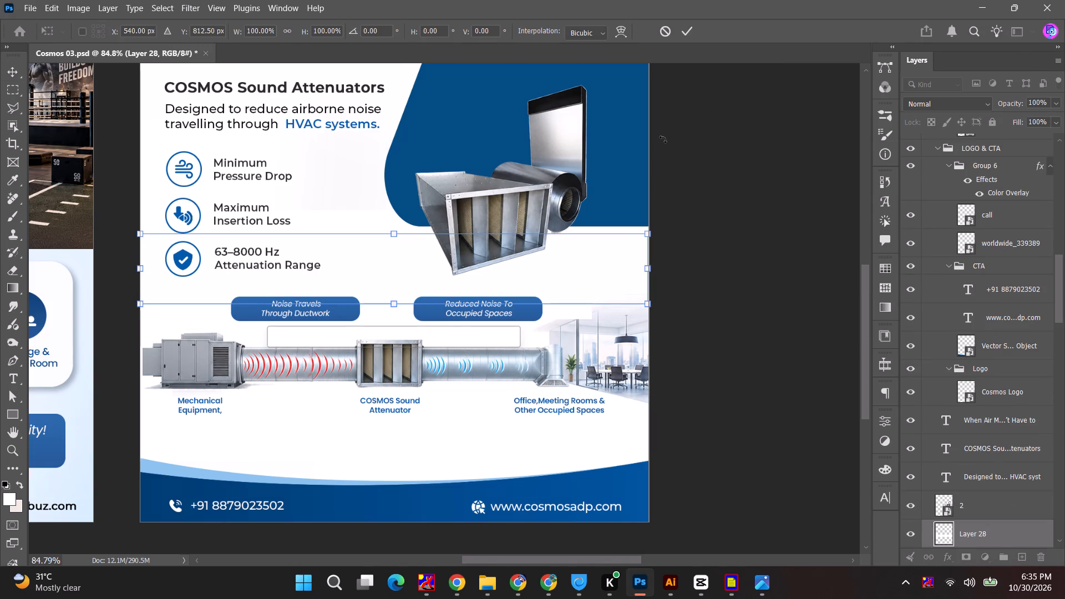
pyautogui.press('BackSpace')
pyautogui.click(688, 33)
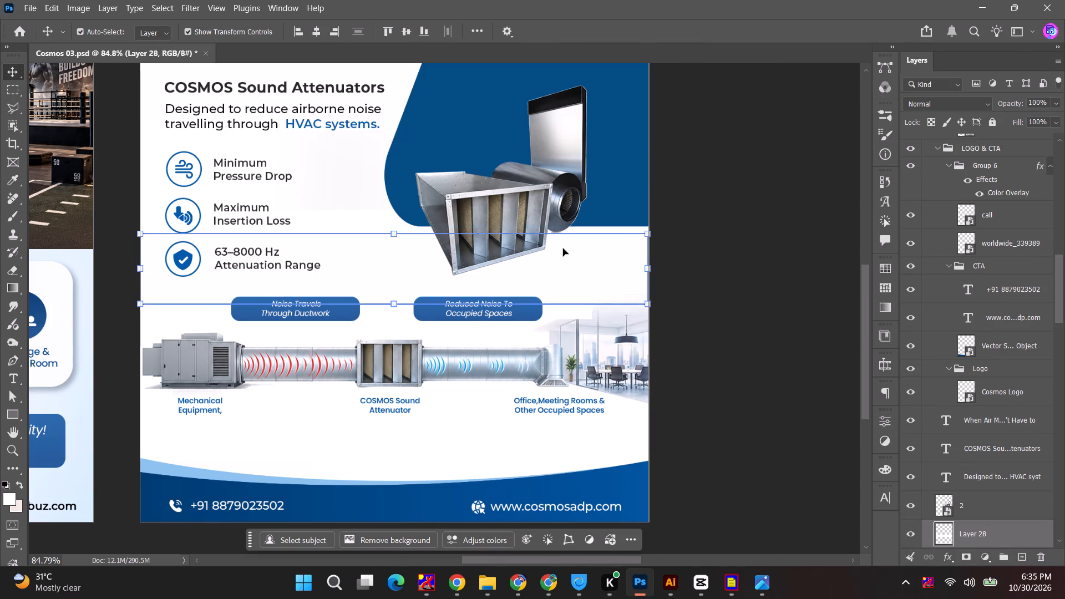
pyautogui.click(609, 269)
pyautogui.press('BackSpace')
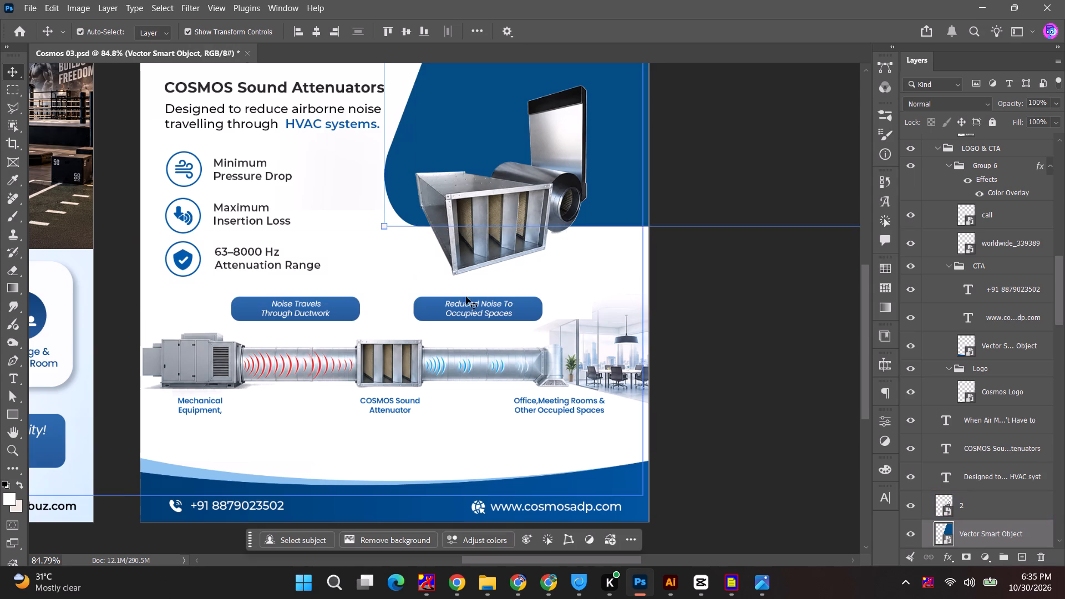
# Group the two blue captions, "Noise Travels Through Ductwork" and "Reduced Noise To Occupied Spaces", with their backing rectangles and expand the group.
pyautogui.click(720, 314)
pyautogui.click(282, 311)
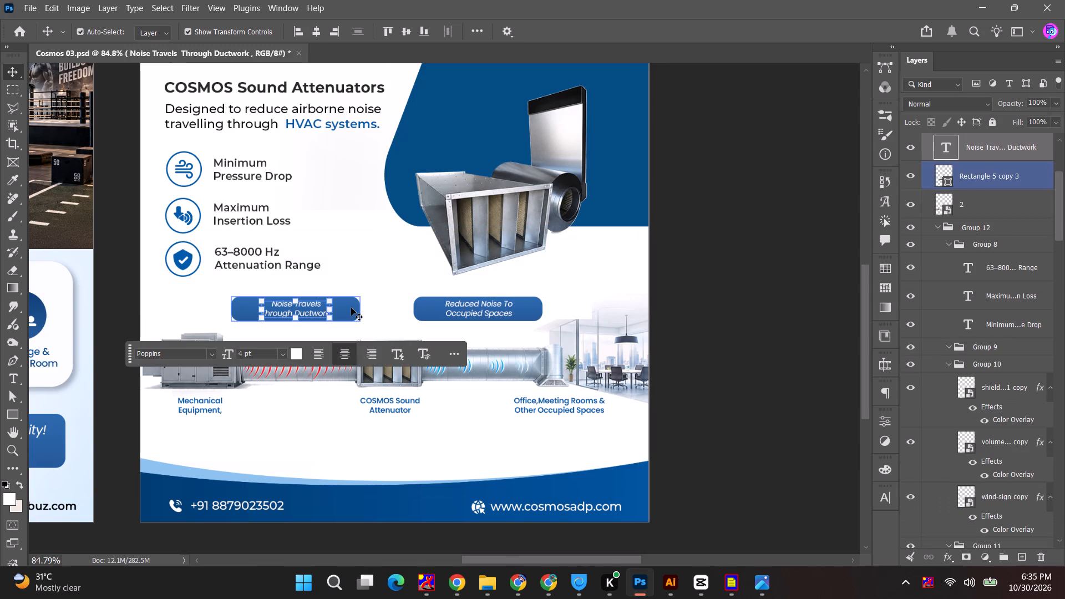
pyautogui.keyDown('shift'); pyautogui.click(351, 309); pyautogui.keyUp('shift')
pyautogui.keyDown('shift'); pyautogui.click(427, 313); pyautogui.keyUp('shift')
pyautogui.keyDown('shift'); pyautogui.click(495, 313); pyautogui.keyUp('shift')
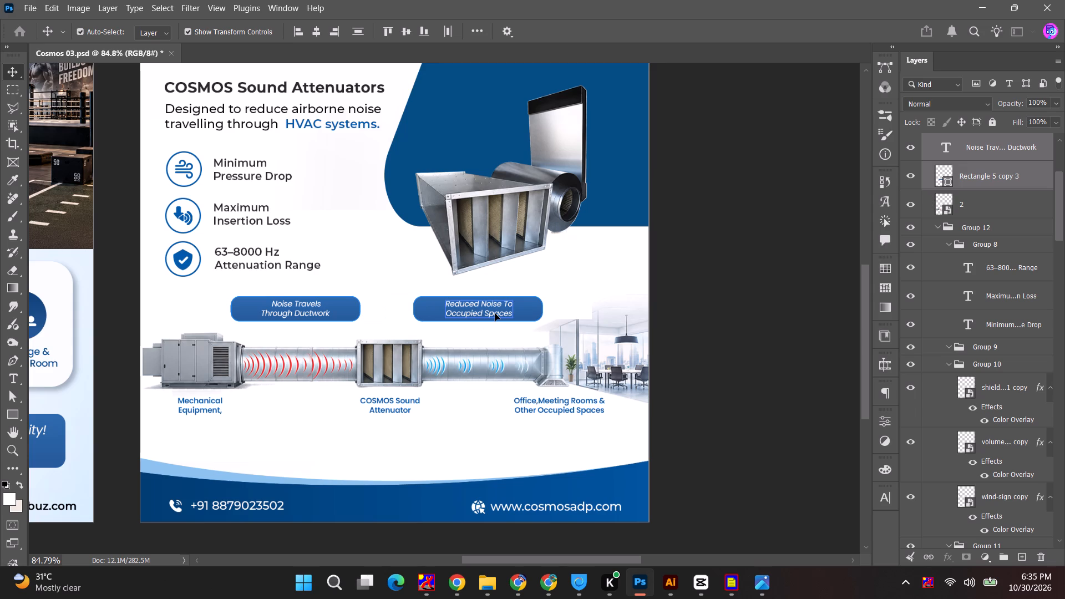
pyautogui.hotkey('ctrl', 'g')
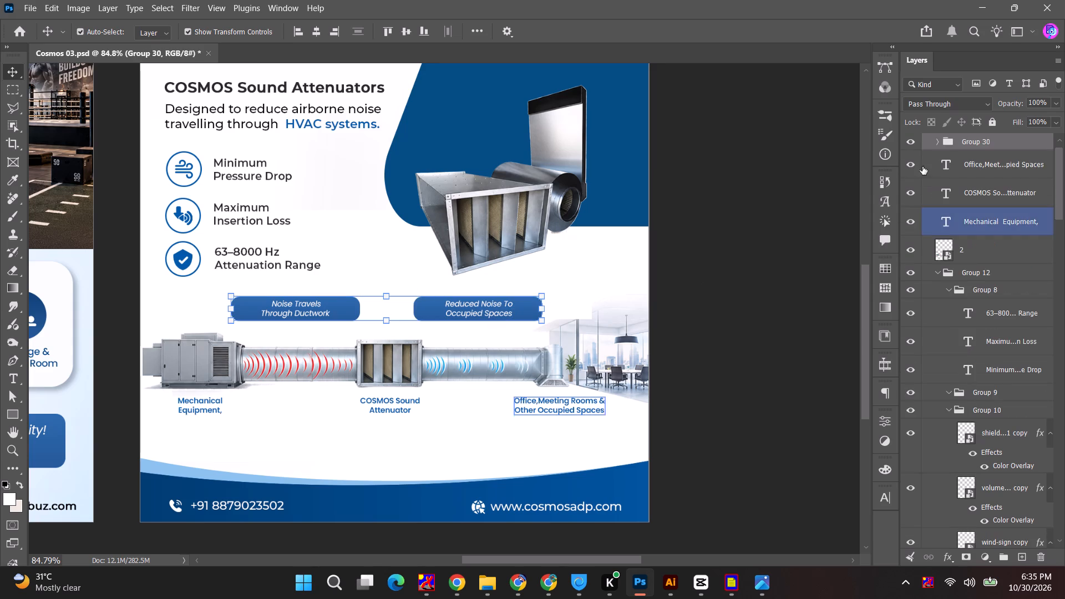
pyautogui.click(938, 143)
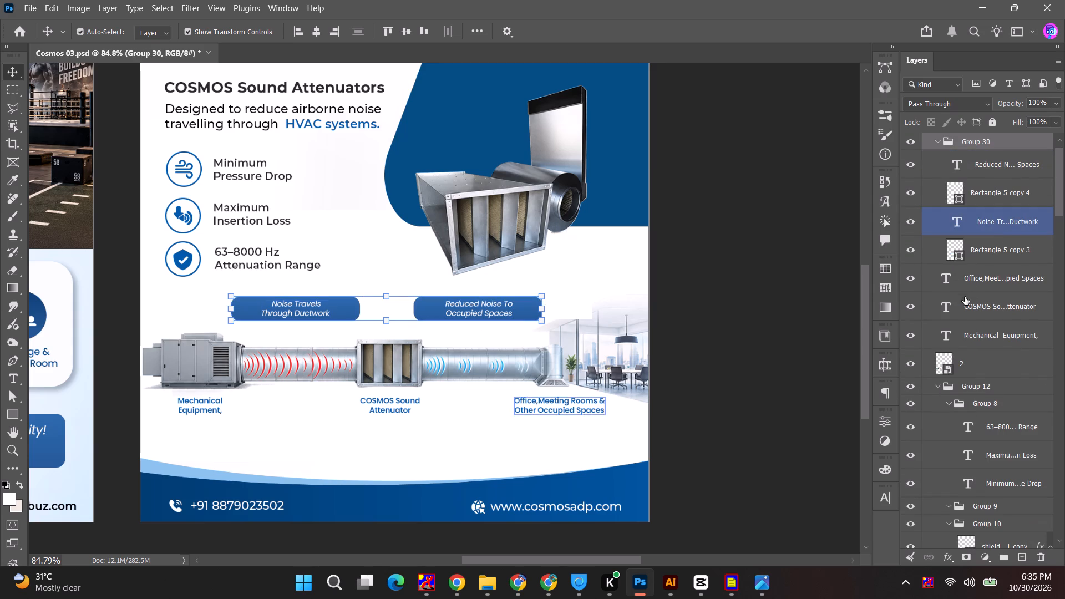
# Group the "Noise Travels Through Ductwork" caption with its blue backing rectangle, Rectangle 5 copy 3.
pyautogui.click(1010, 235)
pyautogui.keyDown('ctrl'); pyautogui.click(985, 256); pyautogui.keyUp('ctrl')
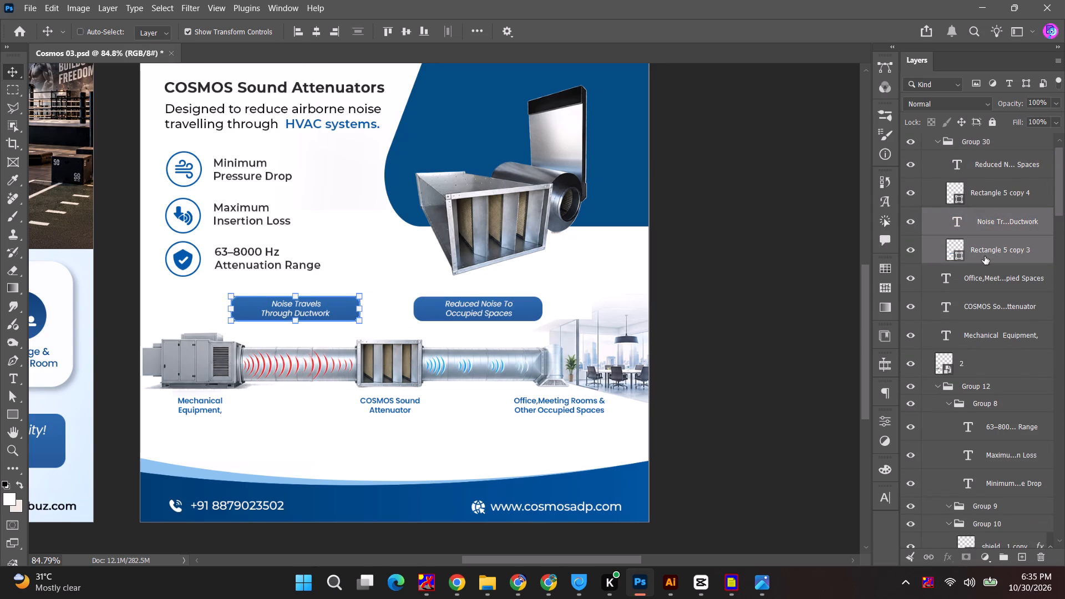
pyautogui.hotkey('ctrl', 'g')
# Put the "Reduced Noise To Occupied Spaces" caption and Rectangle 5 copy 4 in their own group, then collapse the parent captions group.
pyautogui.click(996, 193)
pyautogui.keyDown('shift'); pyautogui.click(1005, 157); pyautogui.keyUp('shift')
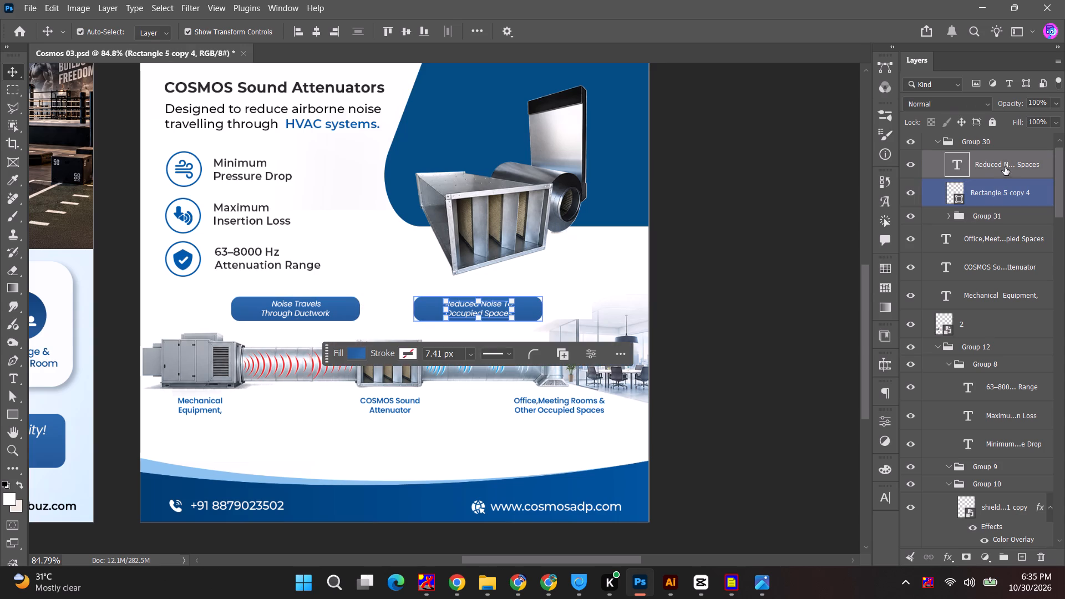
pyautogui.hotkey('ctrl', 'g')
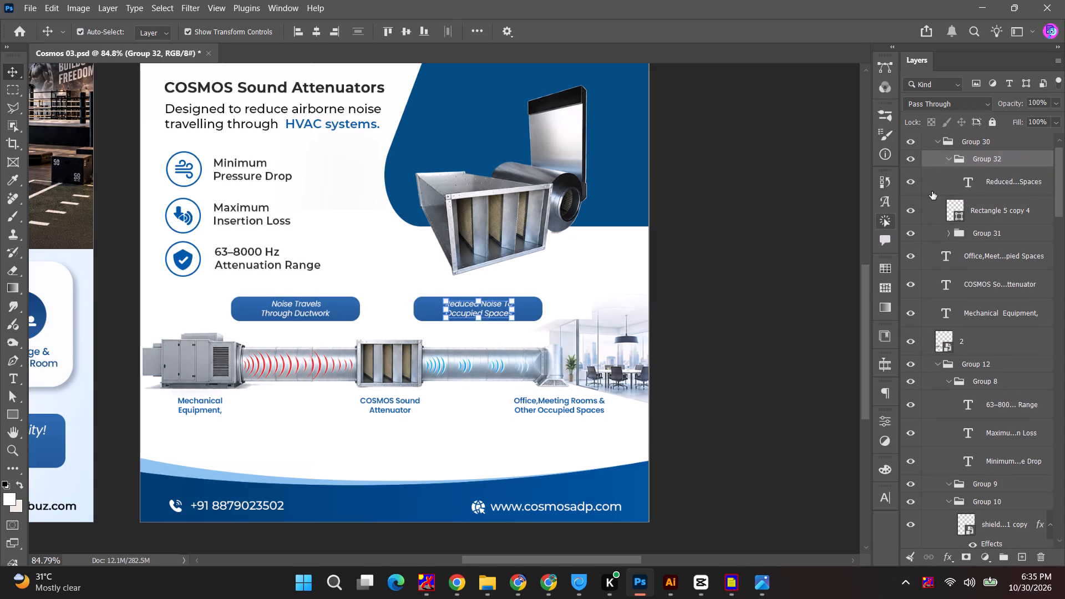
pyautogui.click(945, 158)
pyautogui.click(950, 158)
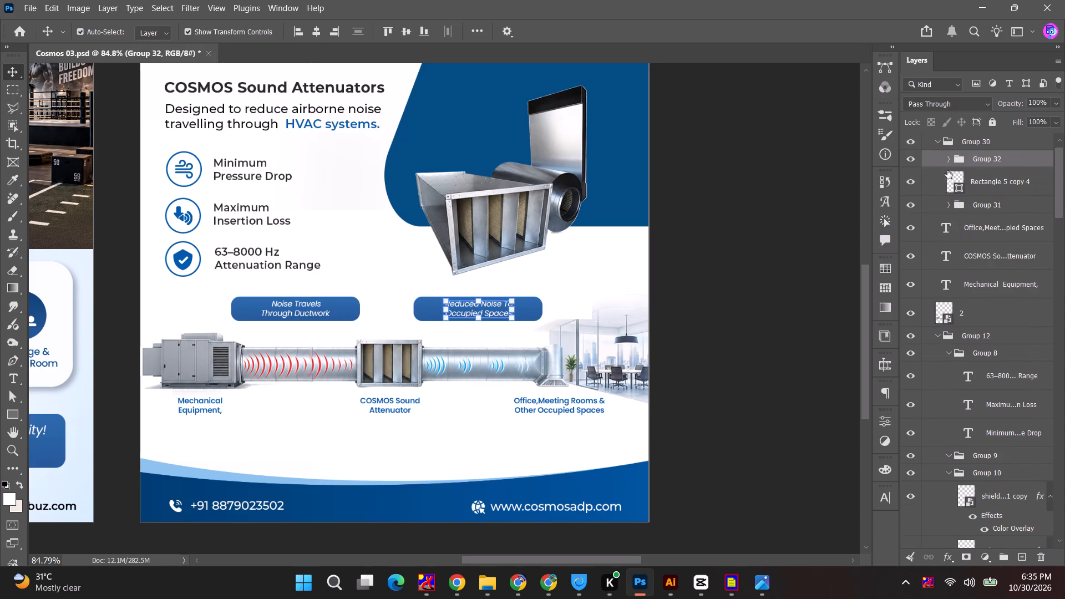
pyautogui.click(993, 187)
pyautogui.click(949, 159)
pyautogui.moveTo(995, 207); pyautogui.dragTo(995, 197)
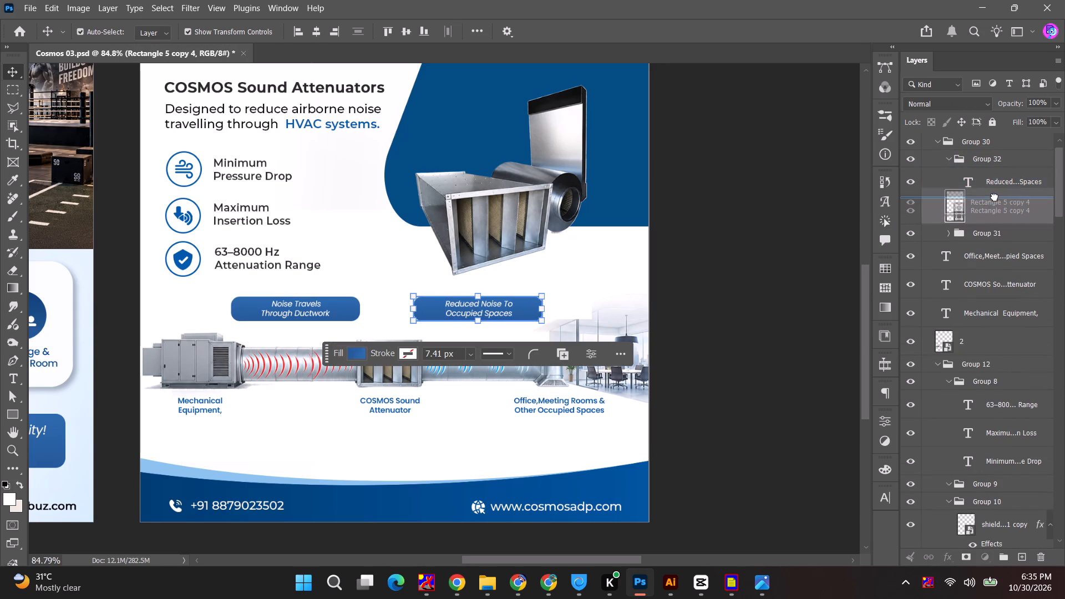
pyautogui.moveTo(995, 197); pyautogui.dragTo(995, 190)
pyautogui.click(935, 143)
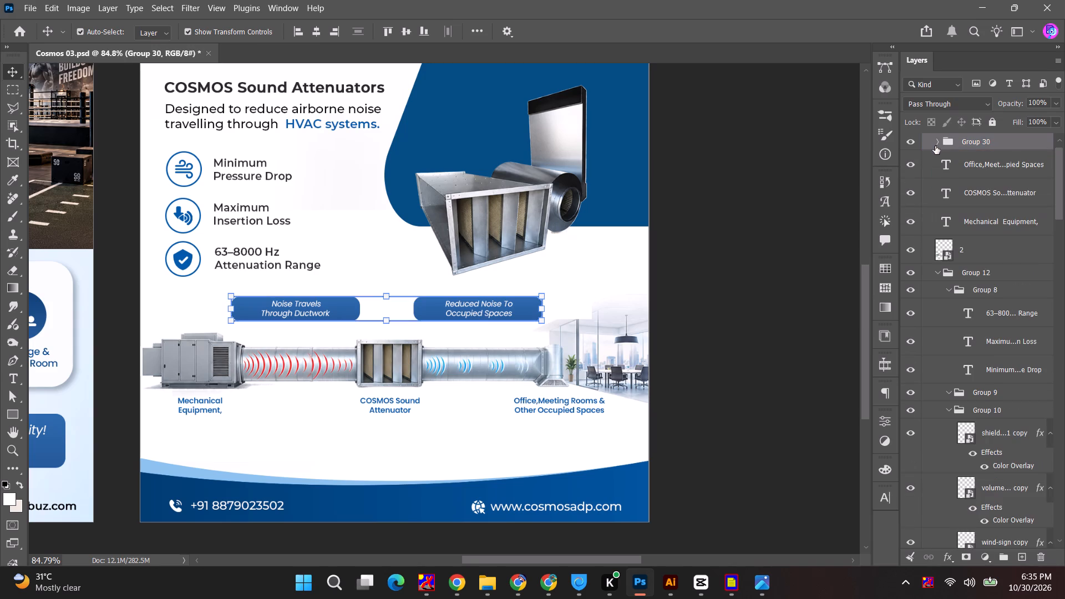
pyautogui.click(840, 481)
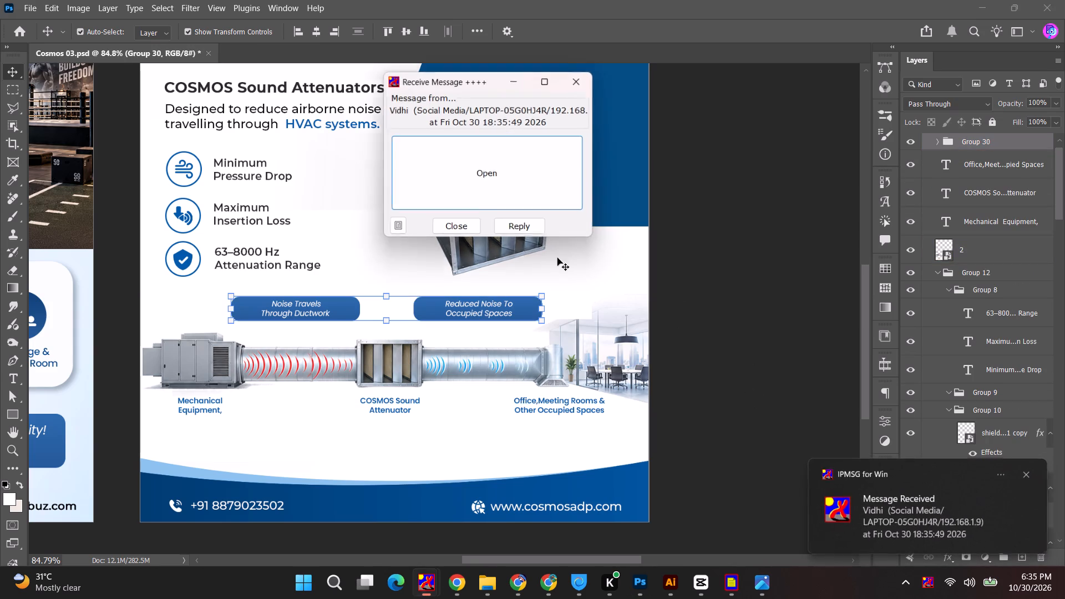
# Open the colleague's incoming message in IP Messenger, read it and return to Photoshop.
pyautogui.click(505, 187)
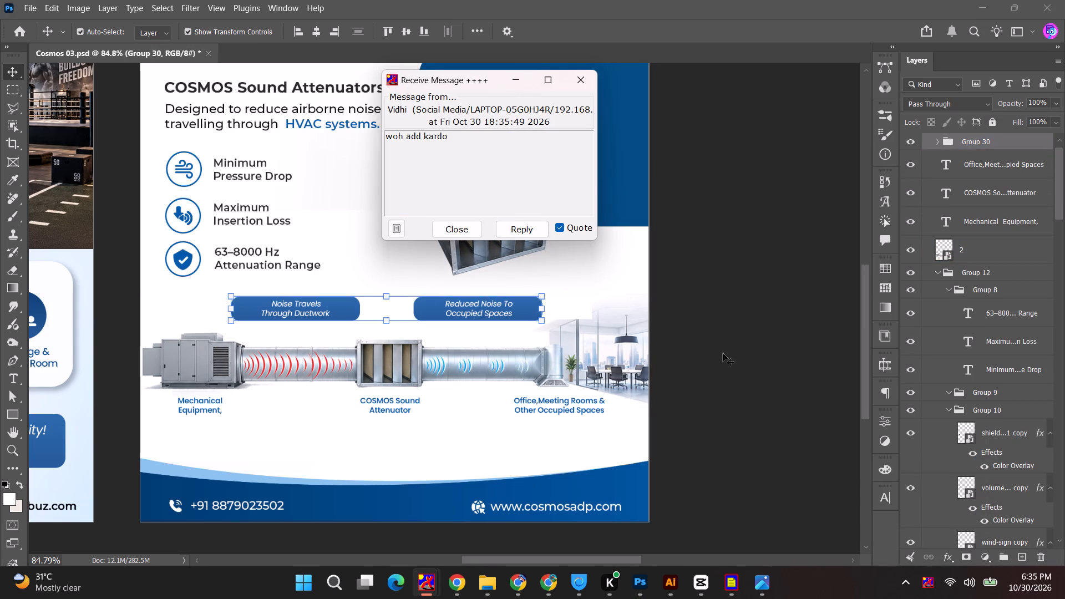
pyautogui.click(750, 313)
# Move the headline "When Air Moves, Noise Shouldn't Have to" slightly up towards the COSMOS logo.
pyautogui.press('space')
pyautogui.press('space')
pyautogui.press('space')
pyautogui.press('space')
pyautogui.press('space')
pyautogui.moveTo(704, 265); pyautogui.dragTo(702, 345)
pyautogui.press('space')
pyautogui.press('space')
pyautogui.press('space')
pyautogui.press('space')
pyautogui.moveTo(250, 181); pyautogui.dragTo(244, 312)
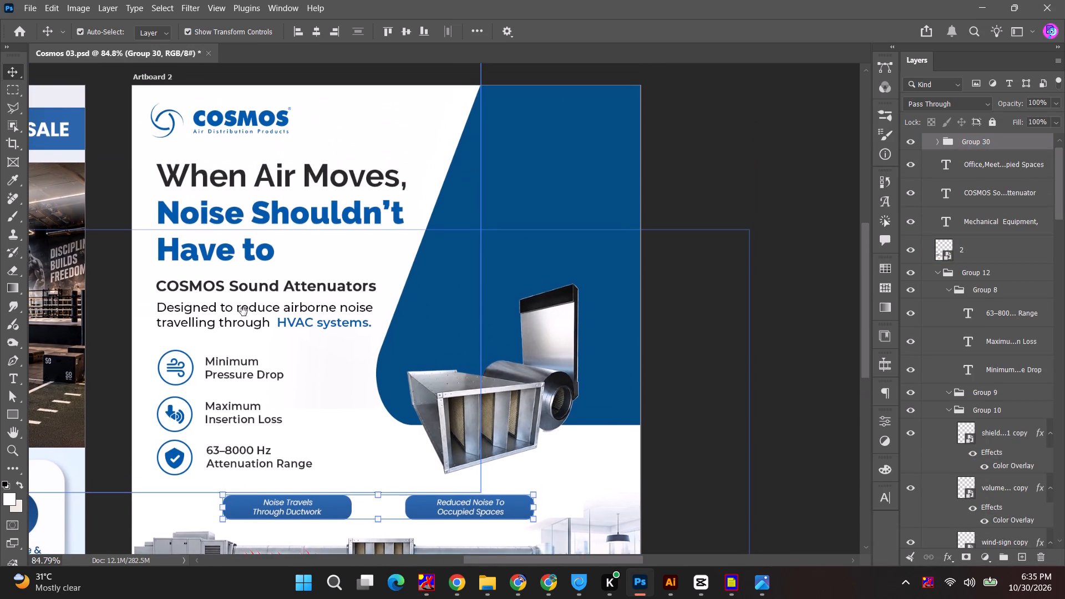
pyautogui.moveTo(244, 312); pyautogui.dragTo(241, 310)
pyautogui.moveTo(221, 186); pyautogui.dragTo(222, 177)
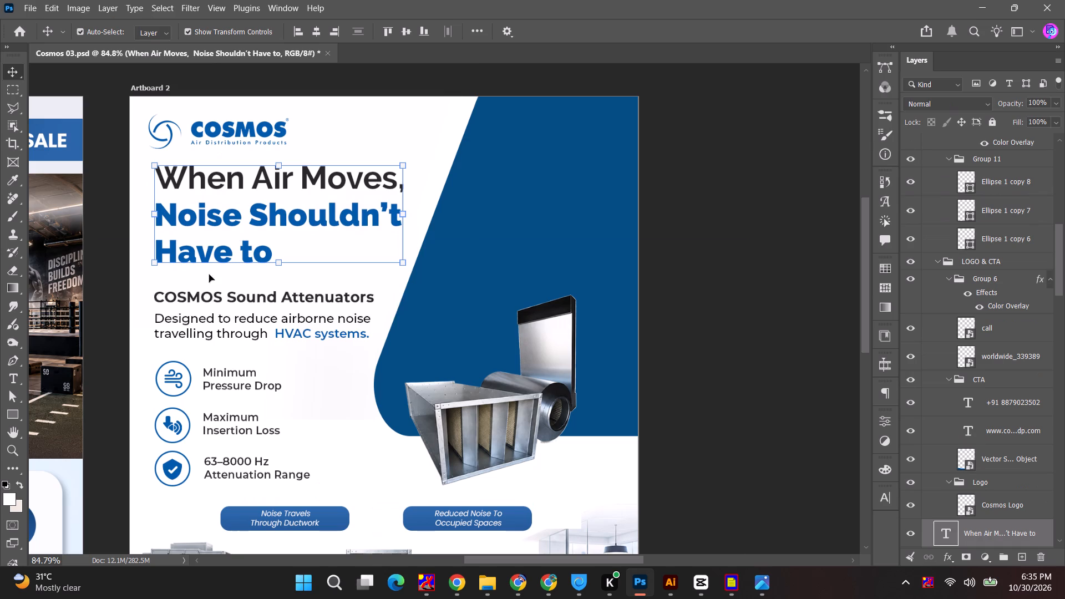
pyautogui.click(102, 266)
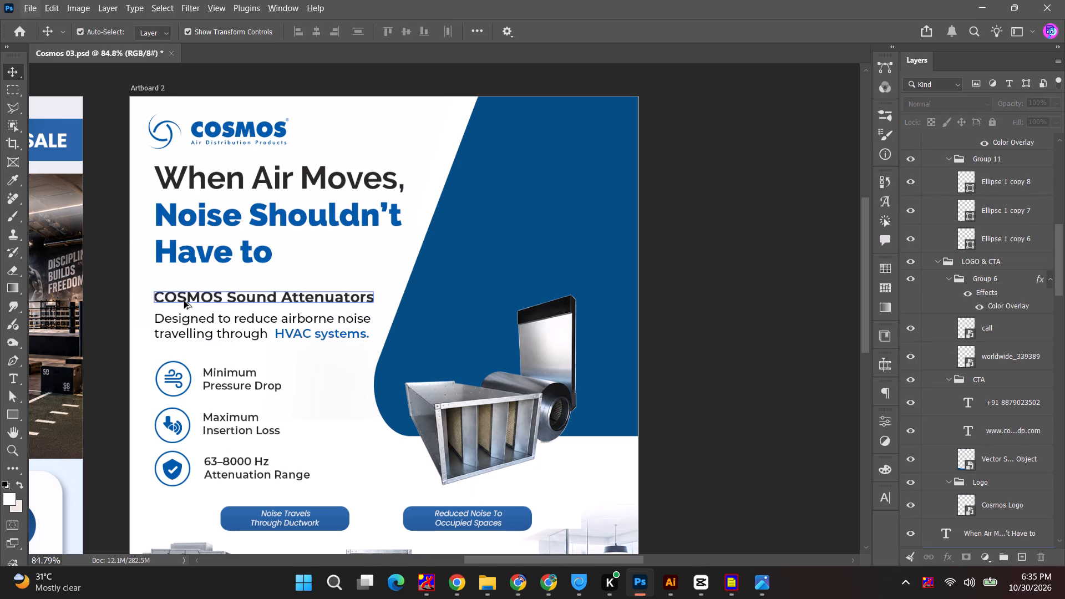
# Move the "COSMOS Sound Attenuators" subheading and its description together up, closer to the headline.
pyautogui.click(186, 299)
pyautogui.keyDown('shift'); pyautogui.click(188, 324); pyautogui.keyUp('shift')
pyautogui.keyDown('alt'); pyautogui.scroll(3, 195, 332); pyautogui.keyUp('alt')
pyautogui.moveTo(204, 323); pyautogui.dragTo(205, 316)
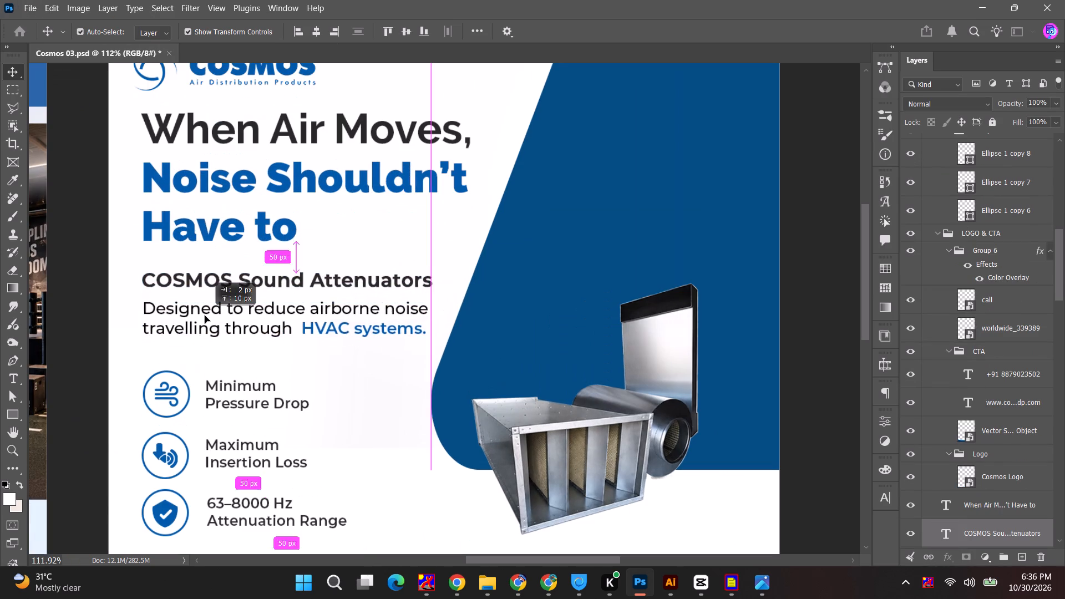
pyautogui.moveTo(205, 316); pyautogui.dragTo(202, 311)
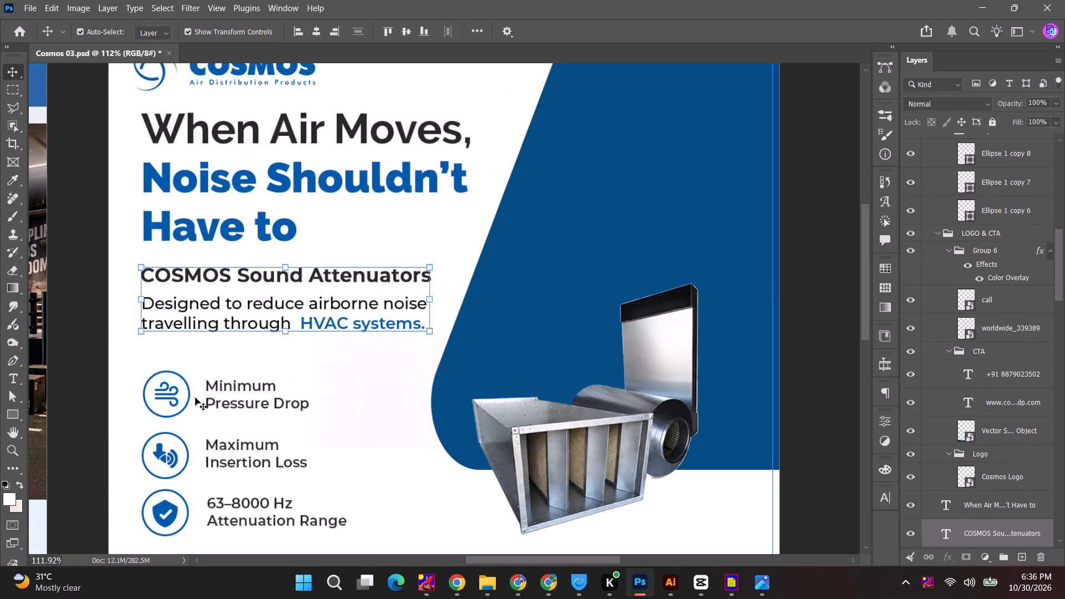
pyautogui.click(125, 374)
# Move the whole features group, Group 12, with its three icons and labels, up 29 px towards the description.
pyautogui.click(189, 393)
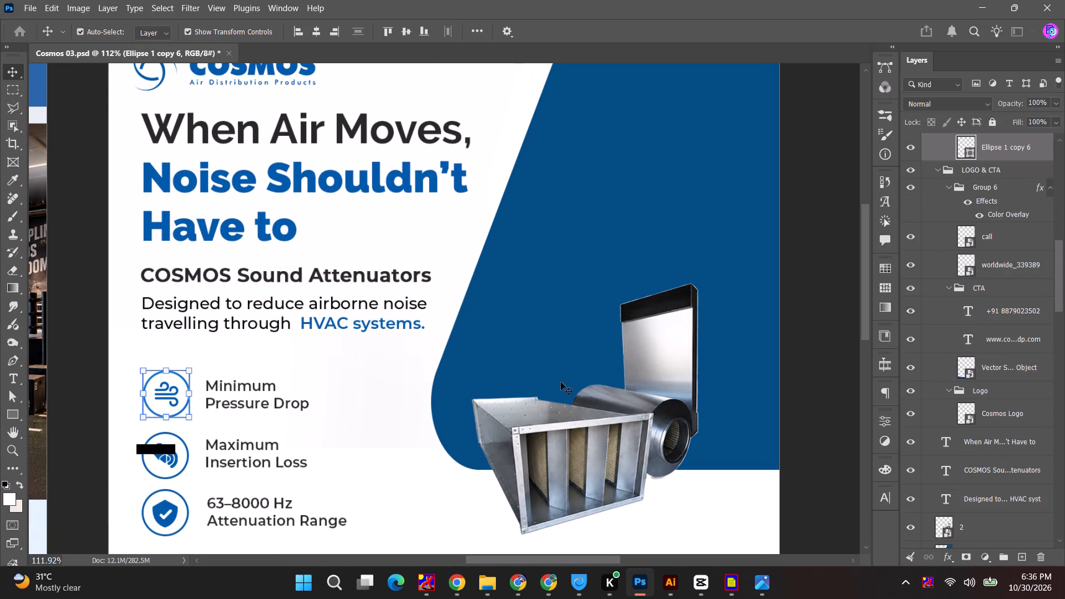
pyautogui.scroll(12, 915, 281)
pyautogui.scroll(9, 981, 217)
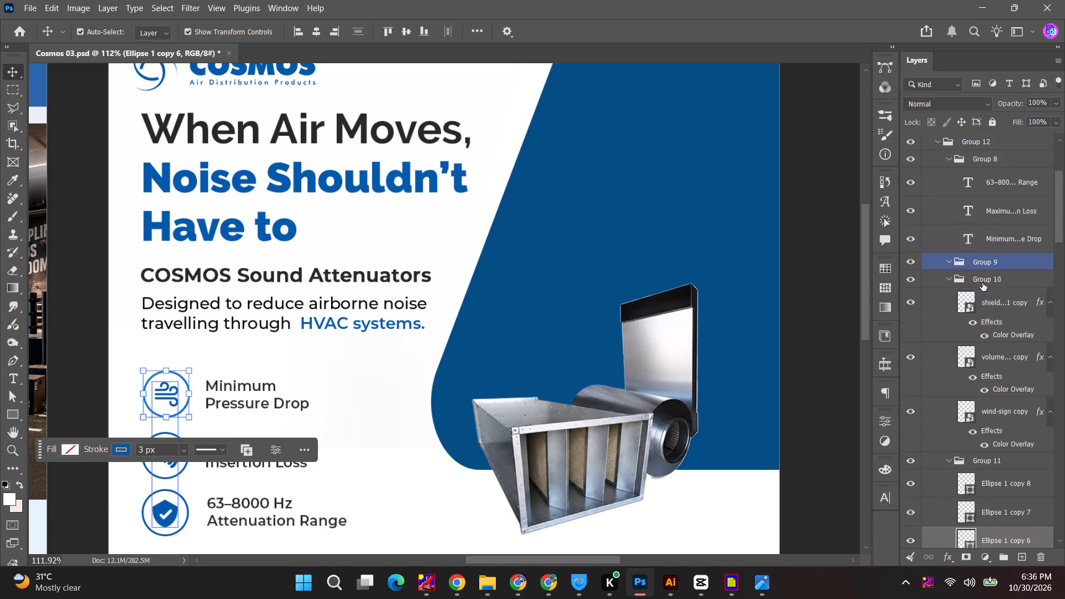
pyautogui.click(982, 283)
pyautogui.click(965, 141)
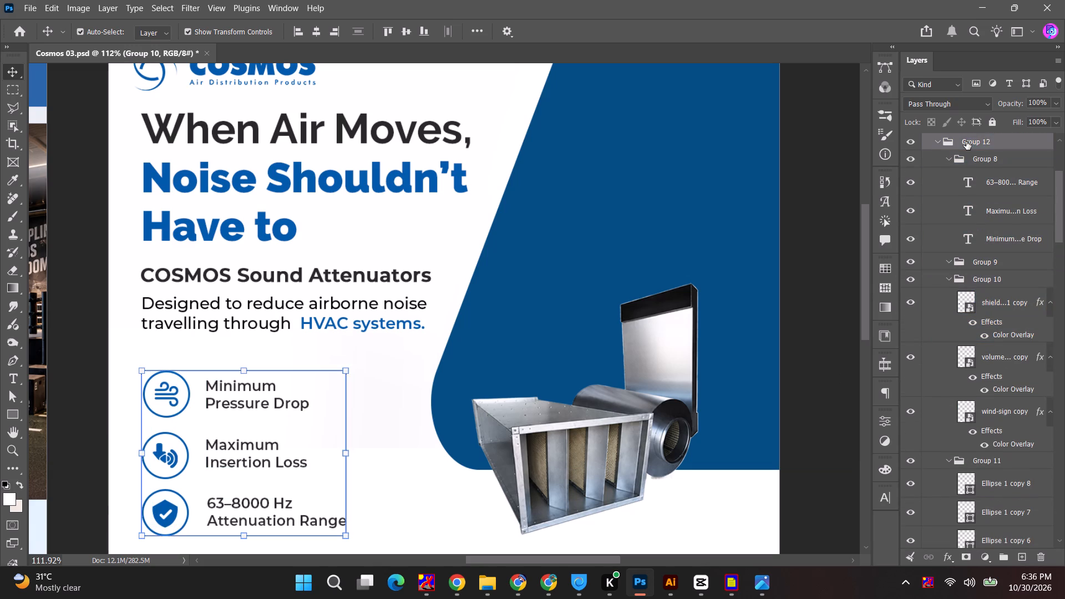
pyautogui.hotkey('shift', 'Up')
pyautogui.hotkey('shift', 'Up')
pyautogui.hotkey('shift', 'Up')
pyautogui.press('Down')
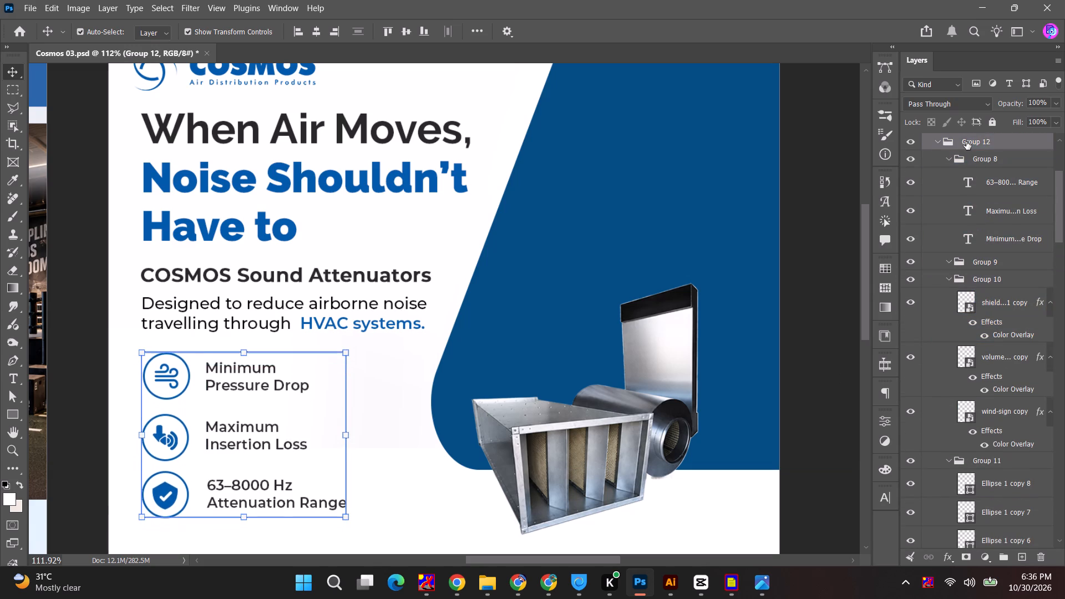
# Nudge the three-item feature list group, Group 12, down by 5 px.
pyautogui.press('Down')
pyautogui.press('Down')
pyautogui.press('Down')
pyautogui.press('Down')
pyautogui.press('Down')
# Move the attenuator product image slightly up and to the left over the blue shape.
pyautogui.keyDown('alt'); pyautogui.scroll(-5, 730, 262); pyautogui.keyUp('alt')
pyautogui.press('space')
pyautogui.moveTo(645, 331); pyautogui.dragTo(628, 258)
pyautogui.moveTo(620, 322); pyautogui.dragTo(615, 319)
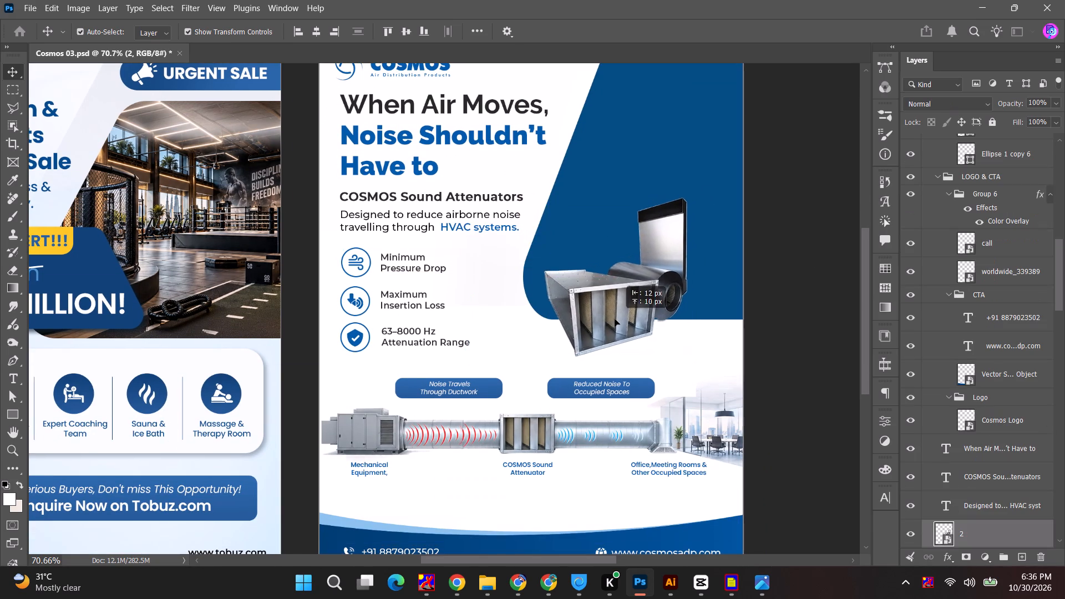
pyautogui.moveTo(615, 319); pyautogui.dragTo(615, 313)
# Select Group 30, which contains both blue captions above the duct diagram.
pyautogui.click(613, 393)
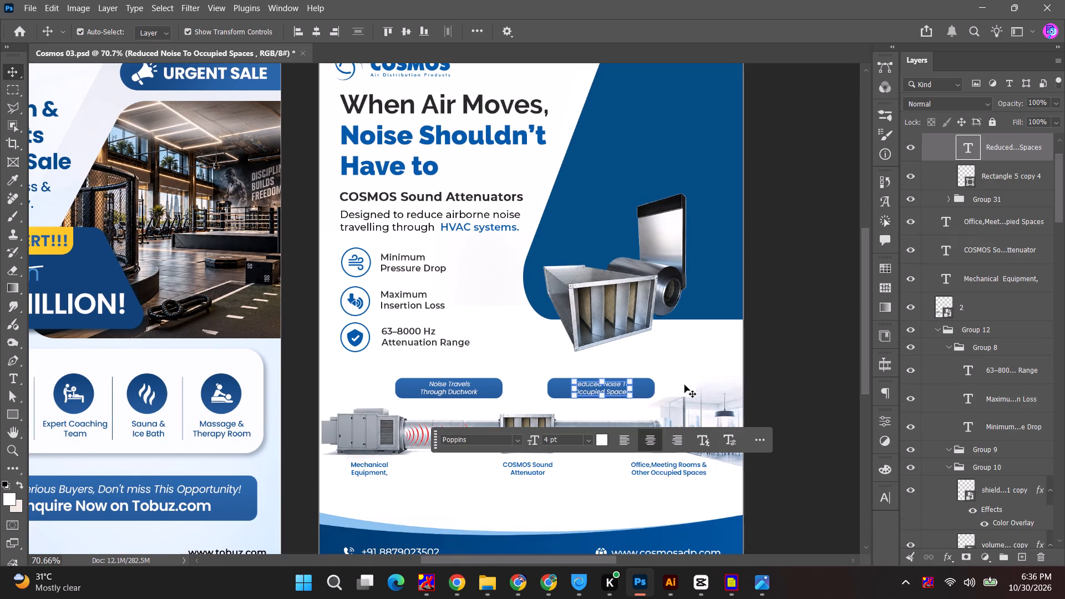
pyautogui.scroll(10, 979, 217)
pyautogui.click(987, 161)
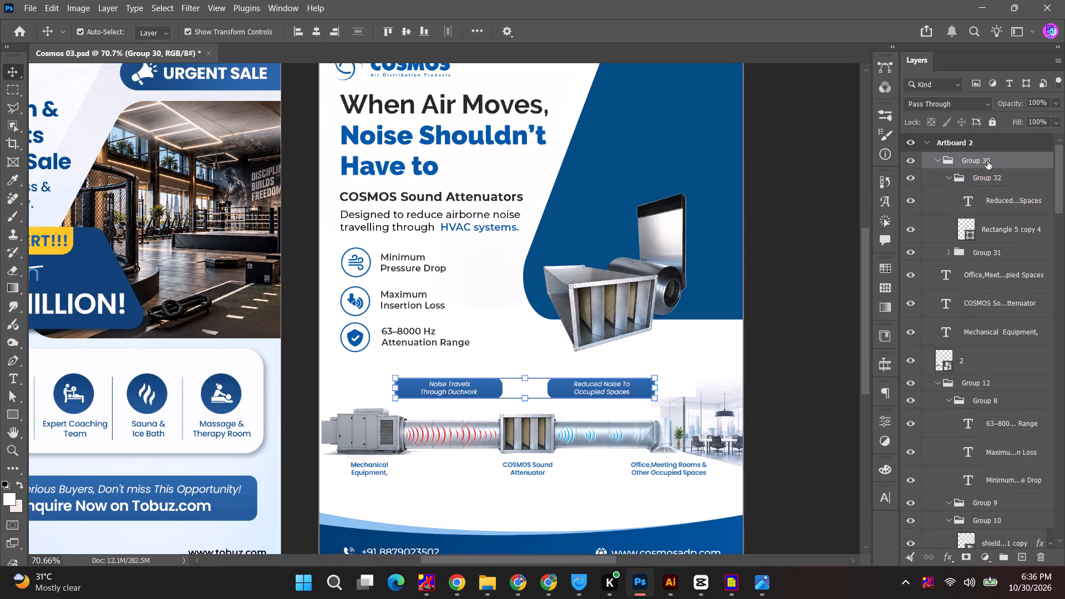
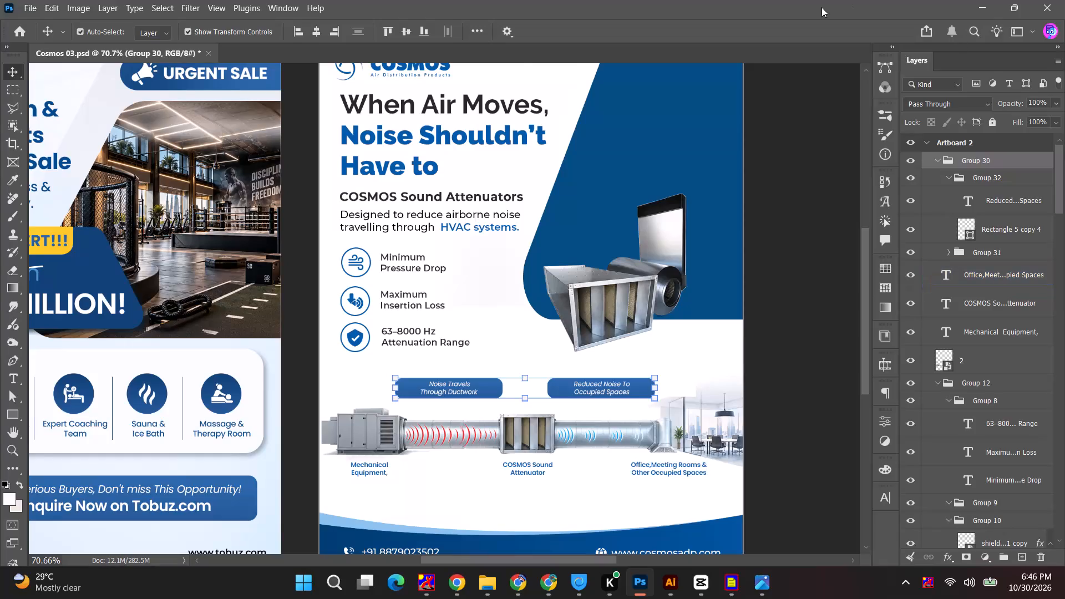
# Close the received message window among the open windows and switch to Illustrator.
pyautogui.hotkey('alt', 'Tab')
pyautogui.hotkey('alt', 'Tab')
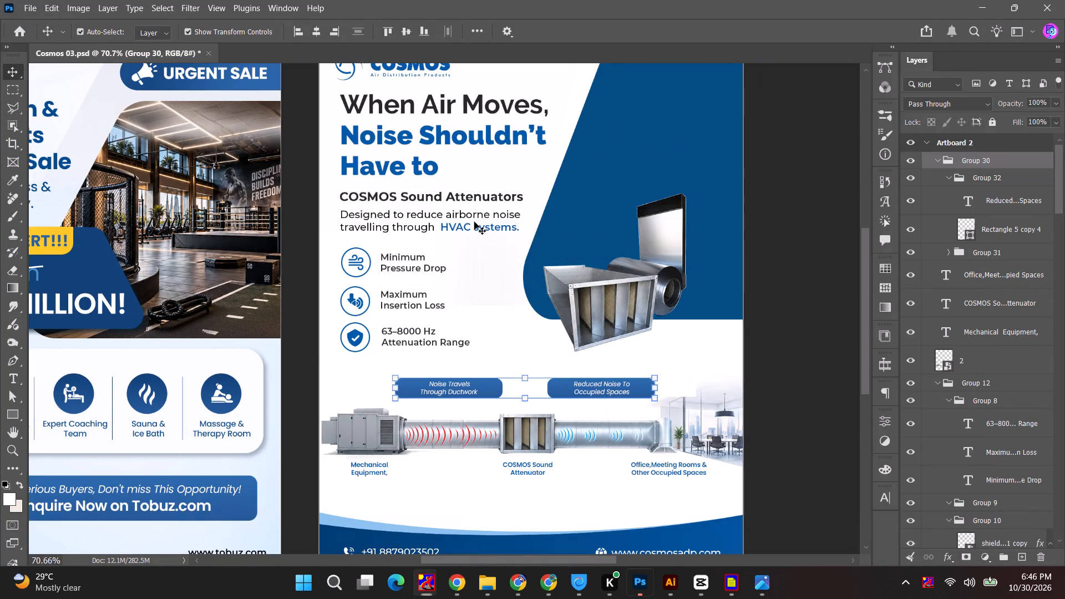
pyautogui.hotkey('alt', 'Tab')
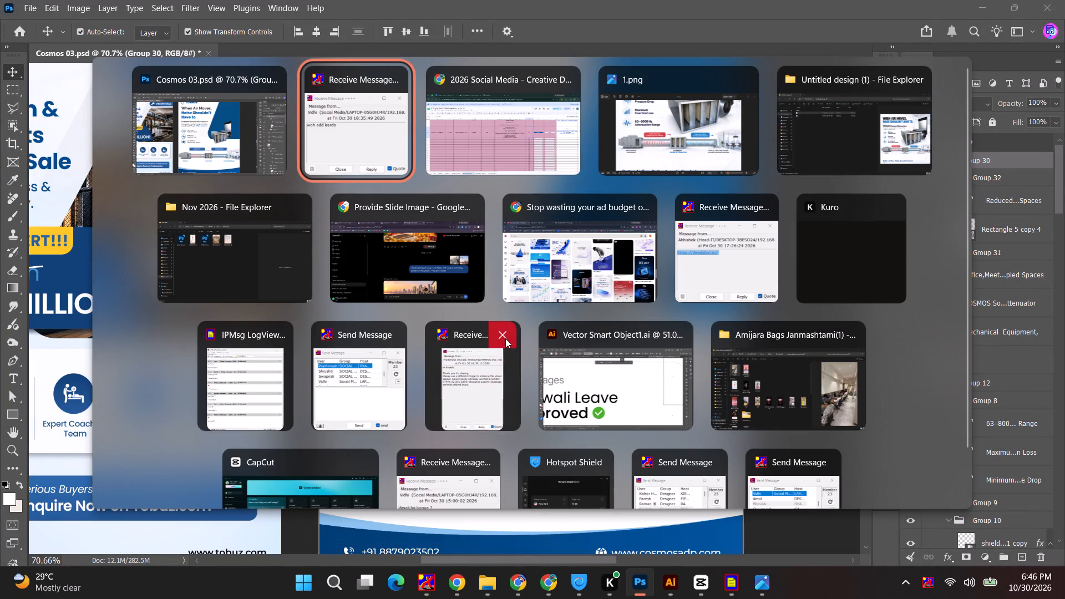
pyautogui.keyDown('alt'); pyautogui.click(505, 338); pyautogui.keyUp('alt')
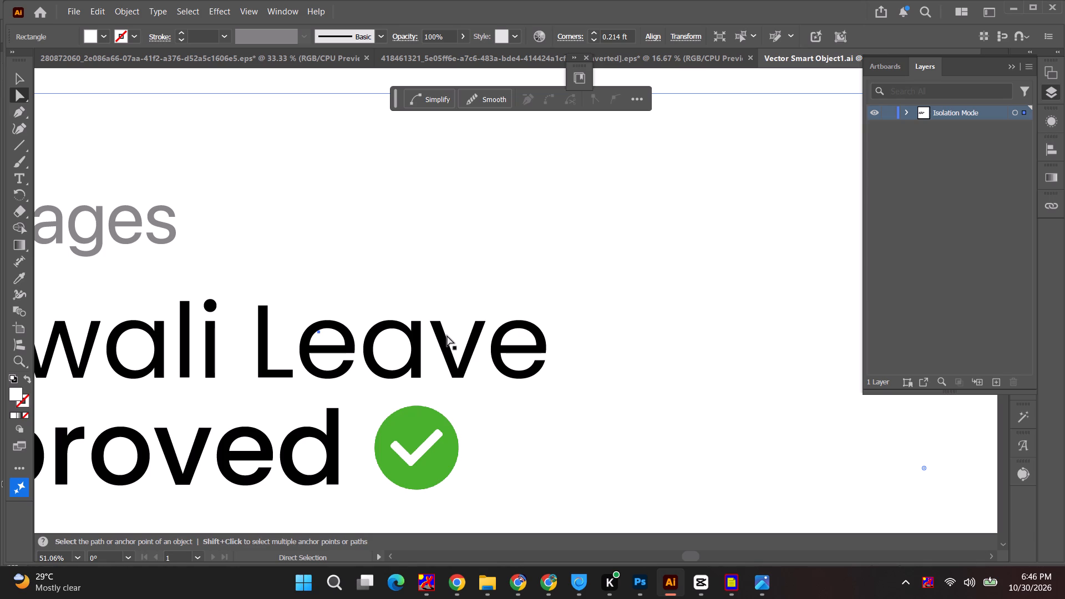
# Close the Vector Smart Object1.ai document and the EPS document containing the Diwali leave message, leaving the mandala document open.
pyautogui.click(819, 59)
pyautogui.click(1013, 68)
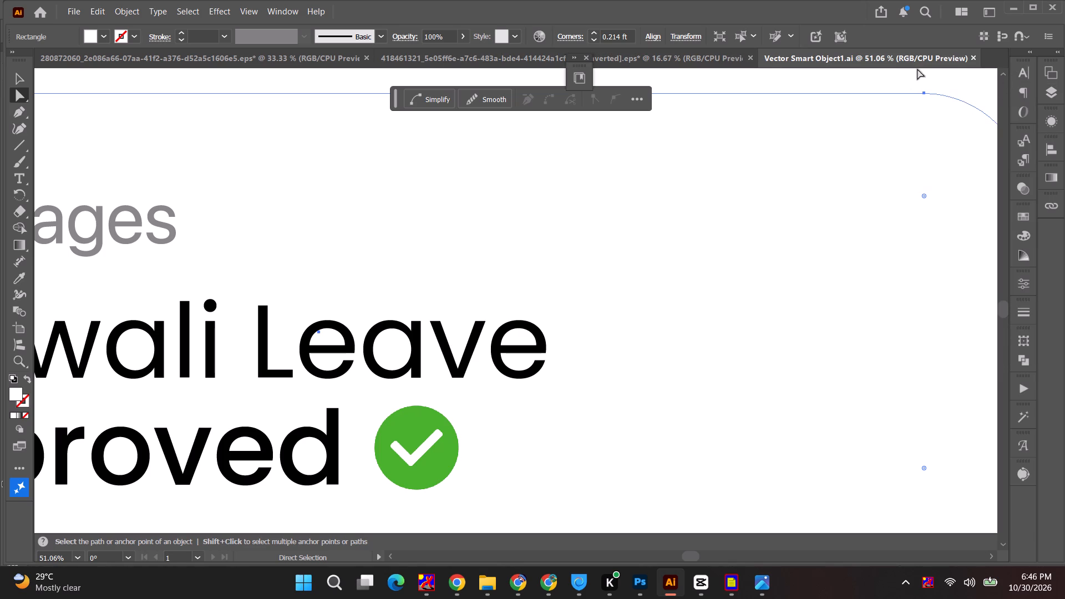
pyautogui.click(974, 57)
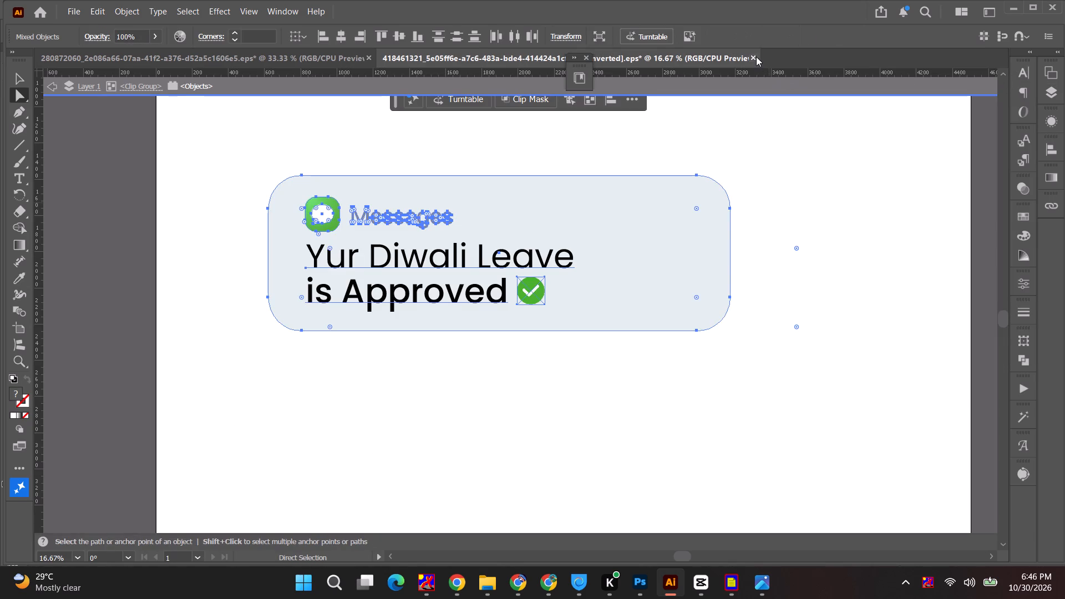
pyautogui.click(755, 57)
pyautogui.click(601, 304)
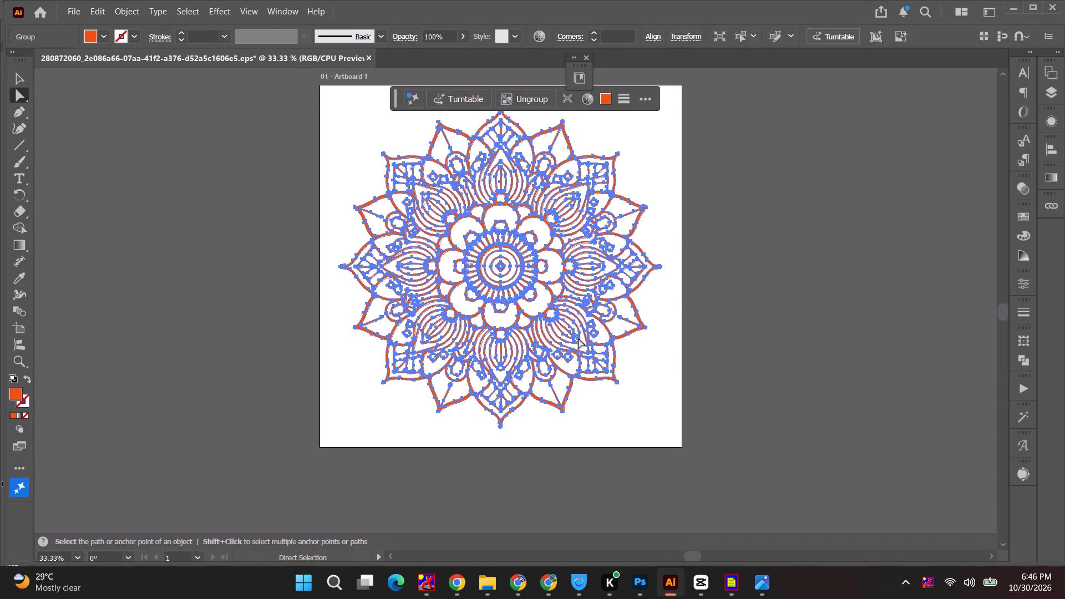
# Close the mandala EPS in Illustrator without saving changes and return to Cosmos 03.psd in Photoshop.
pyautogui.click(371, 59)
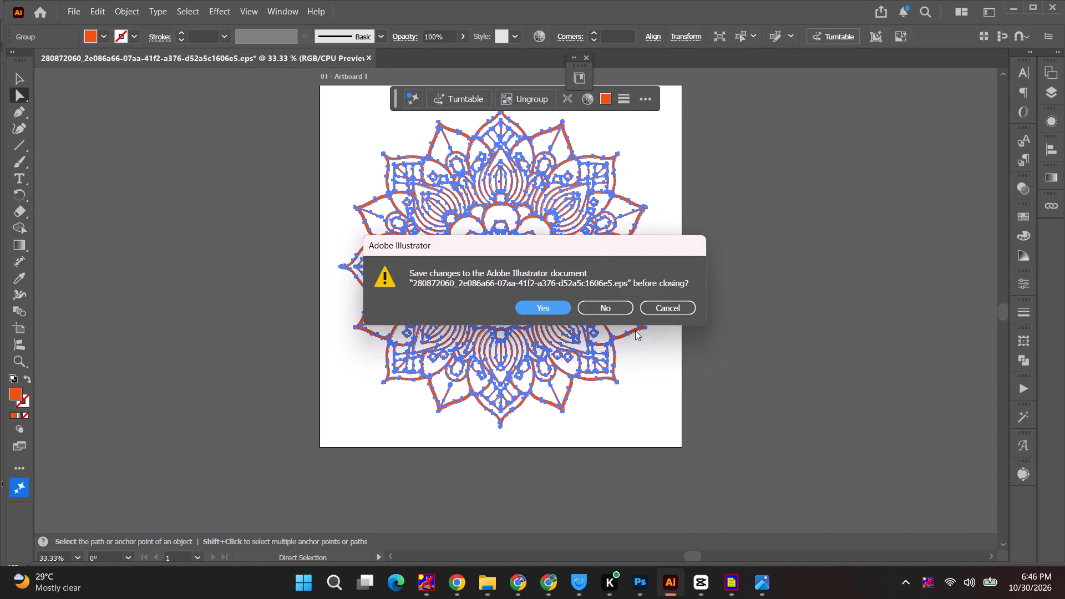
pyautogui.click(616, 302)
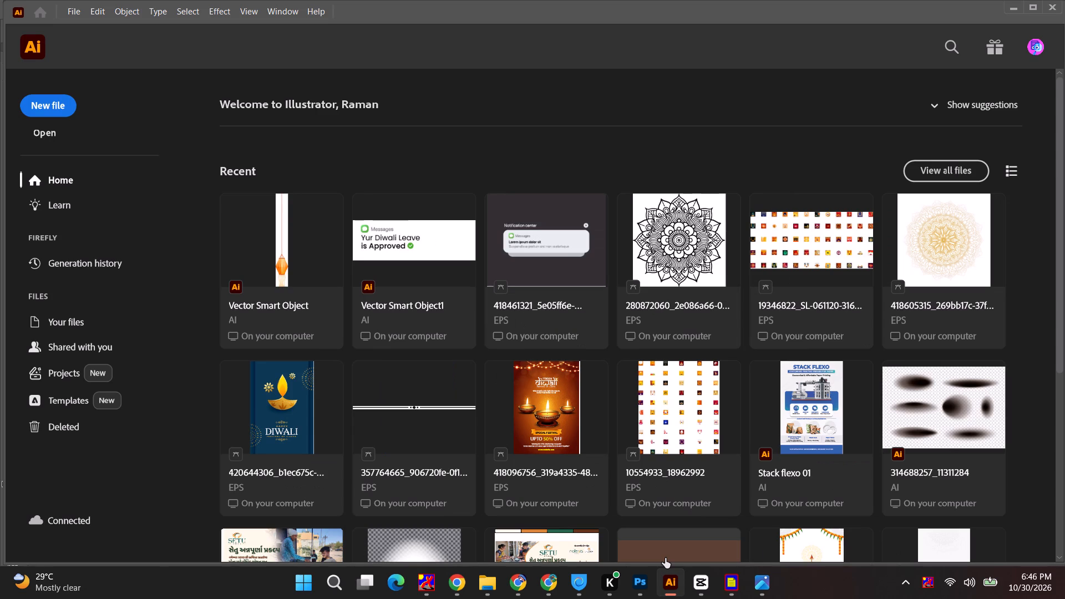
pyautogui.hotkey('alt', 'Tab')
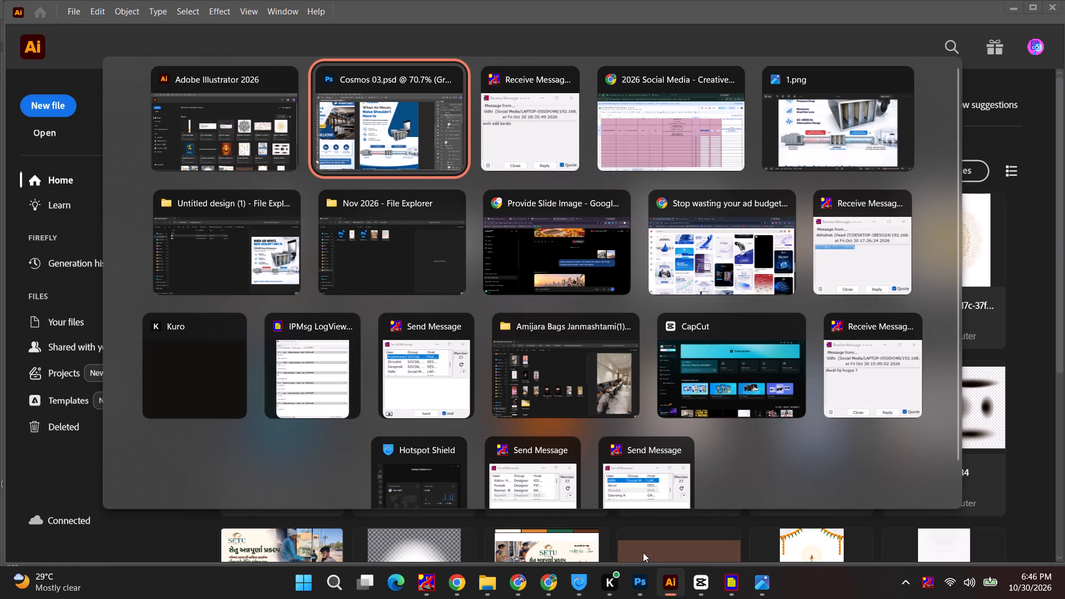
pyautogui.click(809, 404)
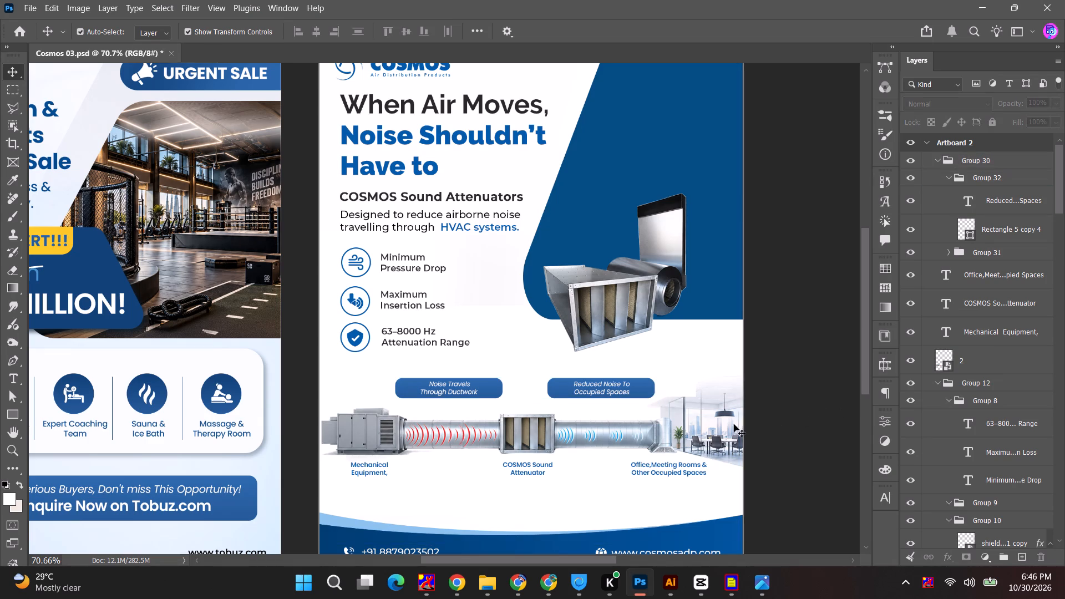
pyautogui.hotkey('alt', 'Tab')
pyautogui.hotkey('alt', 'Tab')
pyautogui.hotkey('alt', 'Tab')
pyautogui.hotkey('alt', 'Tab')
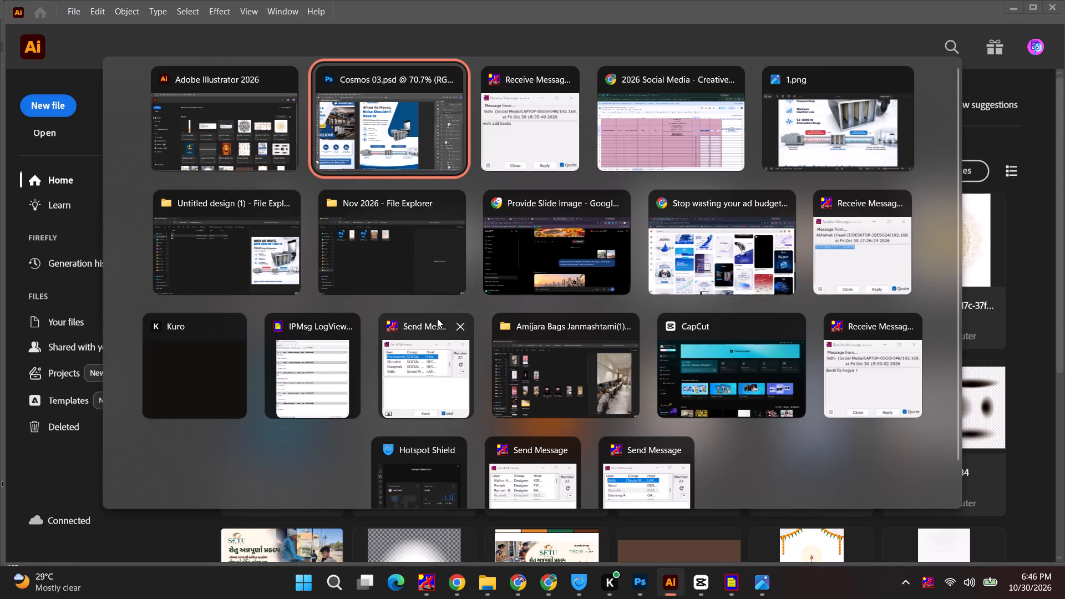
pyautogui.keyDown('alt'); pyautogui.click(387, 142); pyautogui.keyUp('alt')
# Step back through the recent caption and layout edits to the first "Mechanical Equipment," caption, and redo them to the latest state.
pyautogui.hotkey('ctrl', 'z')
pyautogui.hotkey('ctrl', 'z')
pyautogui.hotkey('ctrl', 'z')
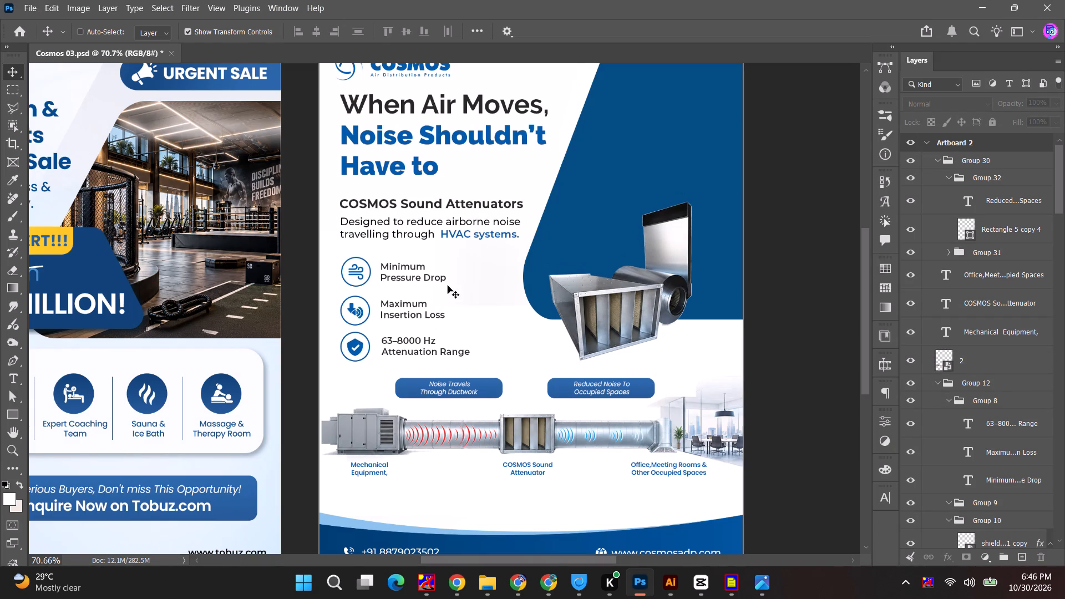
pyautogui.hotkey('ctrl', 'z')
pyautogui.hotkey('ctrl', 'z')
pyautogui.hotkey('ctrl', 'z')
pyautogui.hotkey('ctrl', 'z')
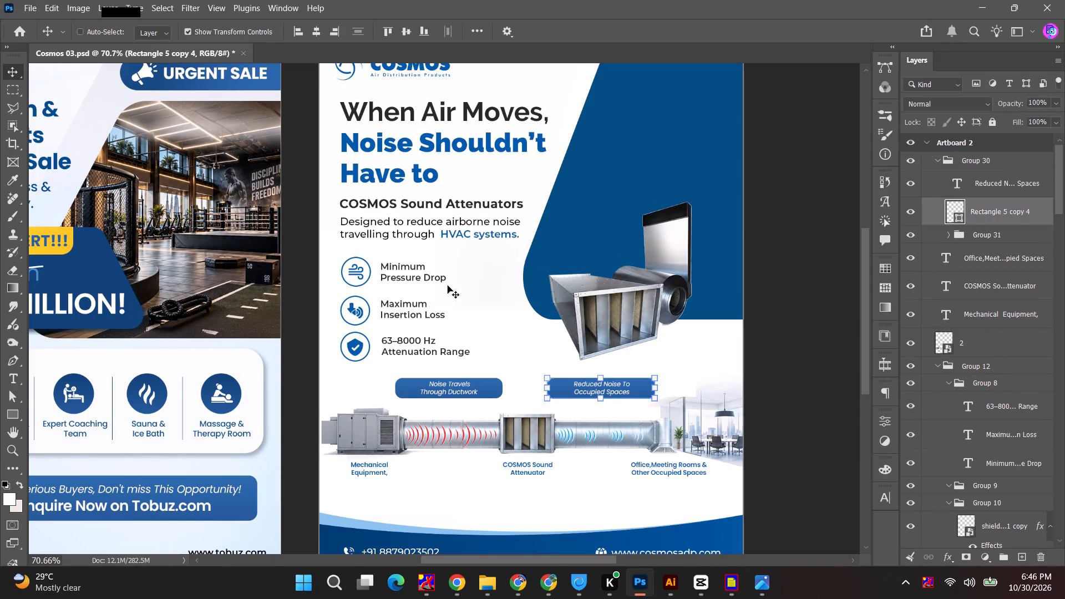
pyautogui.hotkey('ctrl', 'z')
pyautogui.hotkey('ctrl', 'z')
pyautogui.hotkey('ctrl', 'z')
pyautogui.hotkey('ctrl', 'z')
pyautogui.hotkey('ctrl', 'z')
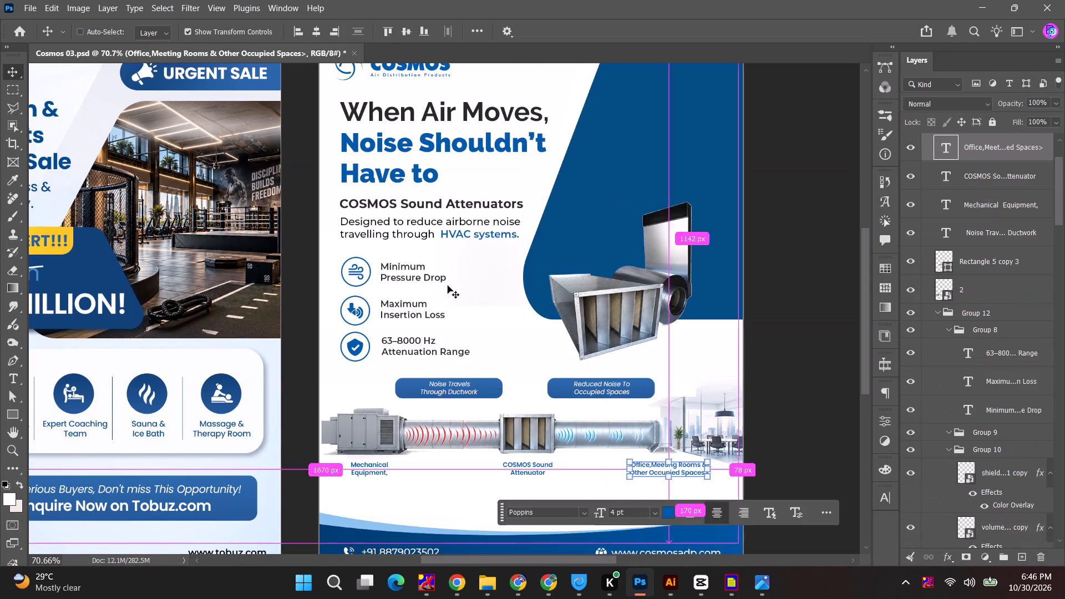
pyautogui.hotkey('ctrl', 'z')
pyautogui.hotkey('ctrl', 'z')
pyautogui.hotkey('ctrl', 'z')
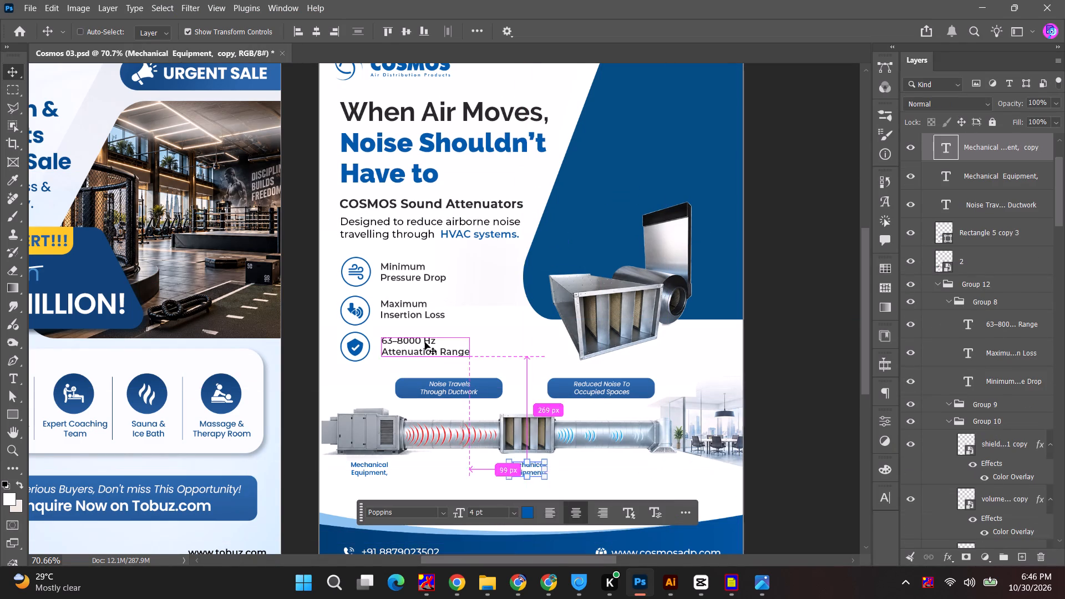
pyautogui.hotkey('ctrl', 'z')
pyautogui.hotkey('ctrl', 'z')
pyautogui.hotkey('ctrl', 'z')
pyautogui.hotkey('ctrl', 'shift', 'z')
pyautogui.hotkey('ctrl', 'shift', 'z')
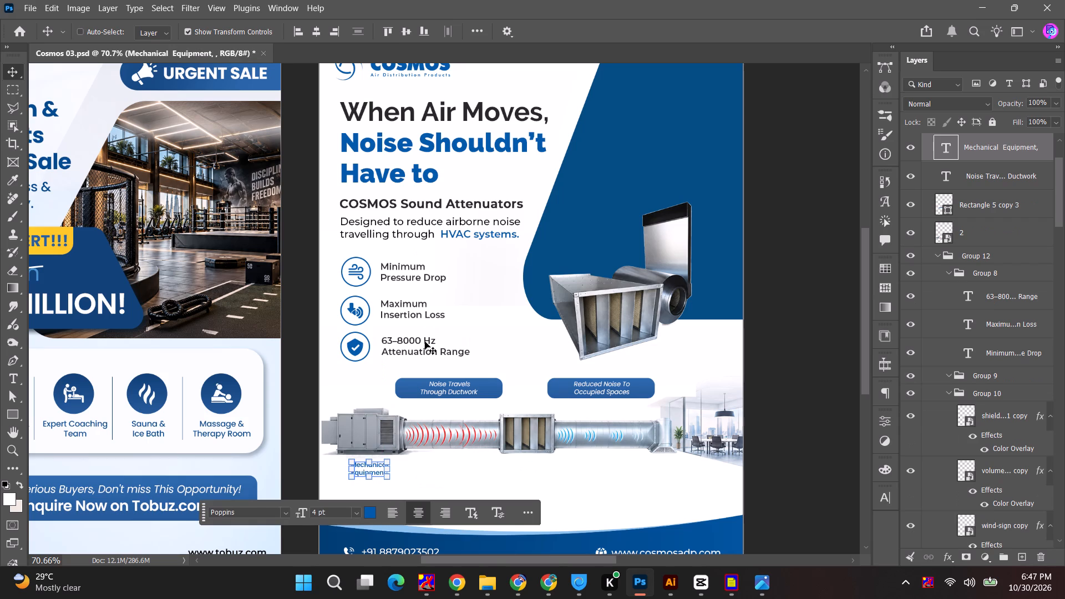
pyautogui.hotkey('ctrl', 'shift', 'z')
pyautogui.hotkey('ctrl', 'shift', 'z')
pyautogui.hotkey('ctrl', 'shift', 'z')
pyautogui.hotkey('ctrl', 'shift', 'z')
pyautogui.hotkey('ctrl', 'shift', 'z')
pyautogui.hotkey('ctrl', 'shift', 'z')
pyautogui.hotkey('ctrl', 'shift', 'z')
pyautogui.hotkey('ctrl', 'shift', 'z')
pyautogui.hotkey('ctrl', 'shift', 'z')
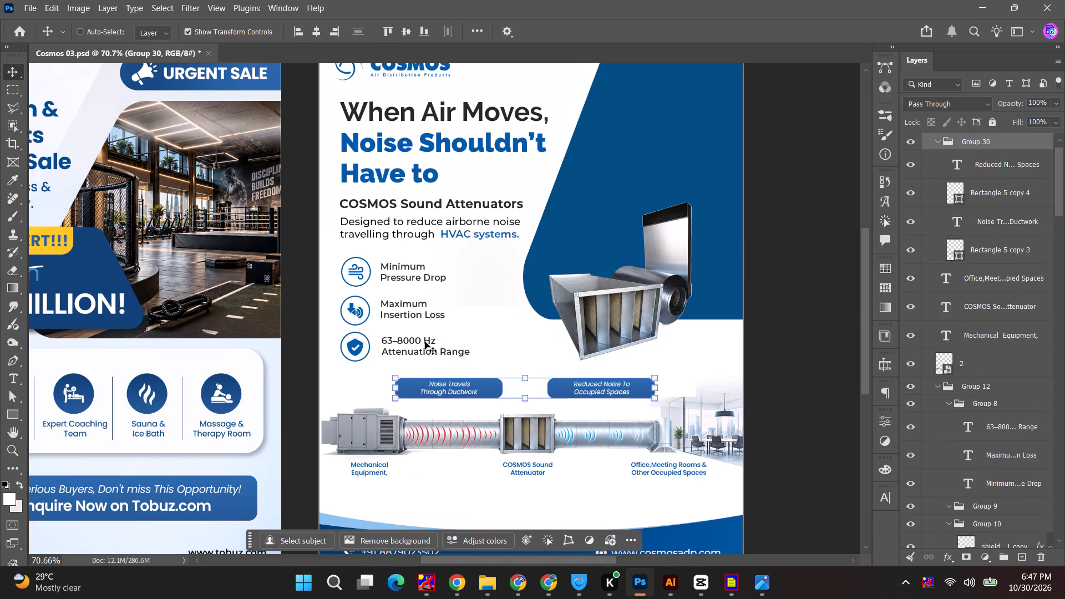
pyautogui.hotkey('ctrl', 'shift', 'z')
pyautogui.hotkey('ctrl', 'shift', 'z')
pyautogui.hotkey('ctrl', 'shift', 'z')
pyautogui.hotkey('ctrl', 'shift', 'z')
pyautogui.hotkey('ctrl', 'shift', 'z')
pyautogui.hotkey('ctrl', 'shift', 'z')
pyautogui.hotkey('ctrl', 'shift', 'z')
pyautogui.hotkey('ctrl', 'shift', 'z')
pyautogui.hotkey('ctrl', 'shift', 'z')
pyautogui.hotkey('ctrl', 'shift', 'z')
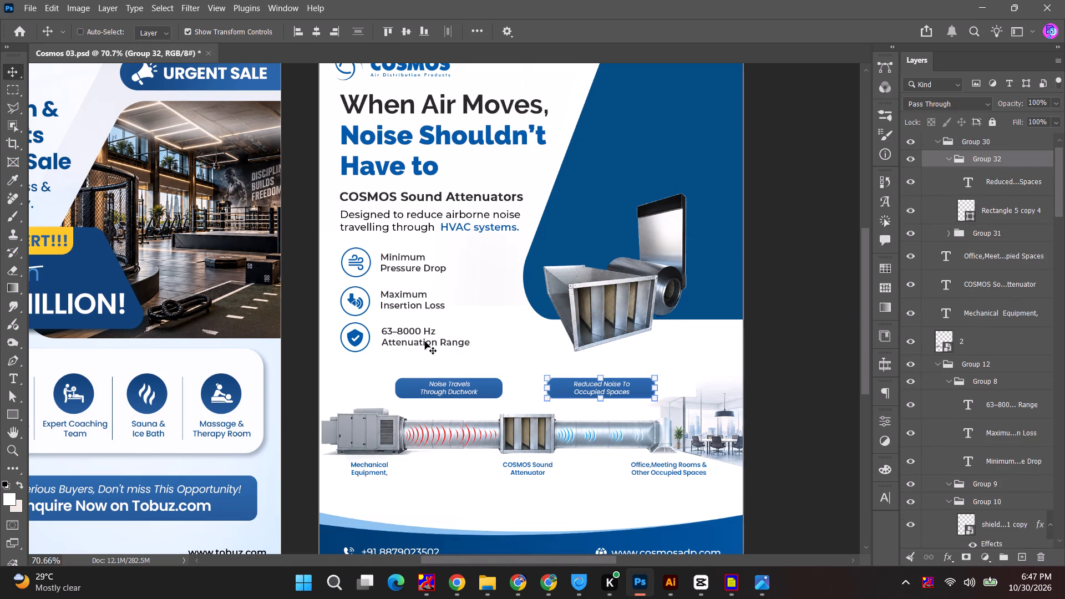
# Shift the large blue background shape on the Cosmos artboard slightly to the left.
pyautogui.click(780, 349)
pyautogui.press('space')
pyautogui.press('space')
pyautogui.press('space')
pyautogui.moveTo(747, 390); pyautogui.dragTo(810, 292)
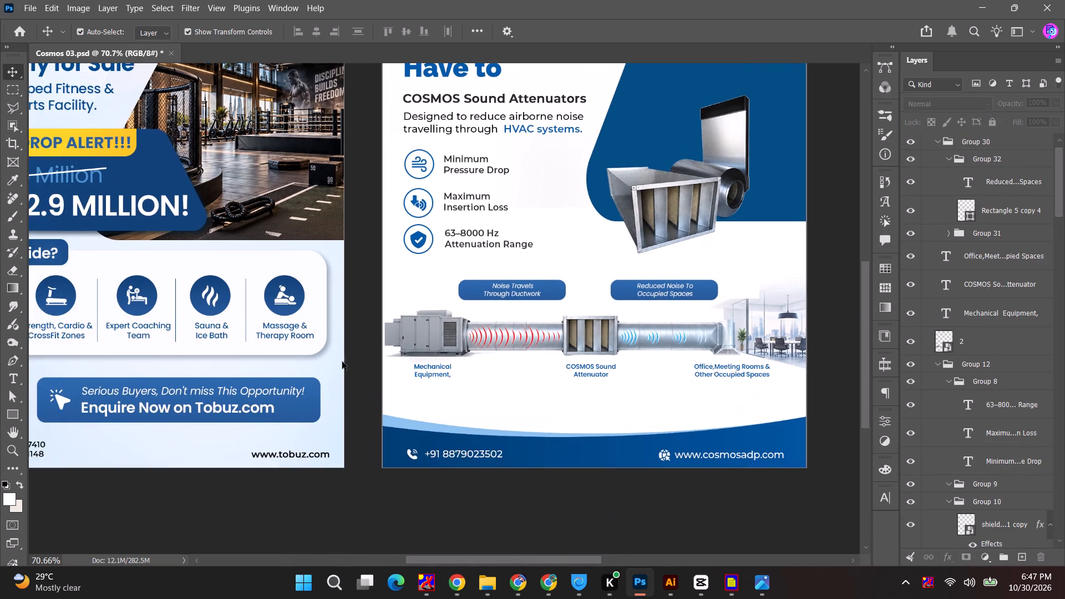
pyautogui.keyDown('alt'); pyautogui.scroll(-5, 342, 362); pyautogui.keyUp('alt')
pyautogui.press('space')
pyautogui.press('space')
pyautogui.moveTo(450, 270); pyautogui.dragTo(354, 325)
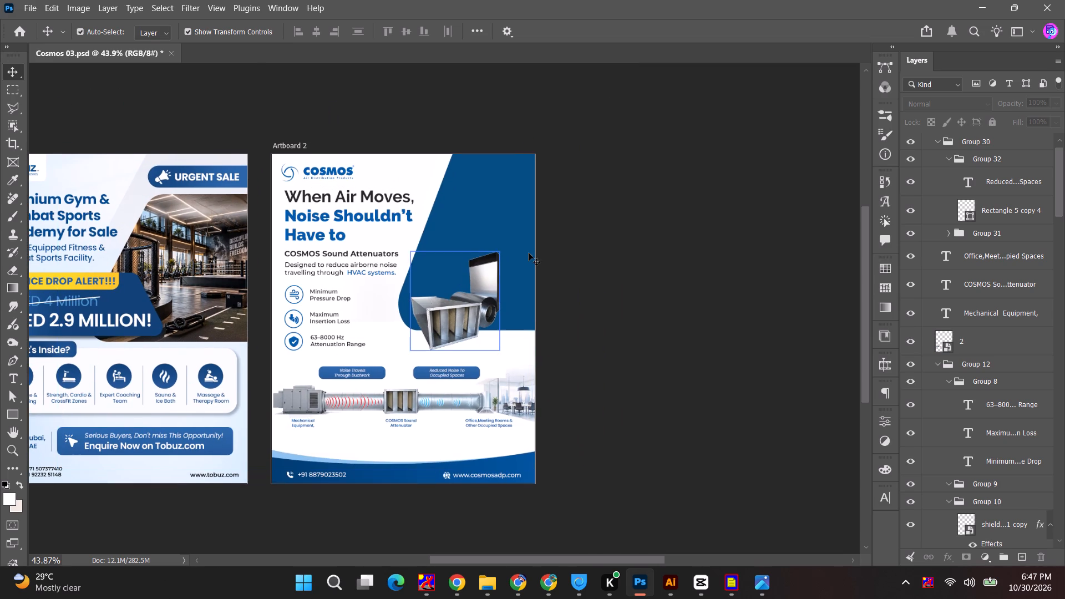
pyautogui.click(530, 253)
pyautogui.moveTo(496, 219); pyautogui.dragTo(491, 217)
pyautogui.click(704, 231)
# Move the attenuator product image about 14 px to the right over the blue shape.
pyautogui.click(453, 324)
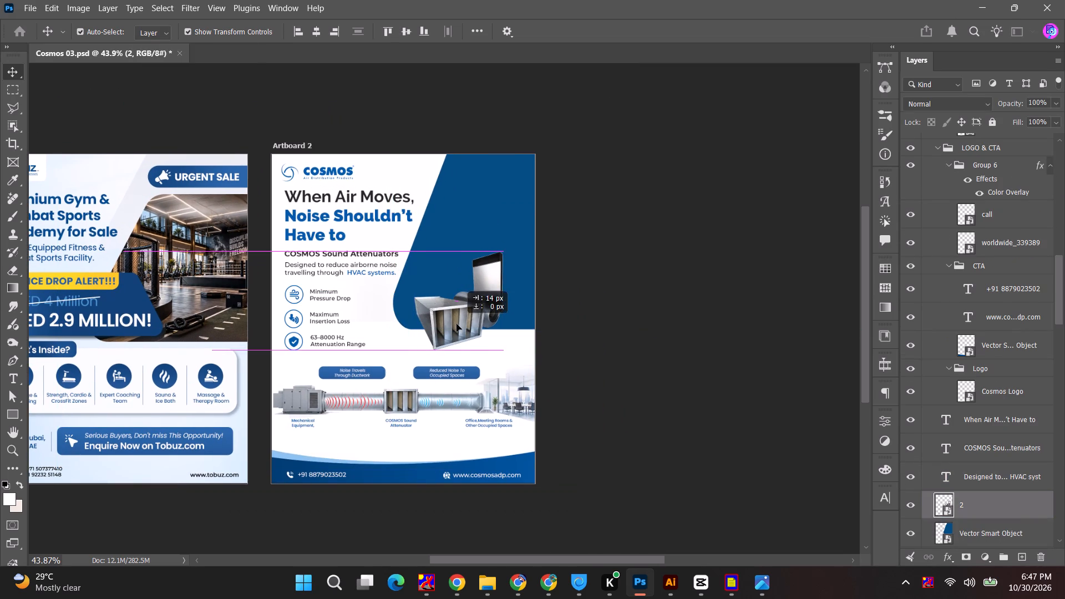
pyautogui.click(605, 308)
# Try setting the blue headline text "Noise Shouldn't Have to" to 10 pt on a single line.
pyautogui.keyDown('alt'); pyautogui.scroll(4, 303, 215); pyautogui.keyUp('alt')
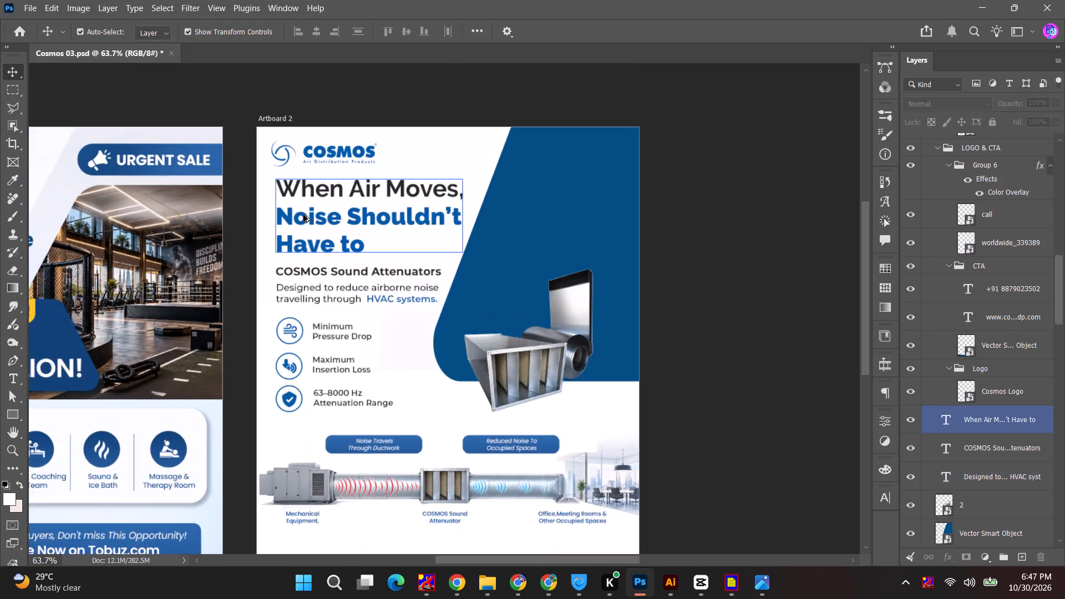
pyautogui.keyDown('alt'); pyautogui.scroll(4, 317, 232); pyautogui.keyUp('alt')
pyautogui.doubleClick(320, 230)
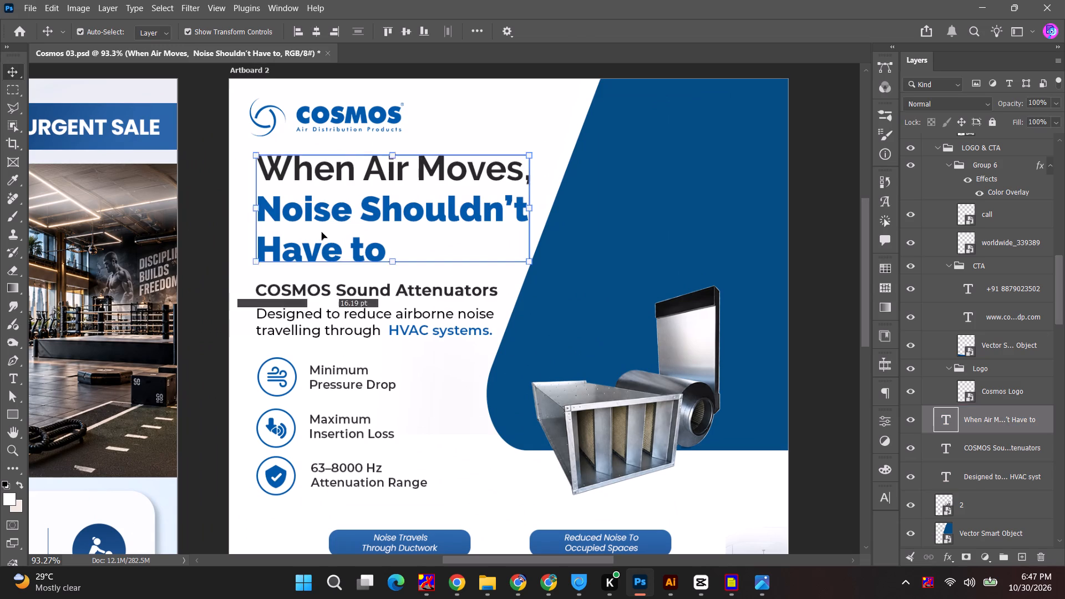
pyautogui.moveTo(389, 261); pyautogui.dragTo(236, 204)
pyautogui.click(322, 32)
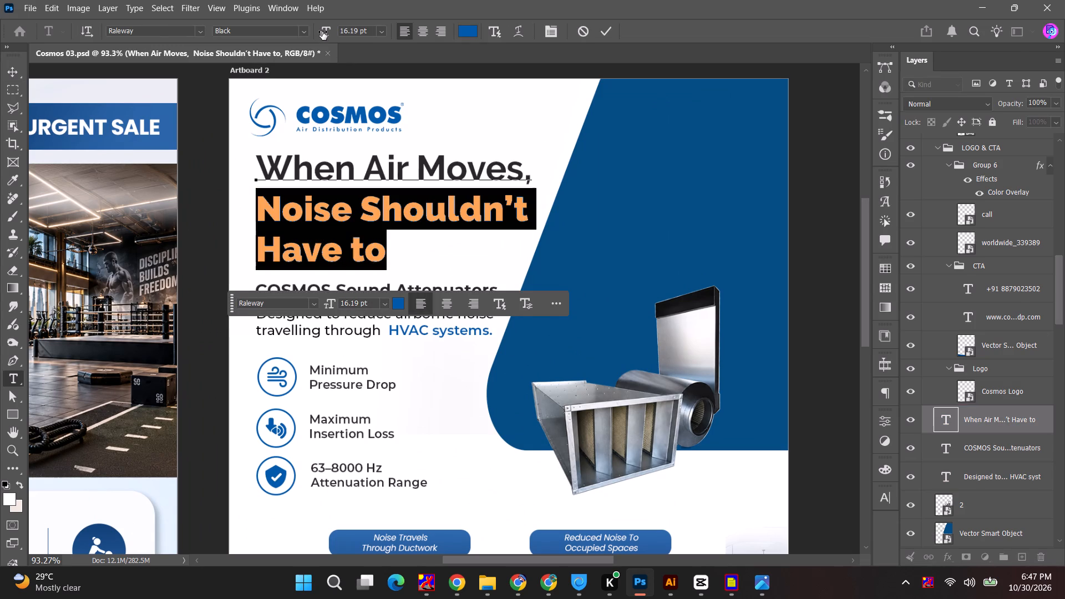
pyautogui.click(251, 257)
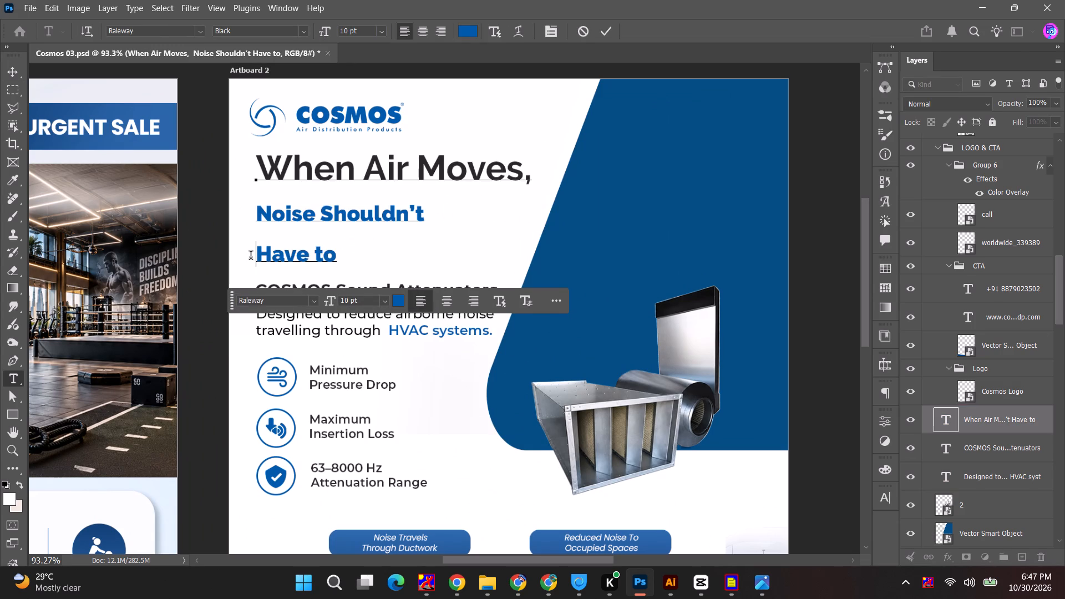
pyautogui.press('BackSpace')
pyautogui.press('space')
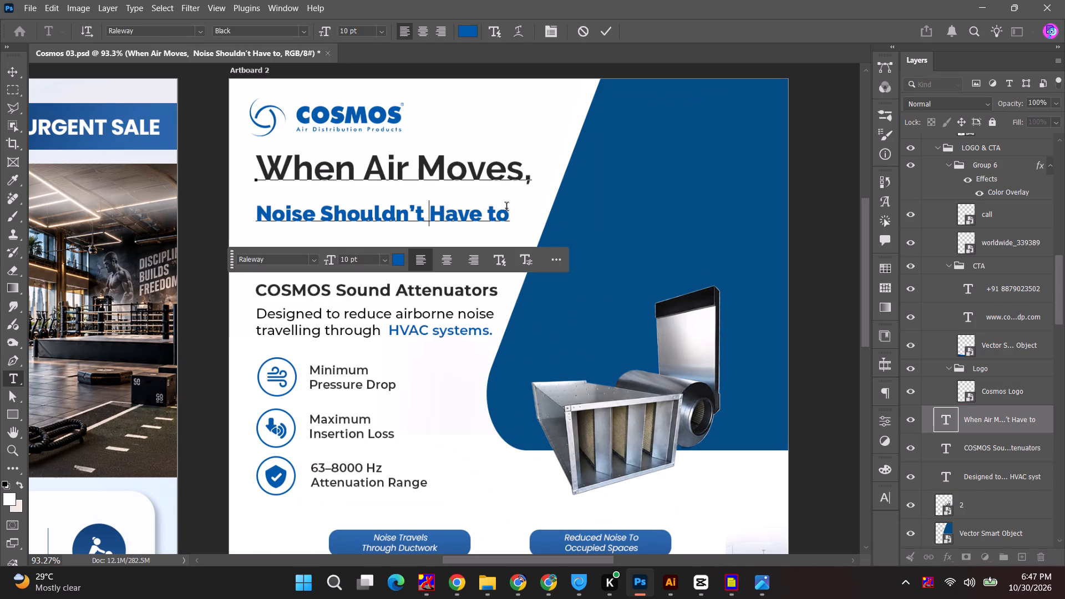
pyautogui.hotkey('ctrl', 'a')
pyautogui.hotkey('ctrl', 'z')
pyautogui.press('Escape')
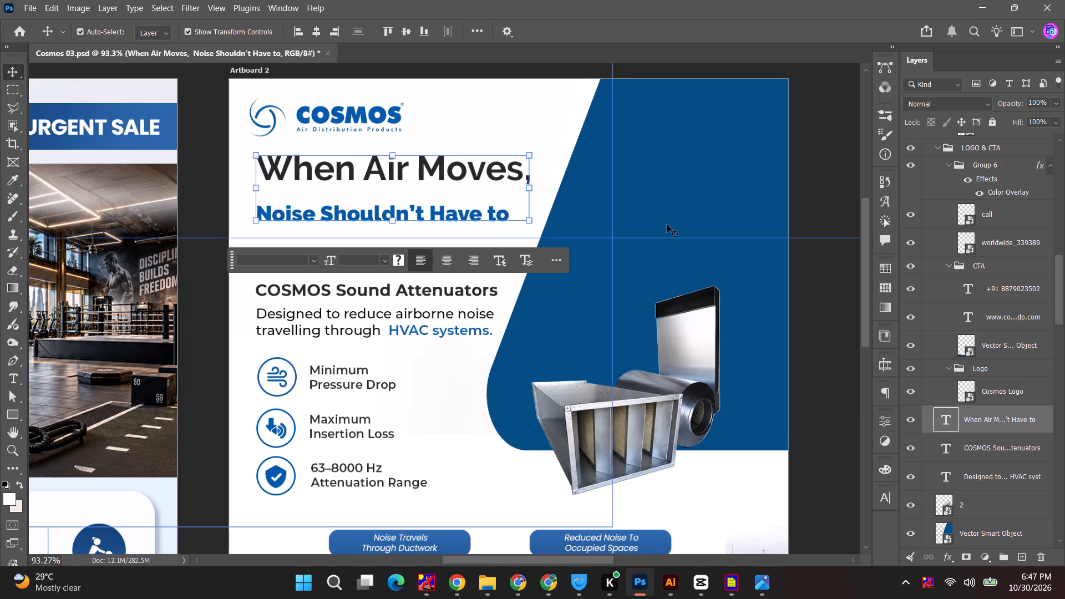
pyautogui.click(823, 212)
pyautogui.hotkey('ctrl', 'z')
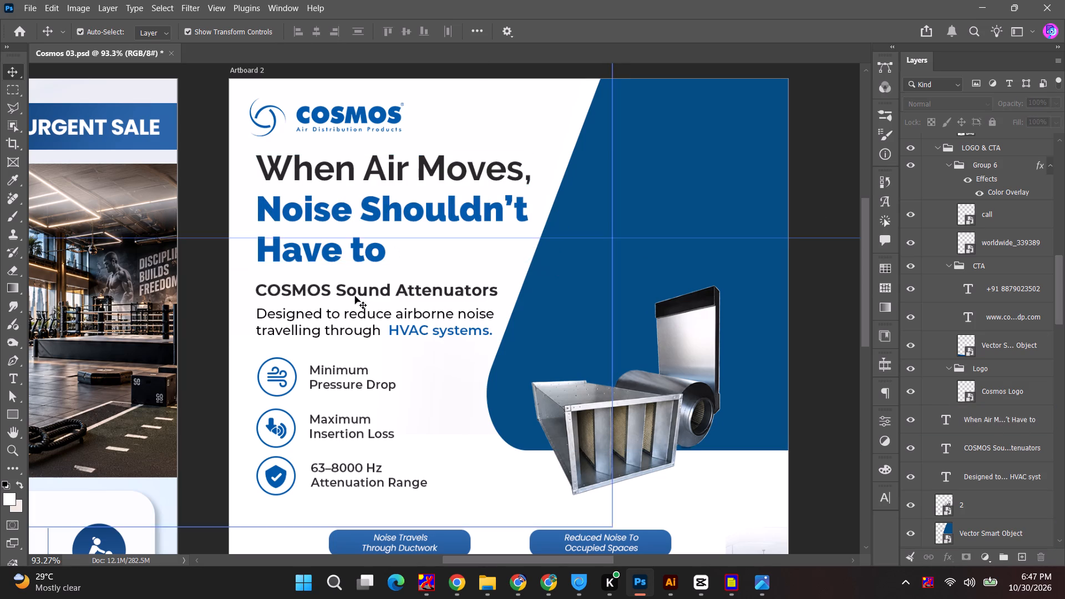
# Draw a blue rectangle about 641 x 50 px over the "COSMOS Sound Attenuators" subheading, aligned with the text's left edge.
pyautogui.click(10, 420)
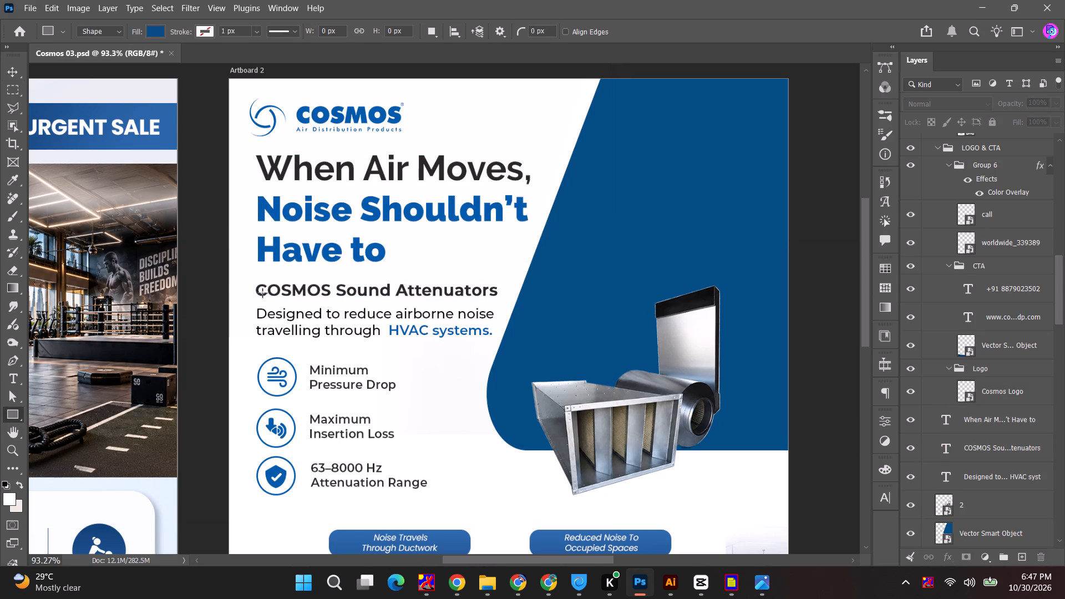
pyautogui.moveTo(252, 280); pyautogui.dragTo(502, 300)
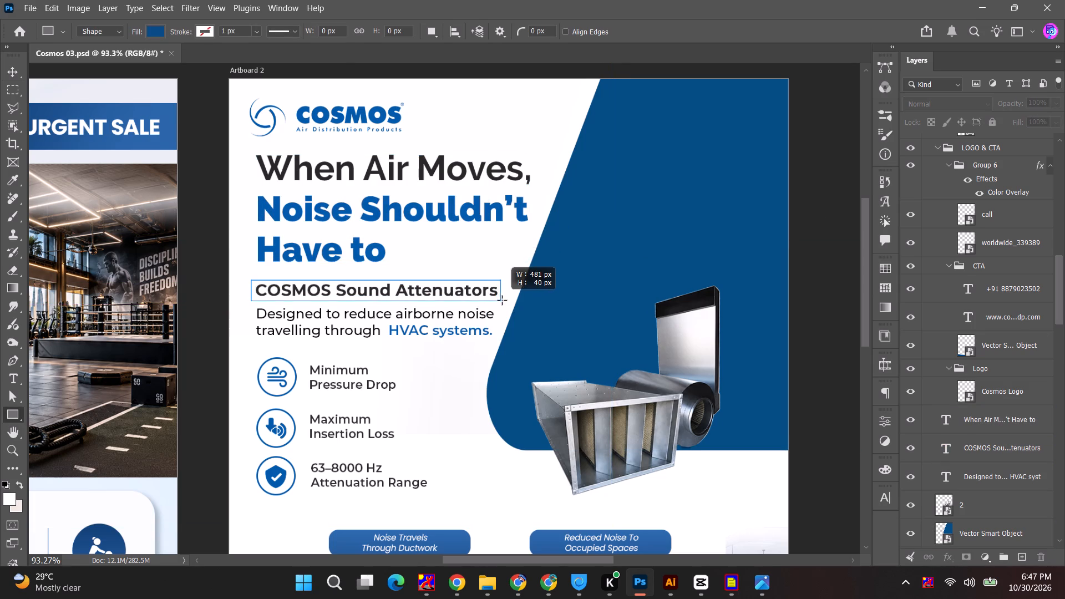
pyautogui.moveTo(502, 300); pyautogui.dragTo(505, 299)
pyautogui.moveTo(378, 278); pyautogui.dragTo(378, 273)
pyautogui.moveTo(505, 286); pyautogui.dragTo(519, 287)
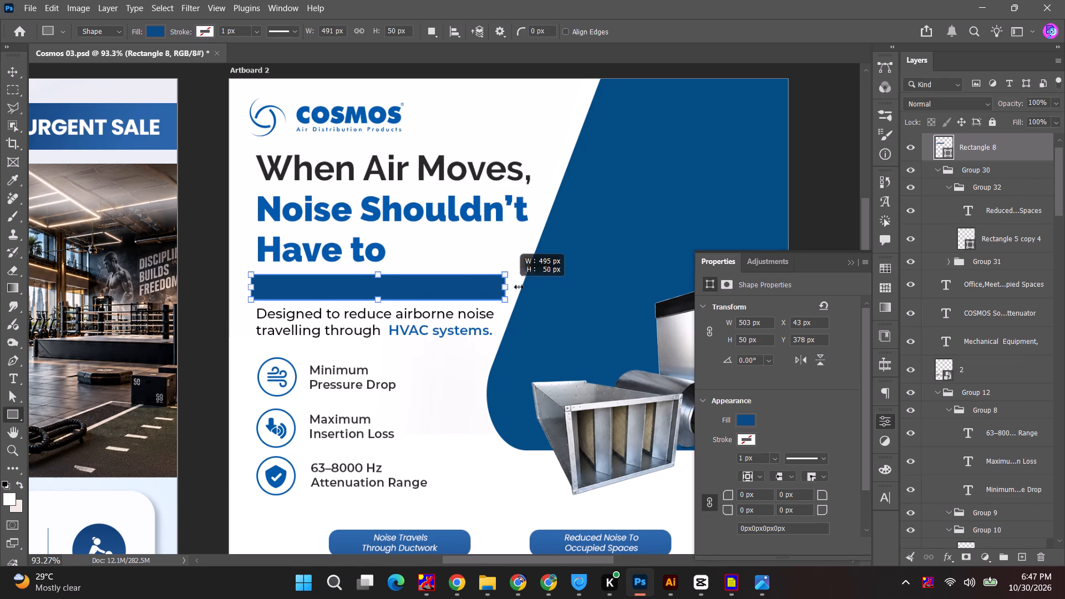
pyautogui.moveTo(519, 287); pyautogui.dragTo(587, 286)
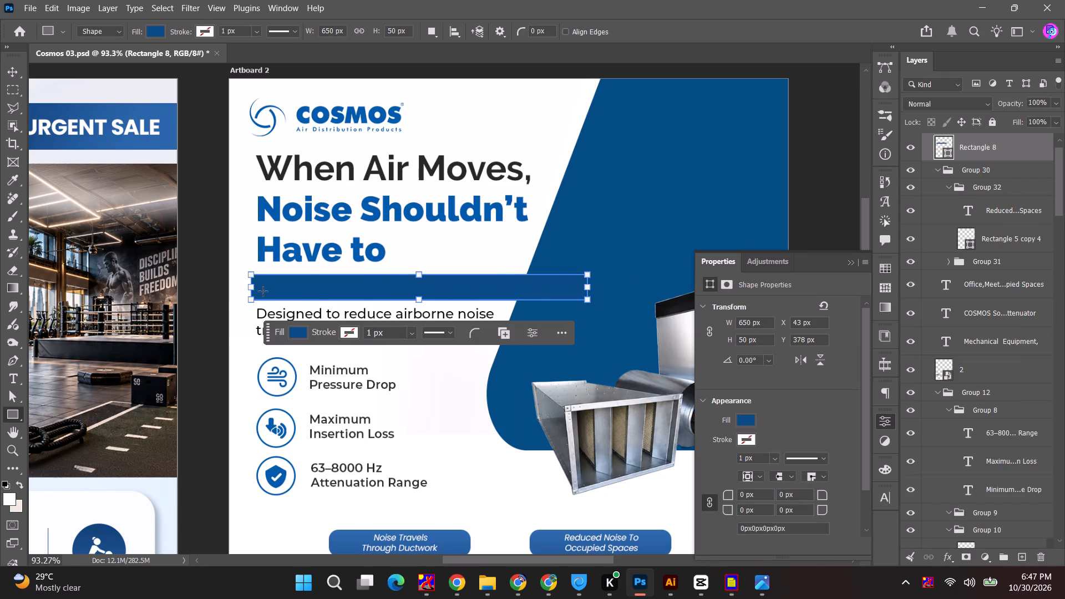
pyautogui.click(252, 290)
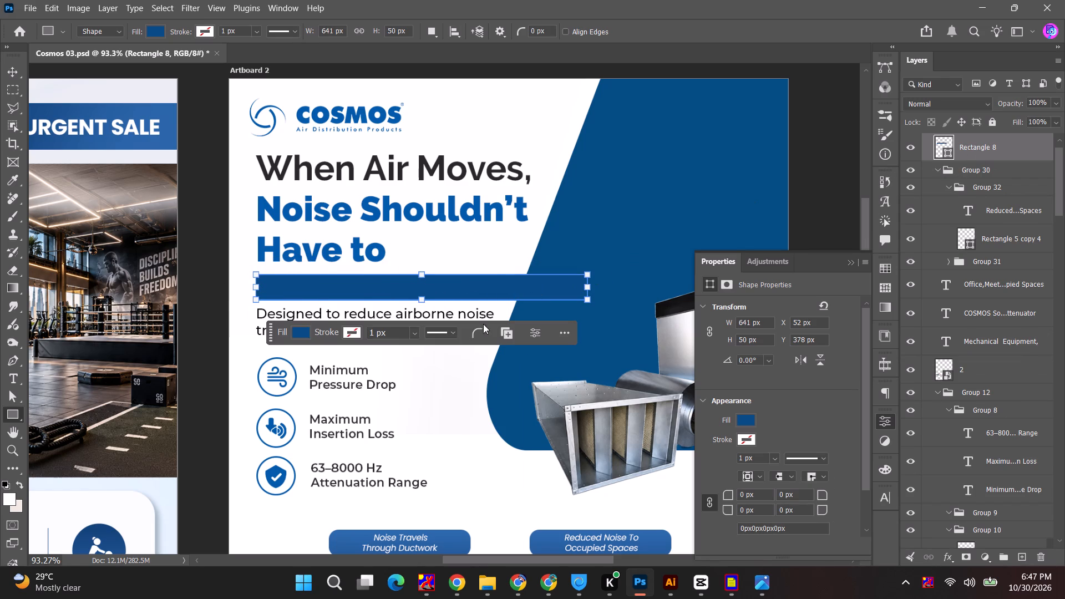
# Move the Rectangle 8 layer directly below the duct diagram's "COSMOS Sound Attenuator" caption in the layer stack.
pyautogui.click(11, 75)
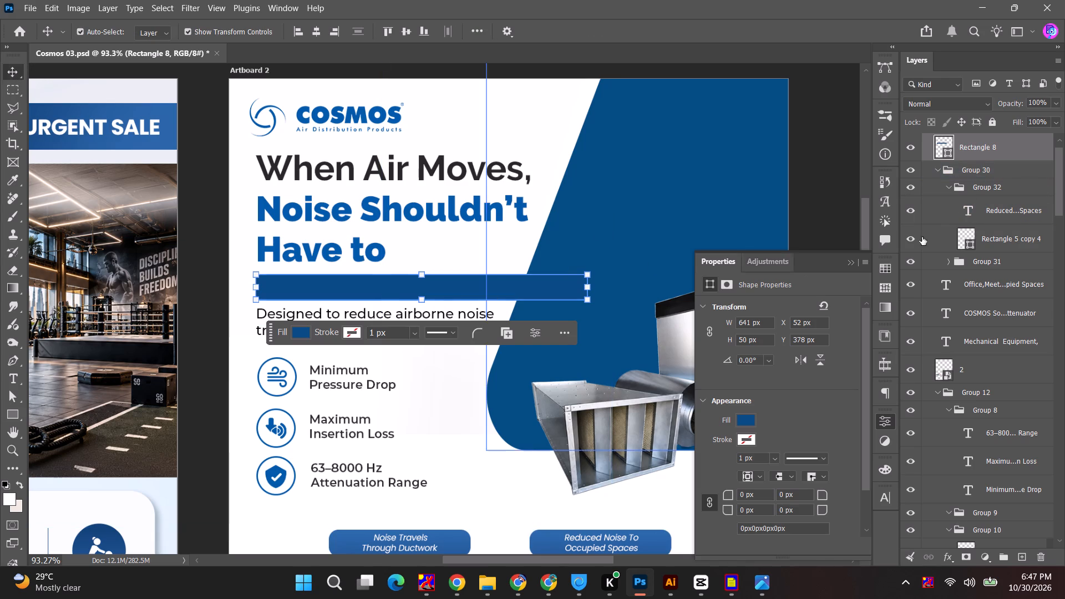
pyautogui.moveTo(984, 150); pyautogui.dragTo(987, 314)
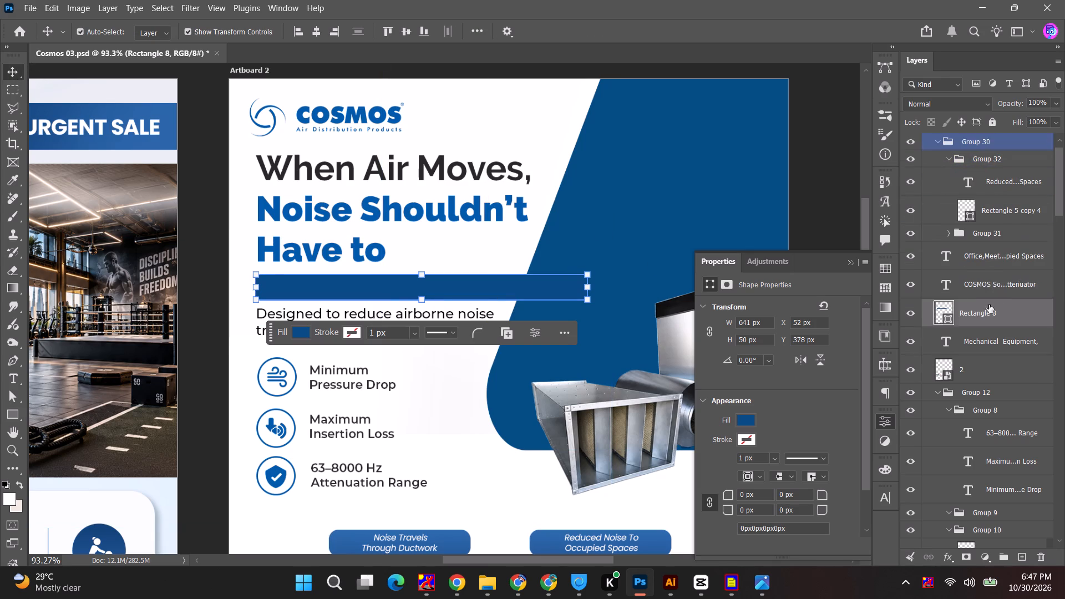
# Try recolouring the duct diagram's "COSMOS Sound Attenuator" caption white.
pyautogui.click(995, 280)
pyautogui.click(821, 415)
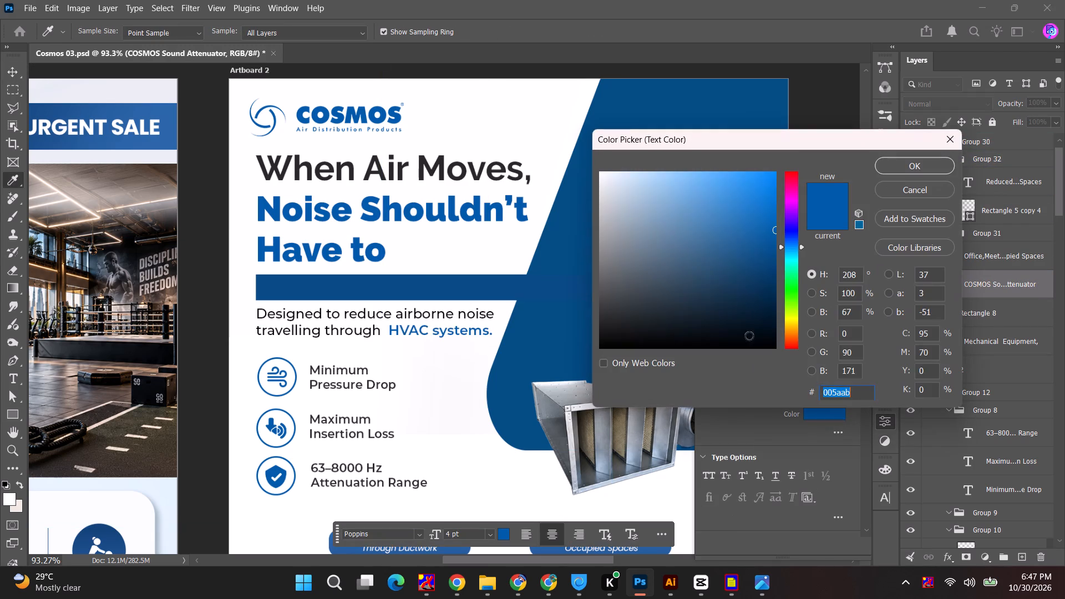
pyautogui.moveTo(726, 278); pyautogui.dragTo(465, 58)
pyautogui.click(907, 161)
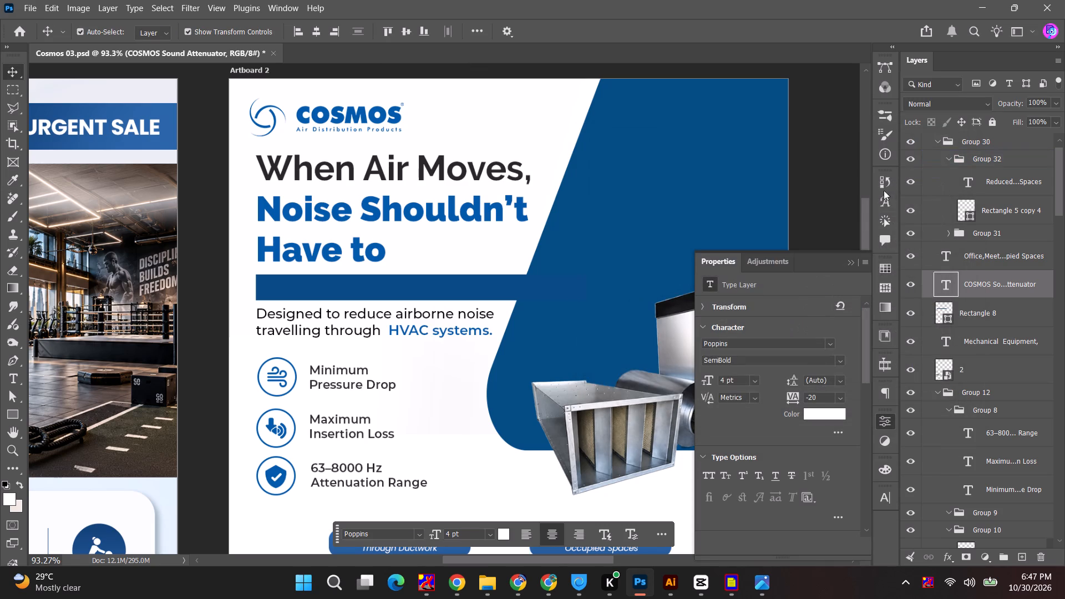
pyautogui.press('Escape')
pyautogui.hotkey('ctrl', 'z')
# Hide the blue Rectangle 8 and recolour the "COSMOS Sound Attenuators" subheading beneath it white.
pyautogui.click(966, 311)
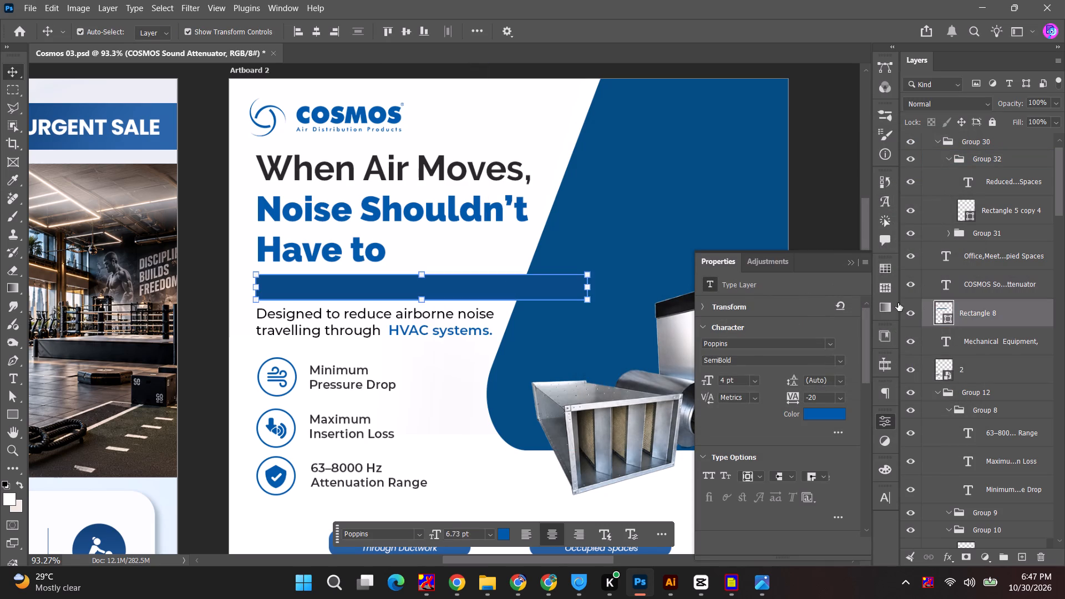
pyautogui.click(909, 313)
pyautogui.click(443, 288)
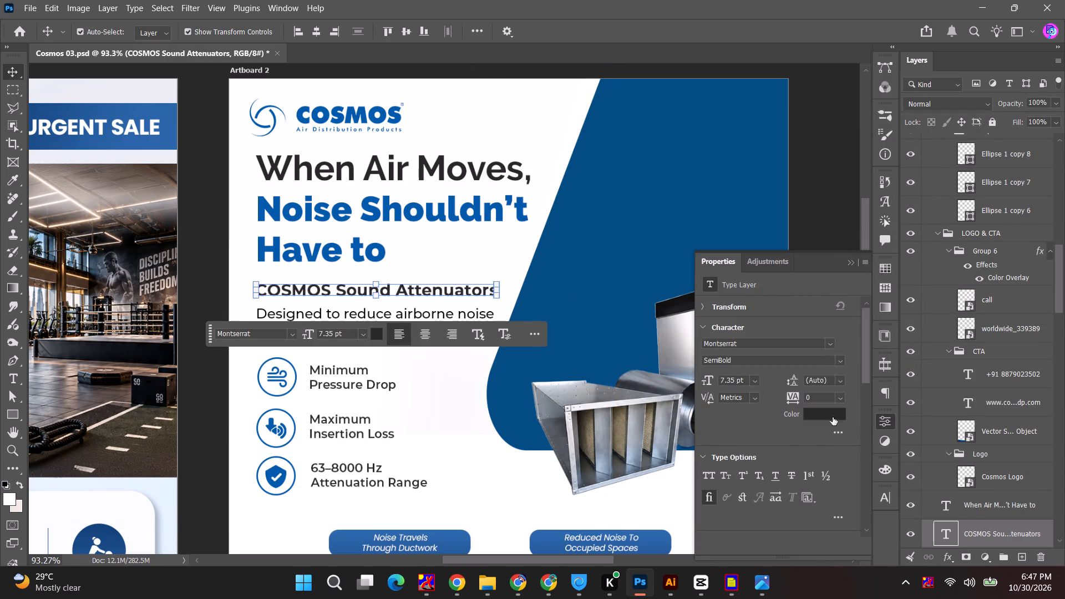
pyautogui.click(819, 415)
pyautogui.moveTo(710, 295); pyautogui.dragTo(506, 179)
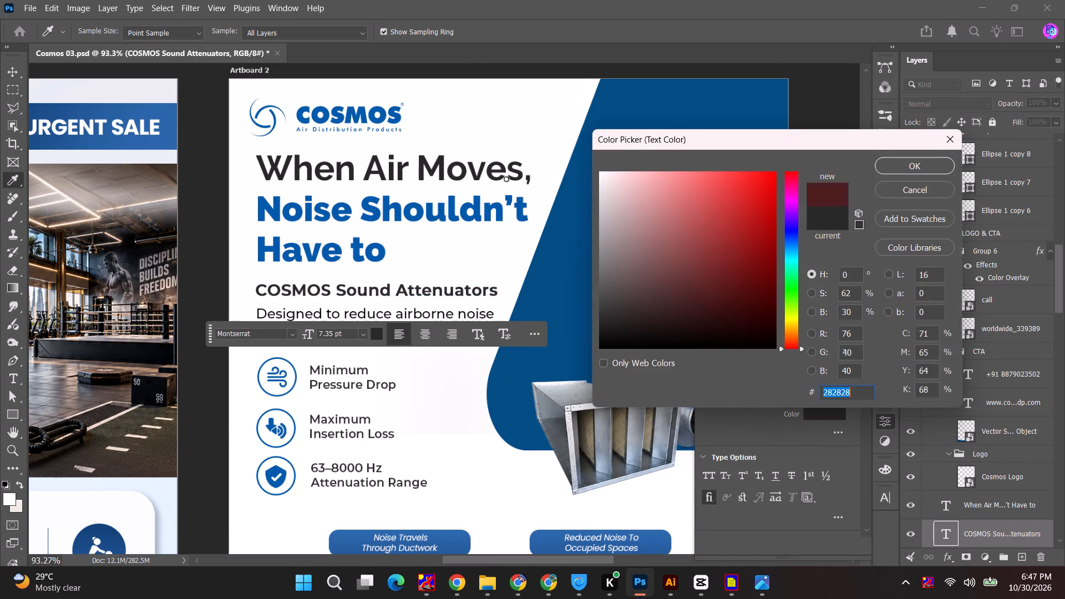
pyautogui.moveTo(506, 179); pyautogui.dragTo(380, 95)
pyautogui.click(901, 159)
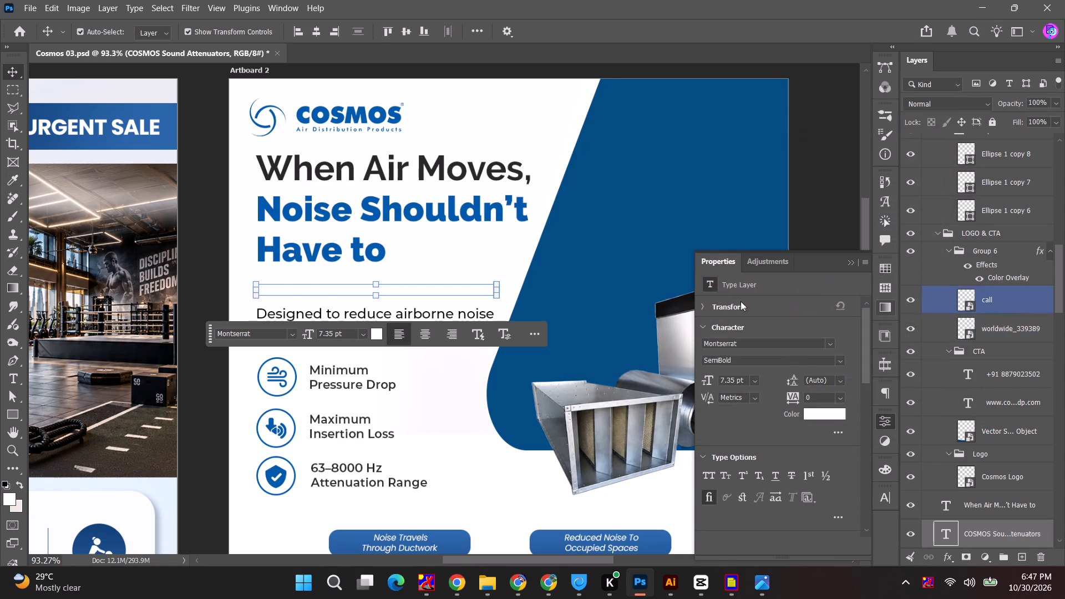
# Move the Rectangle 8 layer between the product image and Vector Smart Object layers, and make it visible again.
pyautogui.click(504, 255)
pyautogui.click(508, 287)
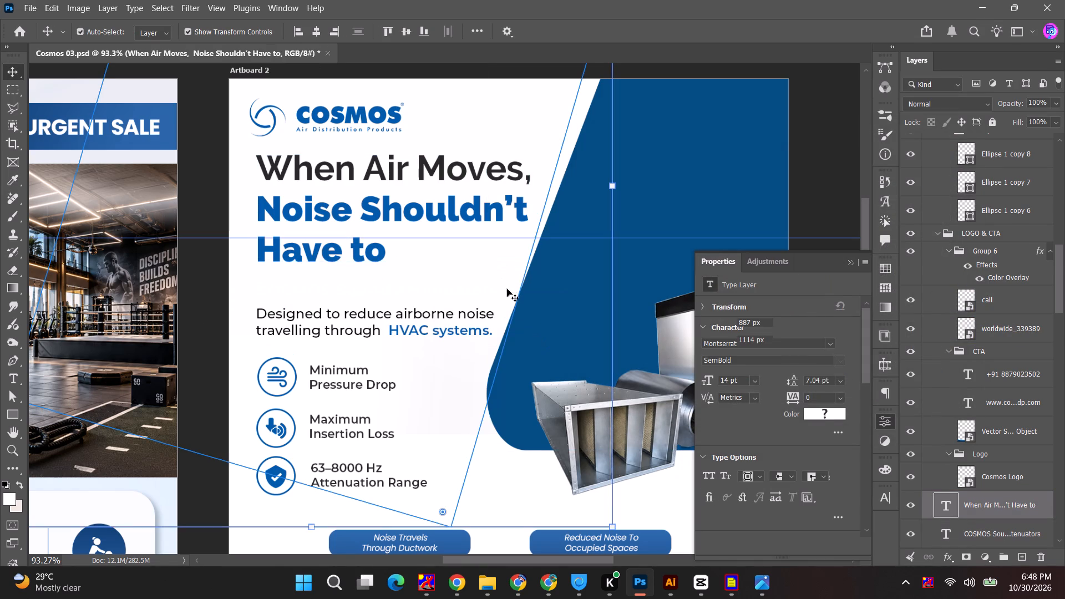
pyautogui.click(422, 292)
pyautogui.scroll(-6, 983, 432)
pyautogui.scroll(5, 981, 435)
pyautogui.scroll(20, 981, 435)
pyautogui.scroll(9, 981, 435)
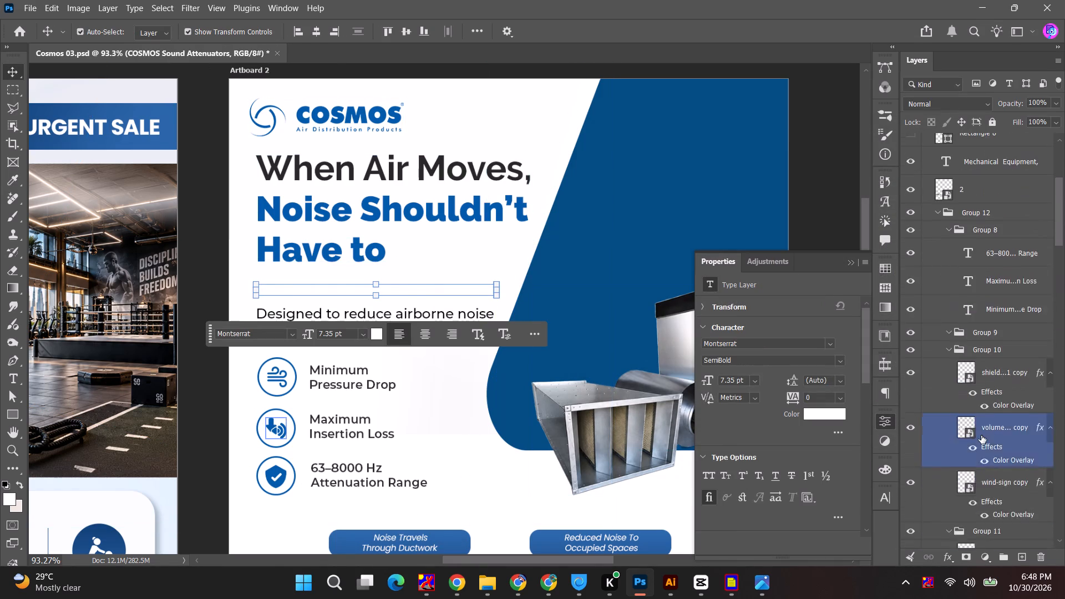
pyautogui.scroll(14, 981, 435)
pyautogui.click(992, 329)
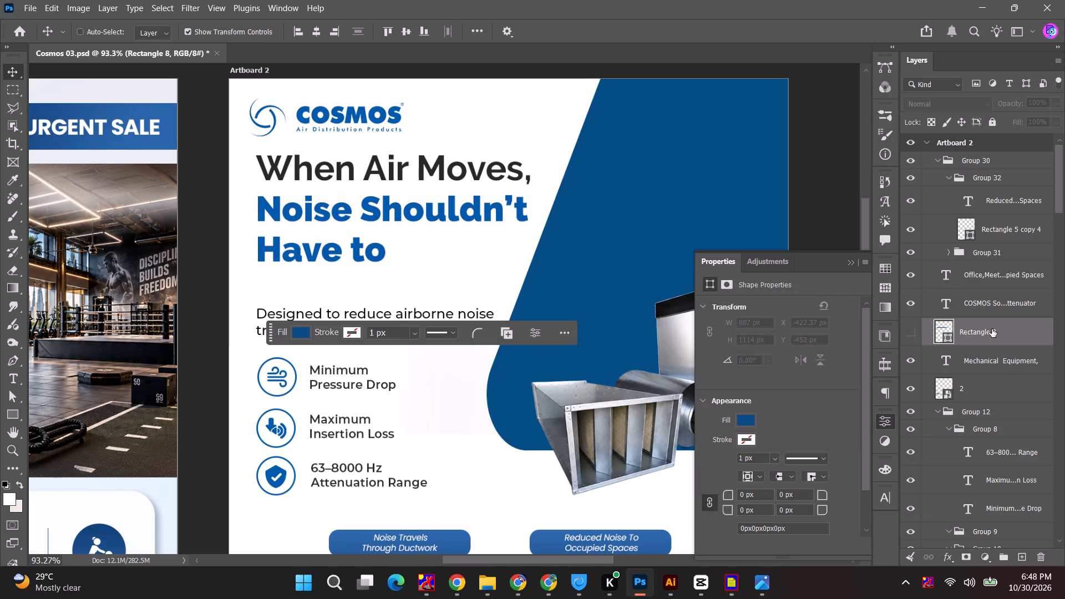
pyautogui.hotkey('ctrl', 'shift', '[')
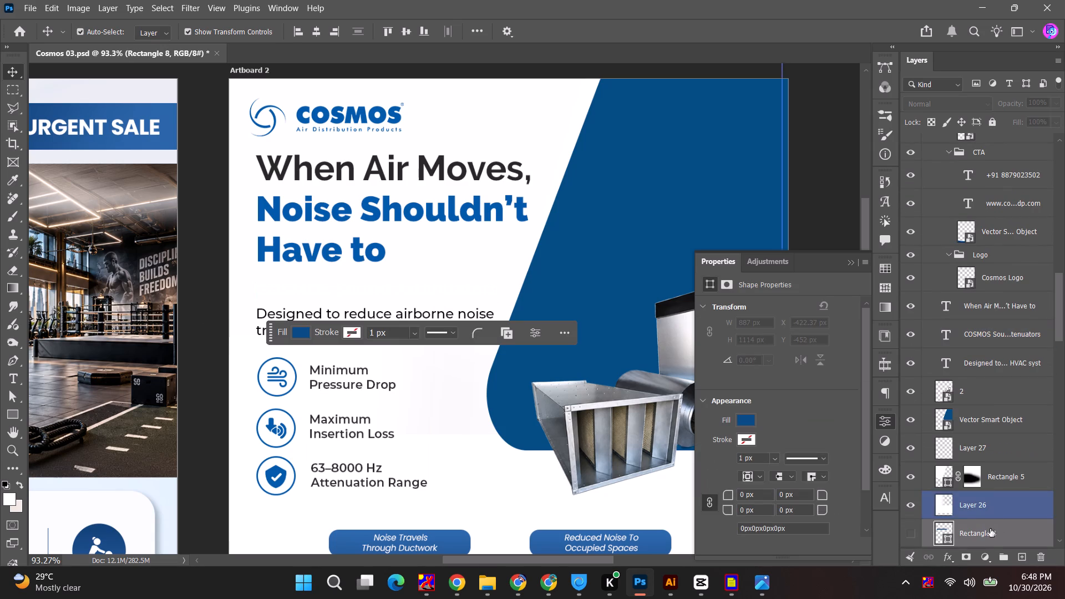
pyautogui.moveTo(988, 535); pyautogui.dragTo(1002, 406)
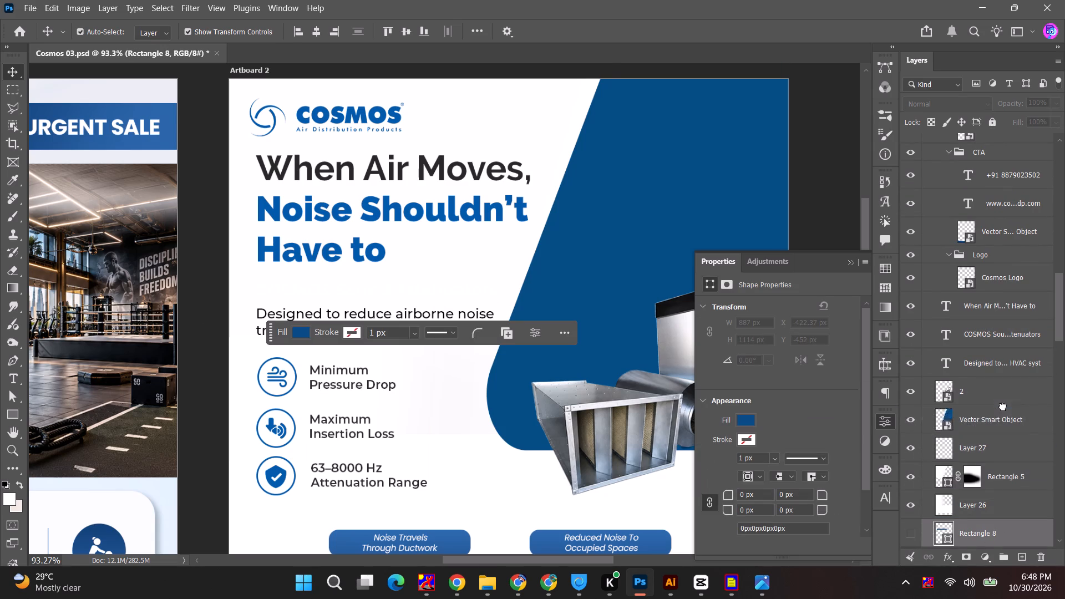
pyautogui.click(437, 313)
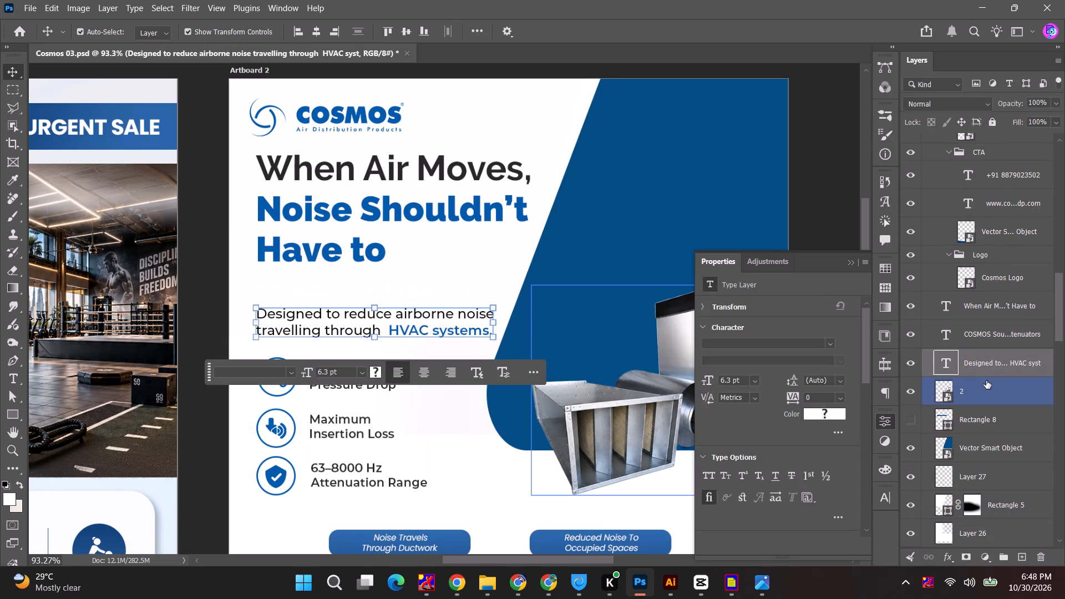
pyautogui.click(914, 421)
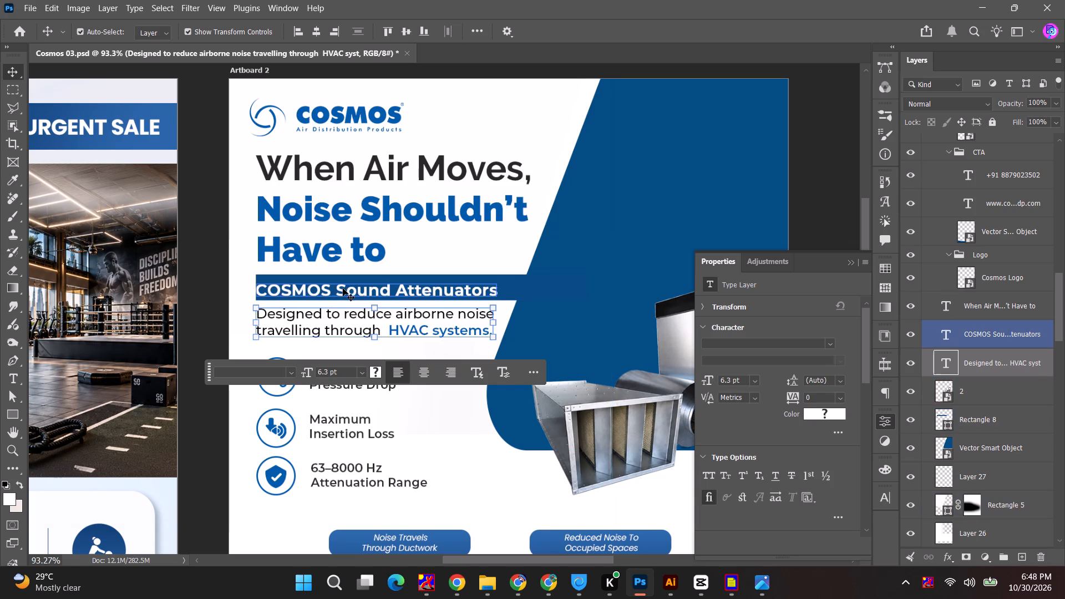
# Indent the "COSMOS Sound Attenuators" subheading slightly inside the blue bar and align the description text's left edge with it.
pyautogui.keyDown('alt'); pyautogui.scroll(4, 342, 292); pyautogui.keyUp('alt')
pyautogui.moveTo(342, 292); pyautogui.dragTo(341, 288)
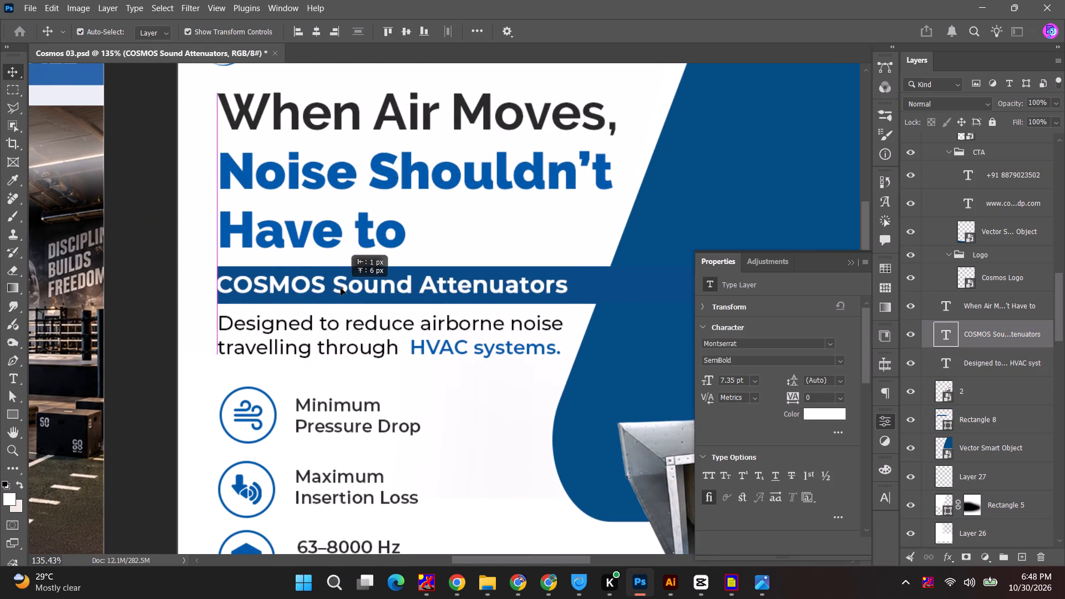
pyautogui.moveTo(341, 288); pyautogui.dragTo(348, 288)
pyautogui.moveTo(227, 351); pyautogui.dragTo(234, 352)
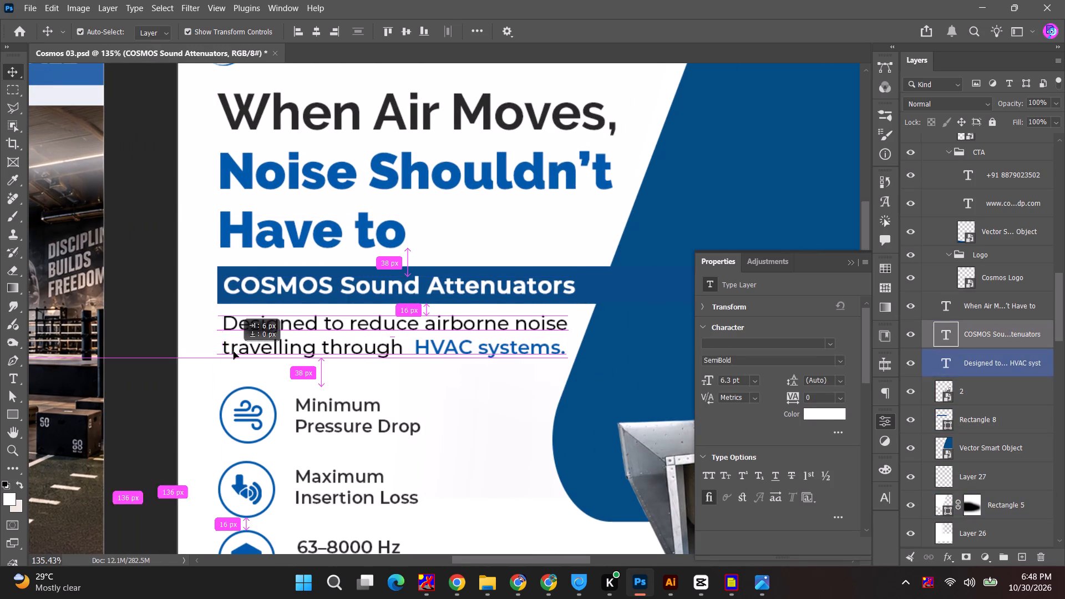
pyautogui.moveTo(234, 352); pyautogui.dragTo(234, 351)
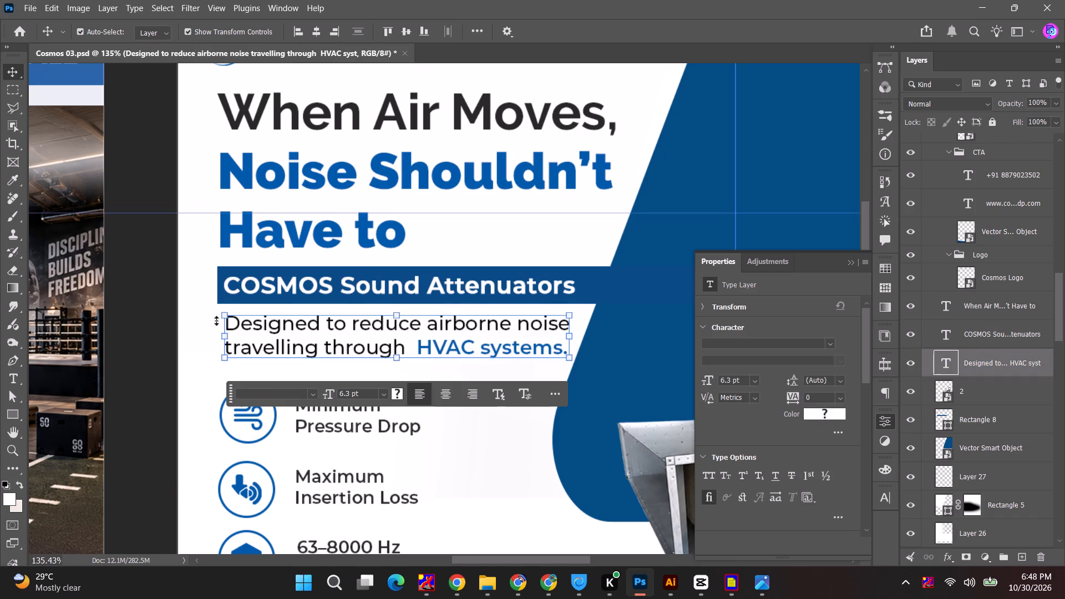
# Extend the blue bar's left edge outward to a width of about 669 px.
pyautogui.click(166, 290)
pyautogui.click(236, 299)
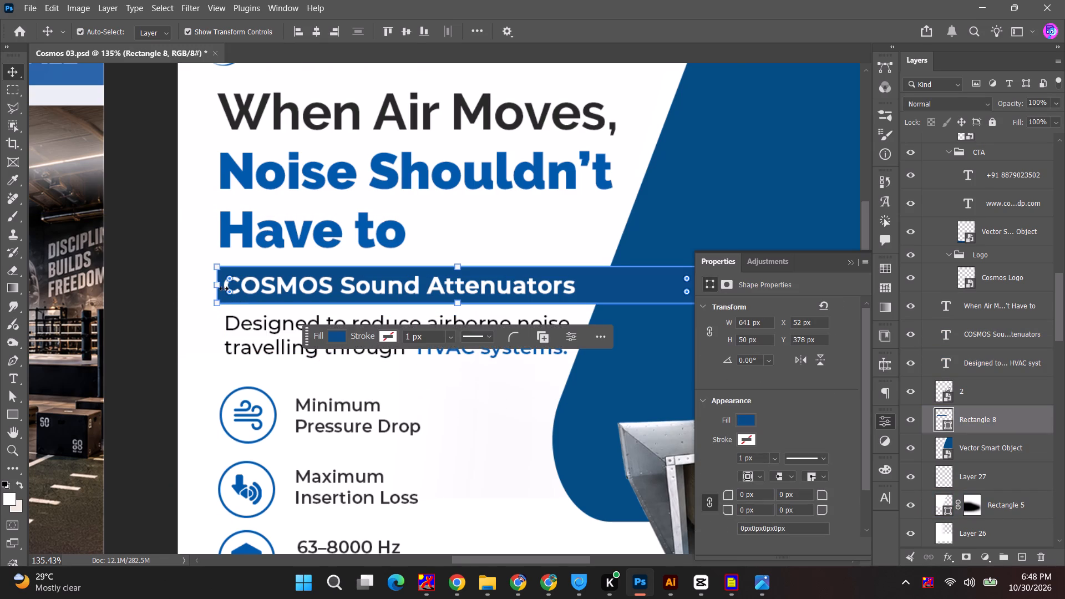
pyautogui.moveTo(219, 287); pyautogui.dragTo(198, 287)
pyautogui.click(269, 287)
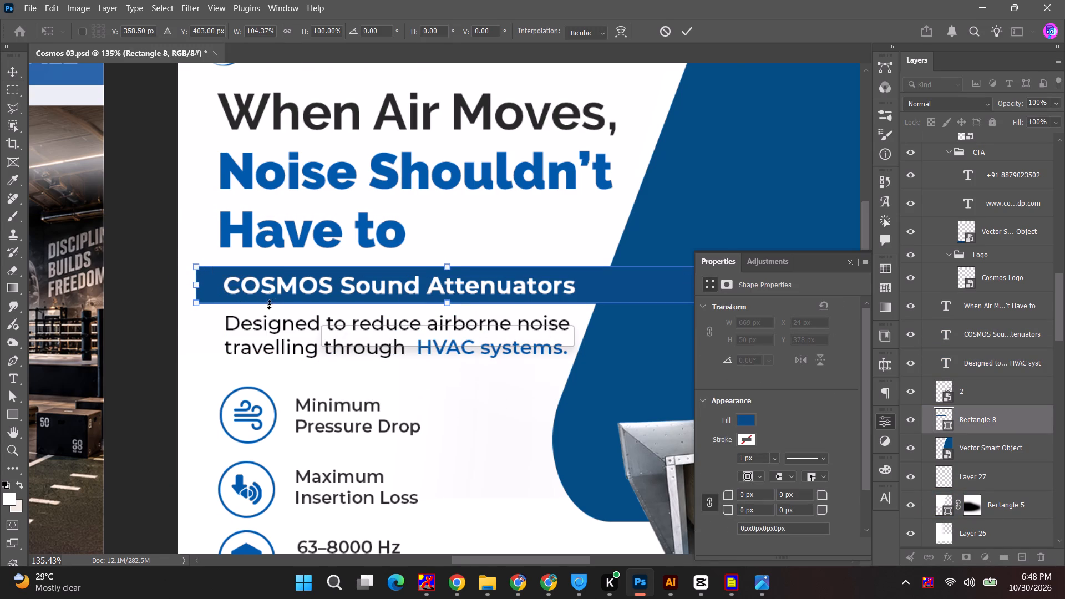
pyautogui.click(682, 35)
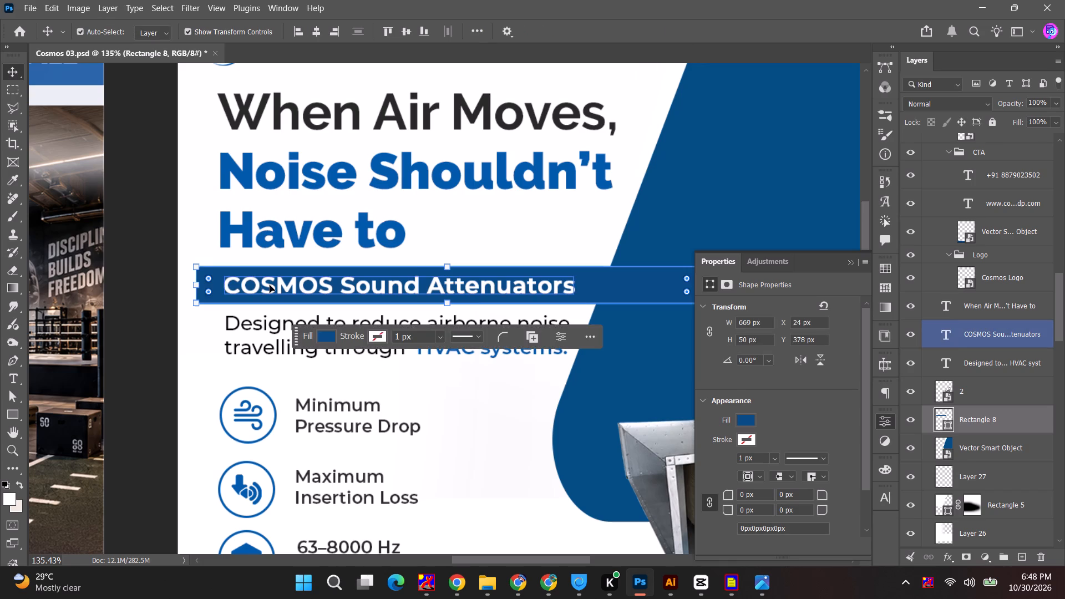
# Shift the subheading and the description text together slightly left, closer to the headline's left edge.
pyautogui.click(270, 285)
pyautogui.keyDown('shift'); pyautogui.click(256, 350); pyautogui.keyUp('shift')
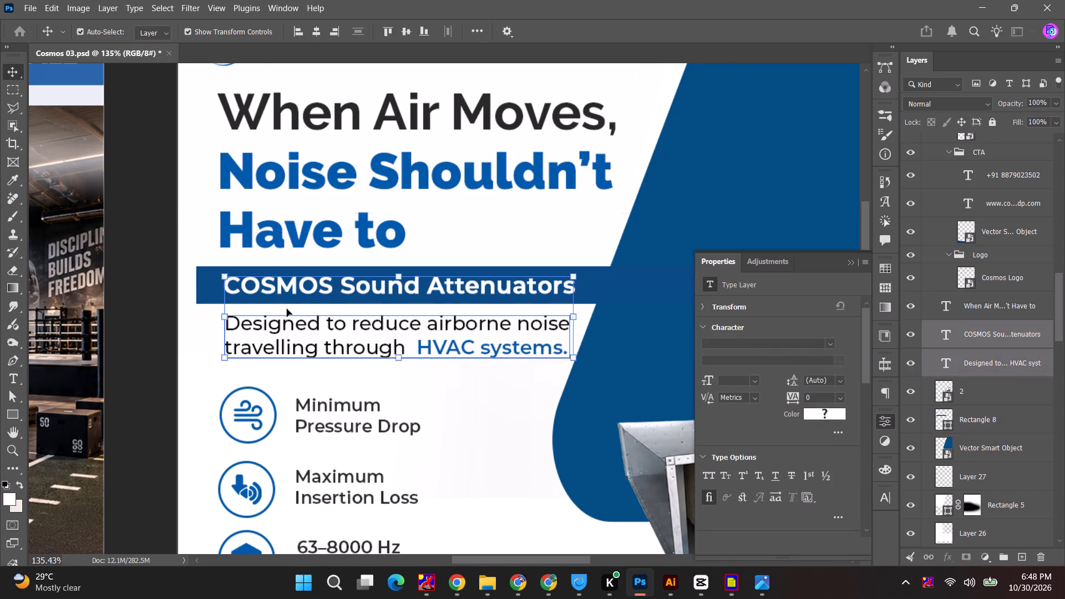
pyautogui.click(289, 291)
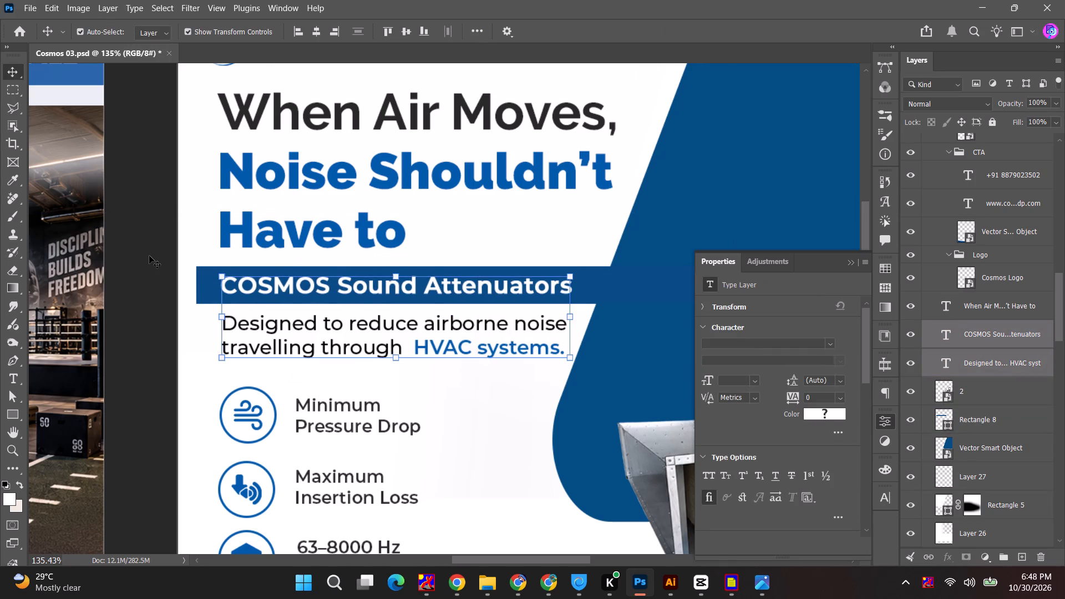
# Stretch the blue bar past the artboard's left edge to a width of about 724 px.
pyautogui.click(148, 256)
pyautogui.click(205, 287)
pyautogui.moveTo(196, 287); pyautogui.dragTo(154, 287)
pyautogui.click(687, 32)
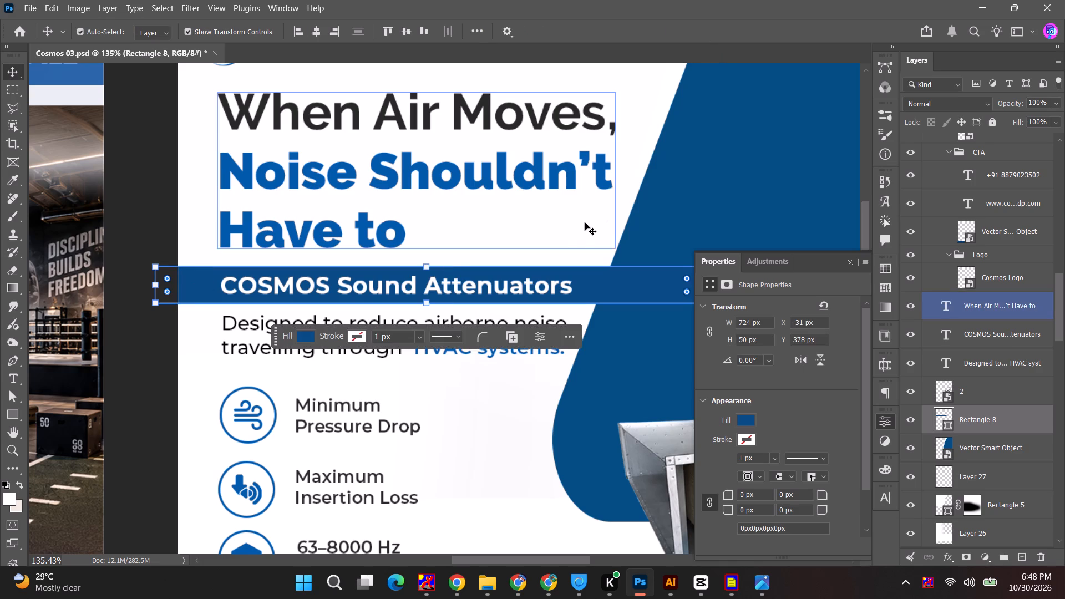
pyautogui.keyDown('alt'); pyautogui.scroll(-5, 417, 292); pyautogui.keyUp('alt')
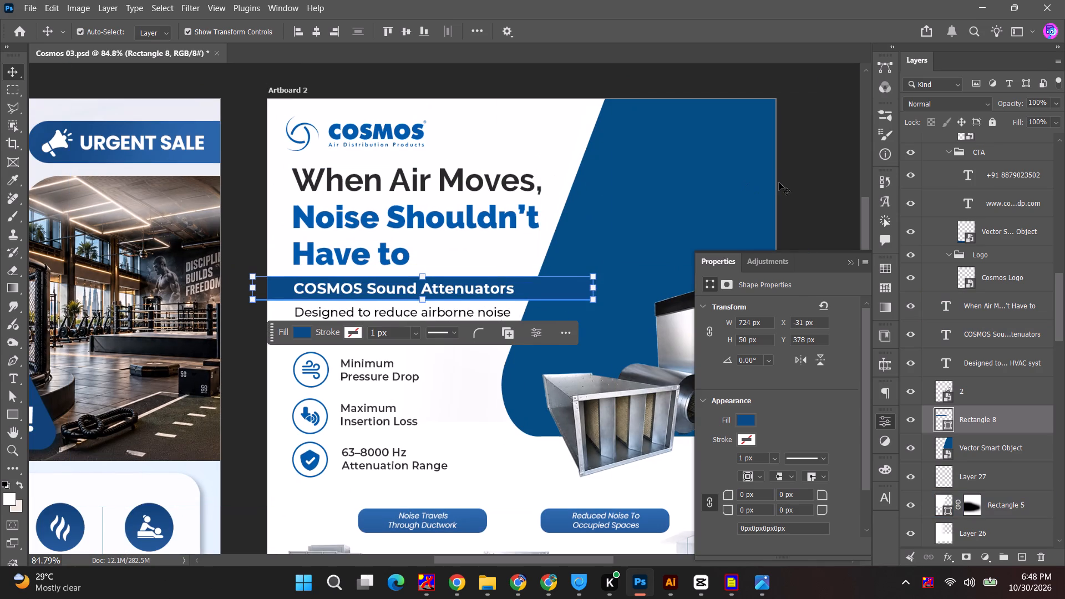
pyautogui.click(831, 191)
# Reduce the gap before "HVAC systems." in the description text to a single space.
pyautogui.press('space')
pyautogui.press('space')
pyautogui.press('space')
pyautogui.press('space')
pyautogui.press('space')
pyautogui.moveTo(797, 214); pyautogui.dragTo(754, 146)
pyautogui.keyDown('alt'); pyautogui.scroll(2, 280, 261); pyautogui.keyUp('alt')
pyautogui.click(283, 257)
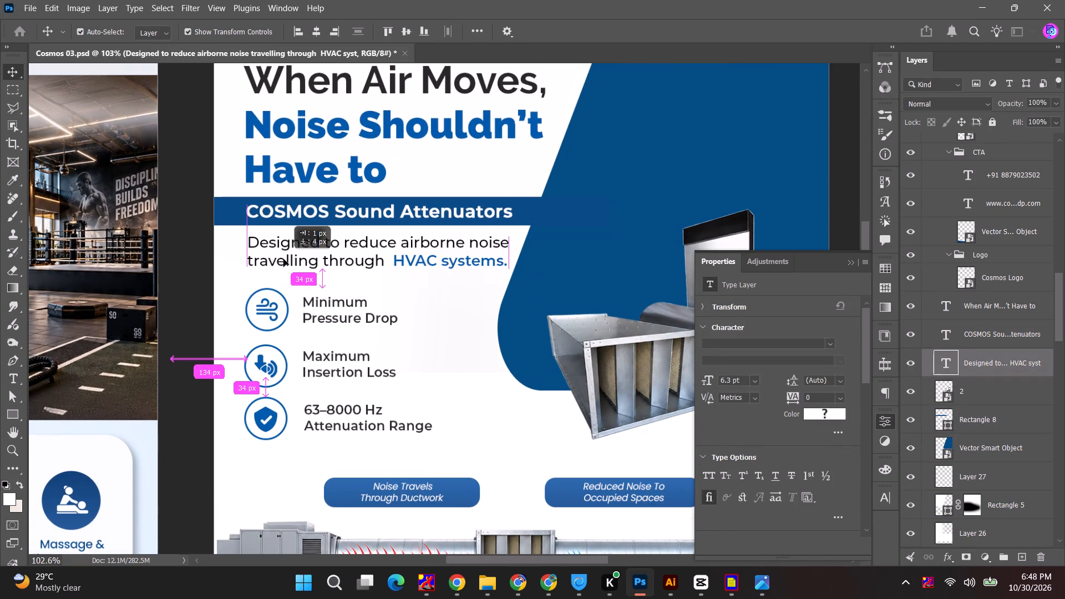
pyautogui.doubleClick(283, 259)
pyautogui.click(393, 263)
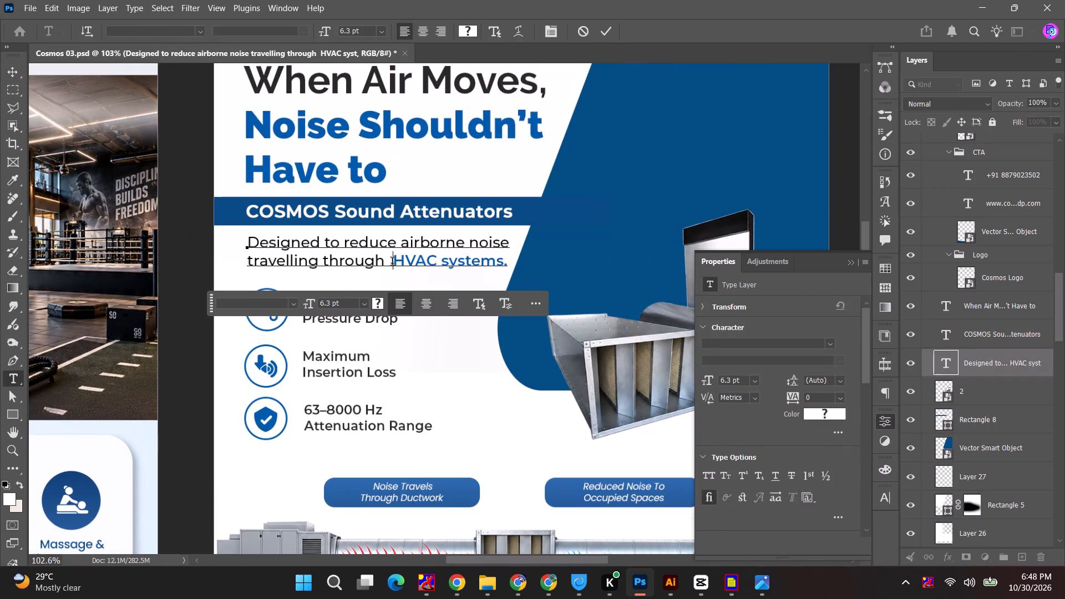
pyautogui.press('BackSpace')
pyautogui.press('BackSpace')
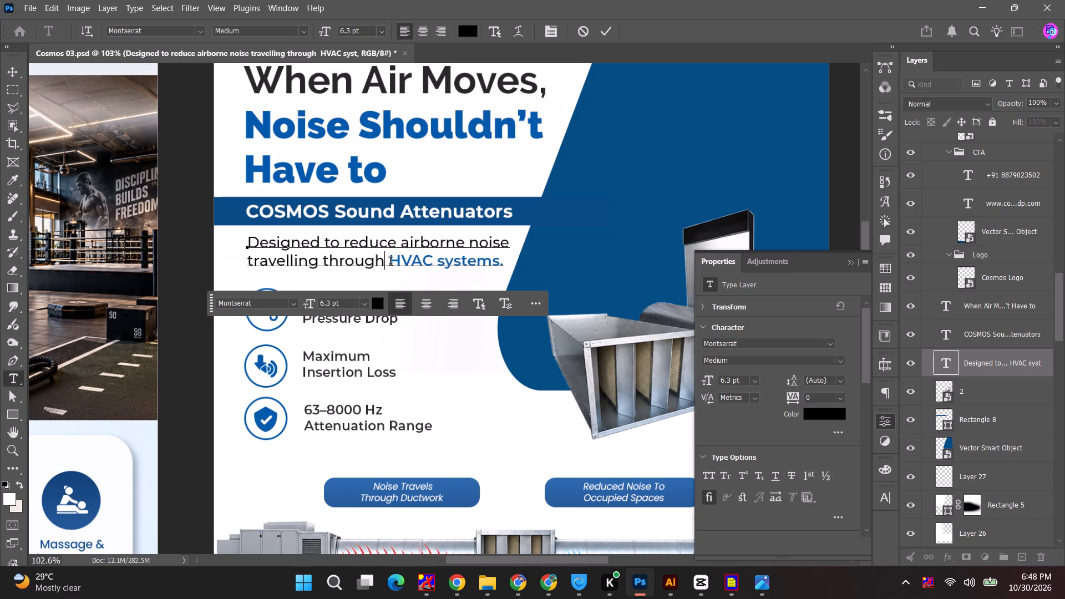
pyautogui.press('space')
pyautogui.click(605, 28)
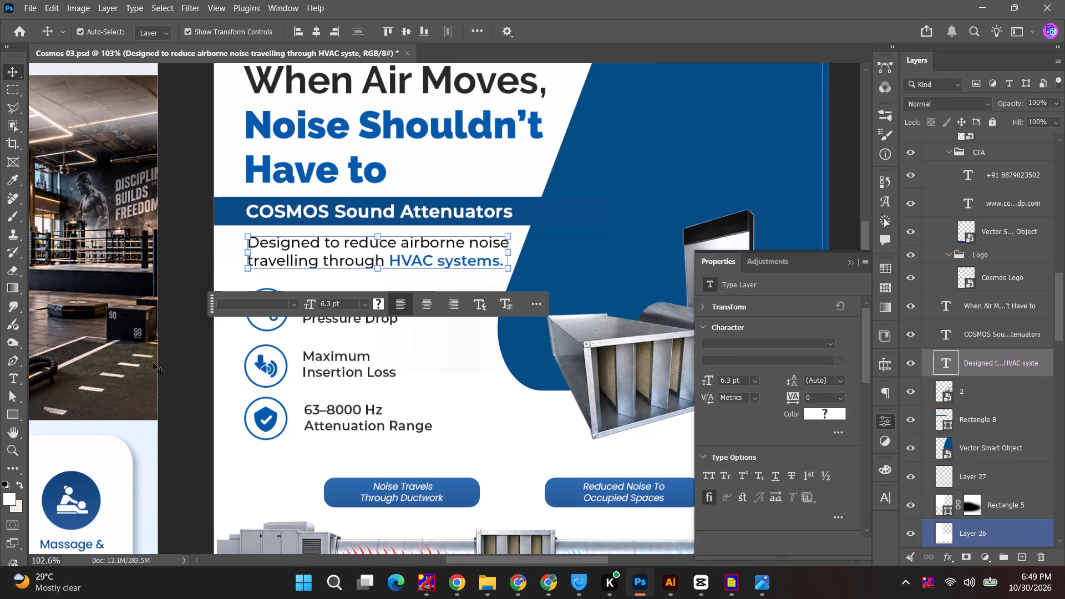
# Enlarge the sound attenuator product image proportionally to a scale of about 85%.
pyautogui.click(180, 356)
pyautogui.keyDown('alt'); pyautogui.scroll(-3, 184, 356); pyautogui.keyUp('alt')
pyautogui.press('space')
pyautogui.moveTo(199, 350); pyautogui.dragTo(173, 361)
pyautogui.keyDown('alt'); pyautogui.scroll(5, 205, 356); pyautogui.keyUp('alt')
pyautogui.keyDown('alt'); pyautogui.scroll(-3, 205, 356); pyautogui.keyUp('alt')
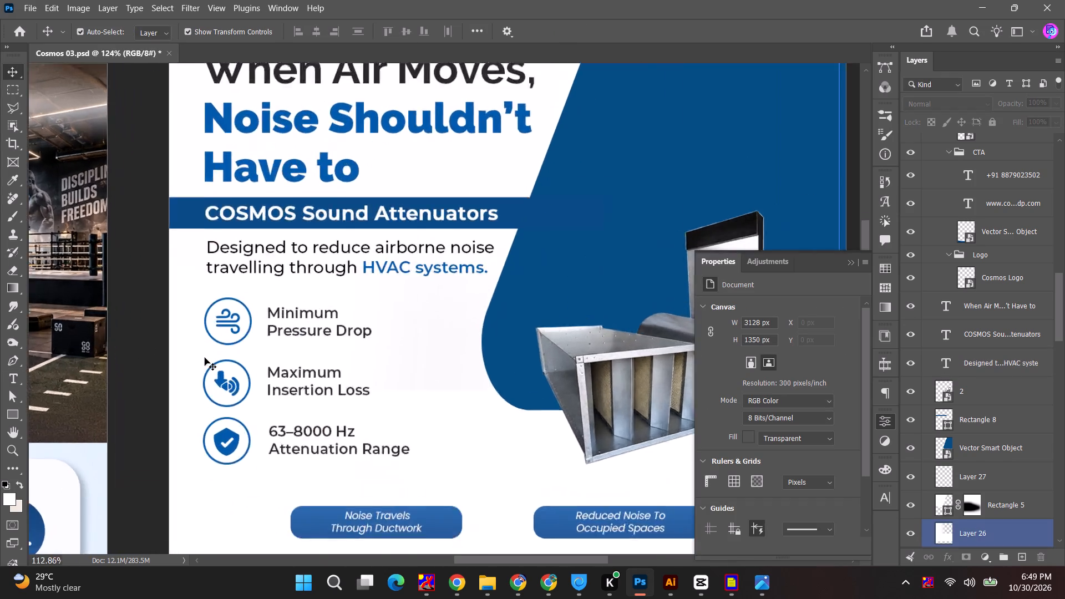
pyautogui.keyDown('alt'); pyautogui.scroll(-3, 205, 358); pyautogui.keyUp('alt')
pyautogui.press('space')
pyautogui.press('space')
pyautogui.moveTo(333, 402); pyautogui.dragTo(315, 356)
pyautogui.click(467, 350)
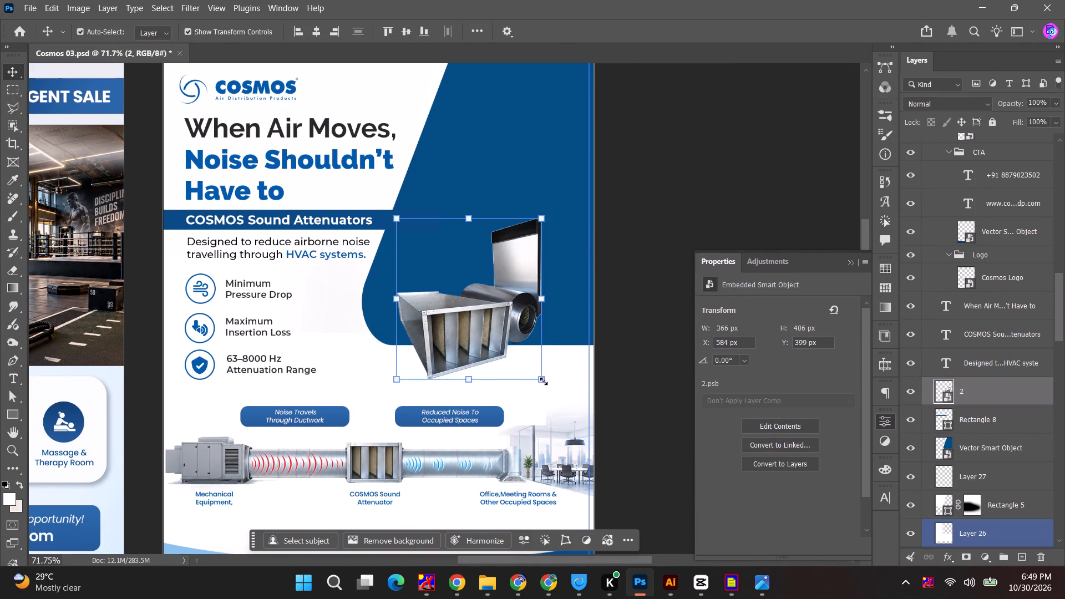
pyautogui.keyDown('shift'); pyautogui.moveTo(544, 382); pyautogui.dragTo(557, 394); pyautogui.keyUp('shift')
pyautogui.hotkey('ctrl', 'z')
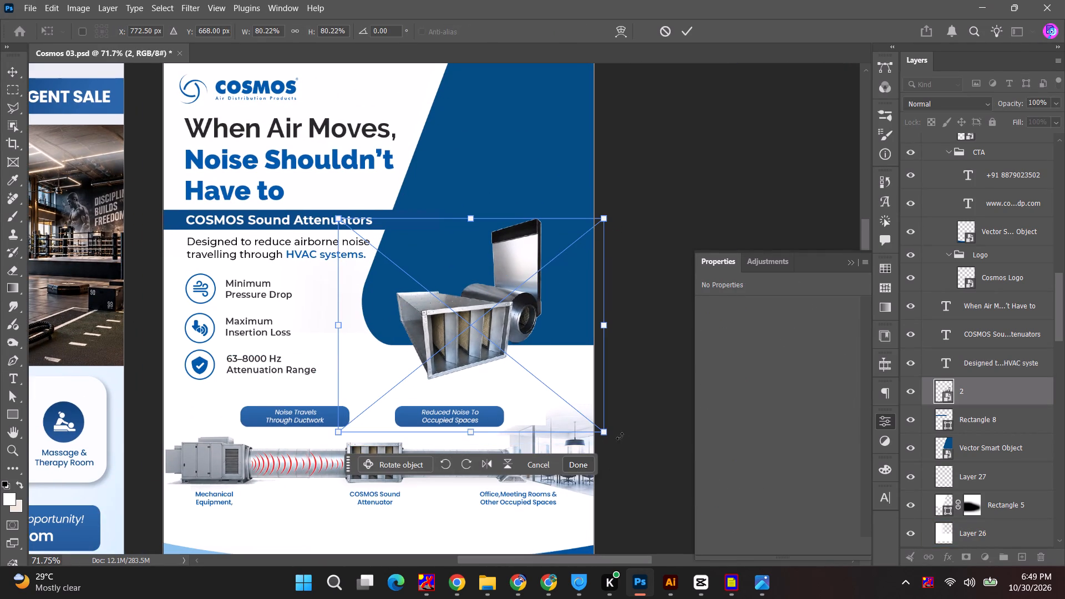
pyautogui.keyDown('shift'); pyautogui.moveTo(611, 433); pyautogui.dragTo(629, 443); pyautogui.keyUp('shift')
pyautogui.click(689, 31)
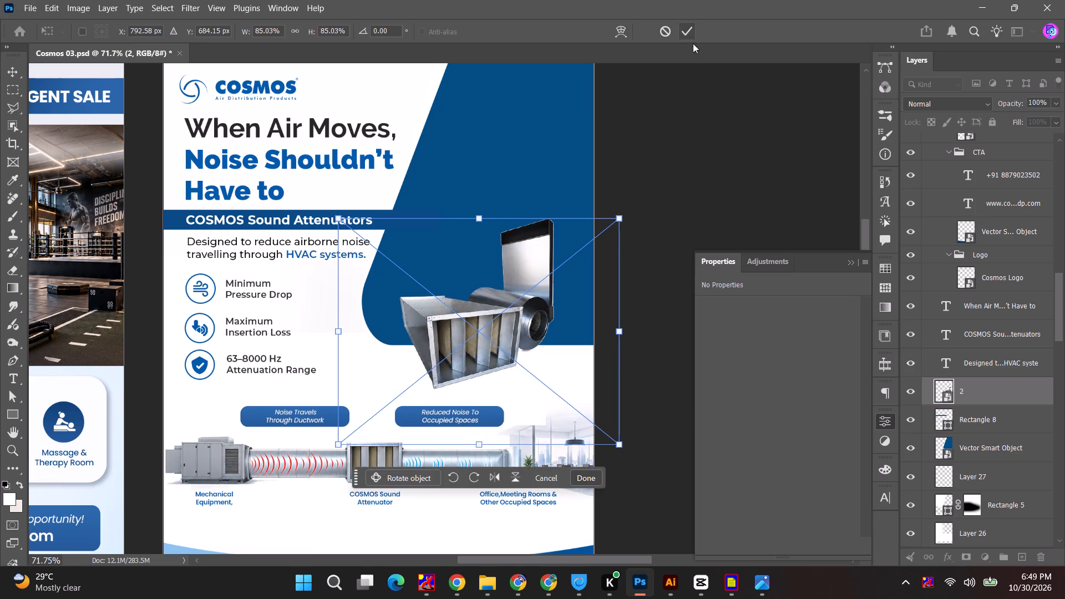
pyautogui.click(738, 131)
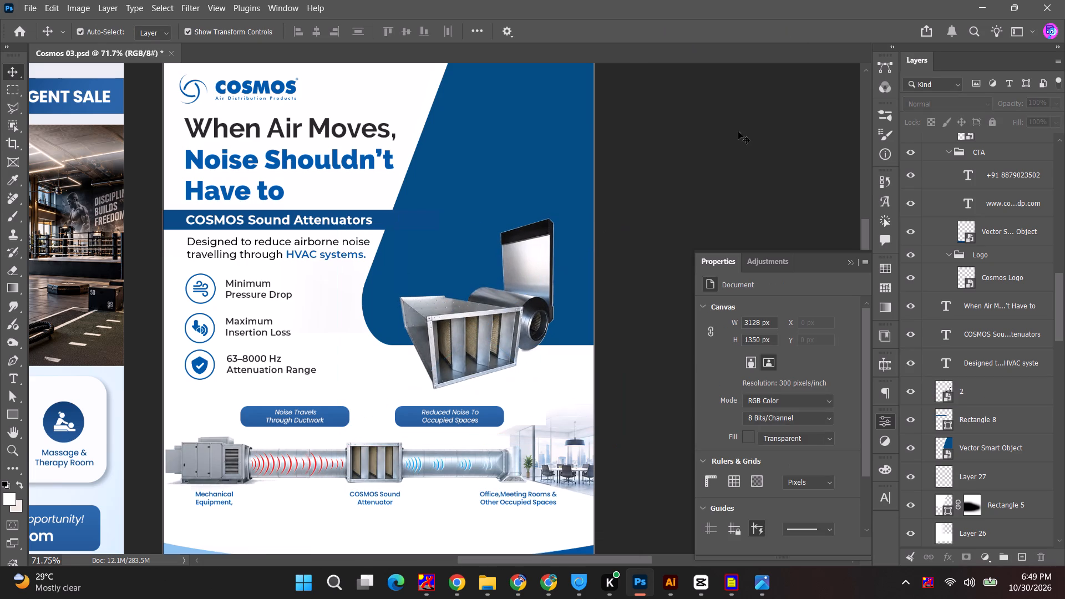
# Review the overall Artboard 2 layout from the headline down to the contact footer.
pyautogui.click(698, 146)
pyautogui.press('space')
pyautogui.moveTo(664, 231); pyautogui.dragTo(641, 205)
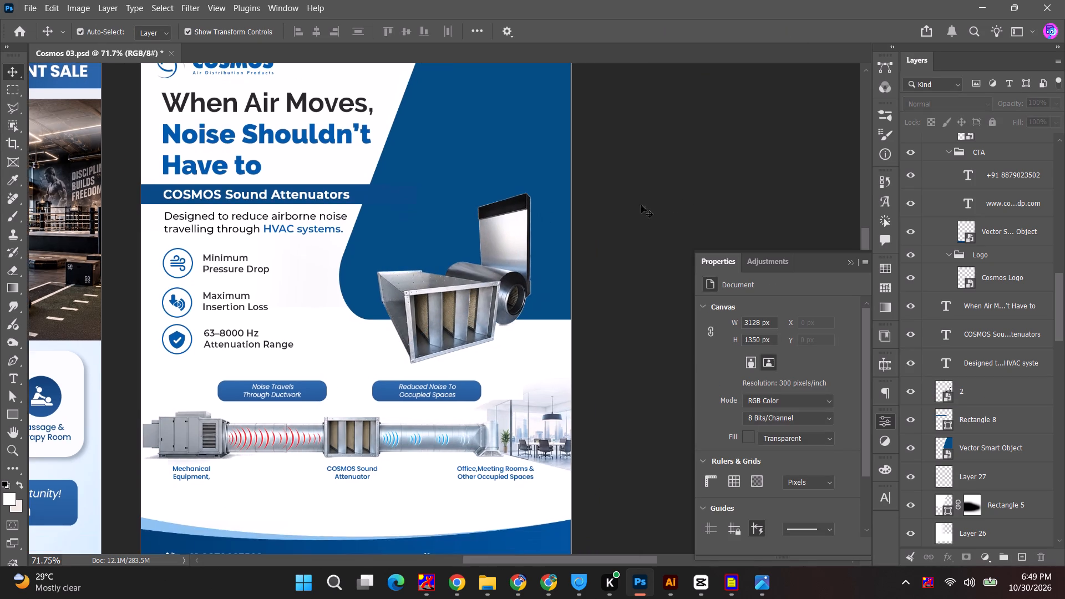
pyautogui.keyDown('alt'); pyautogui.scroll(-4, 642, 252); pyautogui.keyUp('alt')
pyautogui.press('space')
pyautogui.press('space')
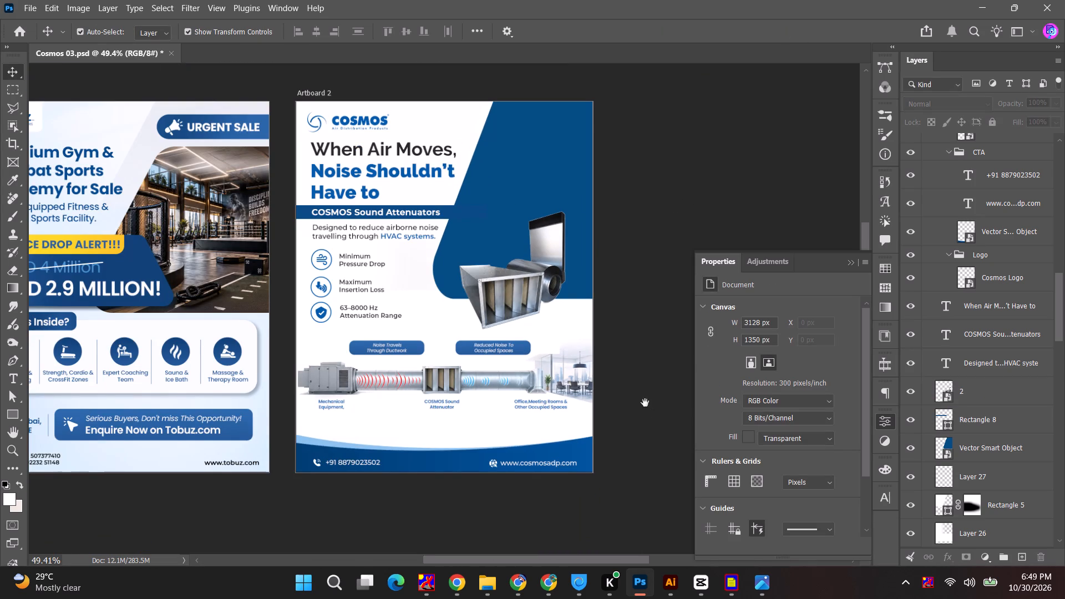
pyautogui.moveTo(649, 393); pyautogui.dragTo(640, 307)
pyautogui.hotkey('alt', 'Tab')
pyautogui.hotkey('alt', 'Tab')
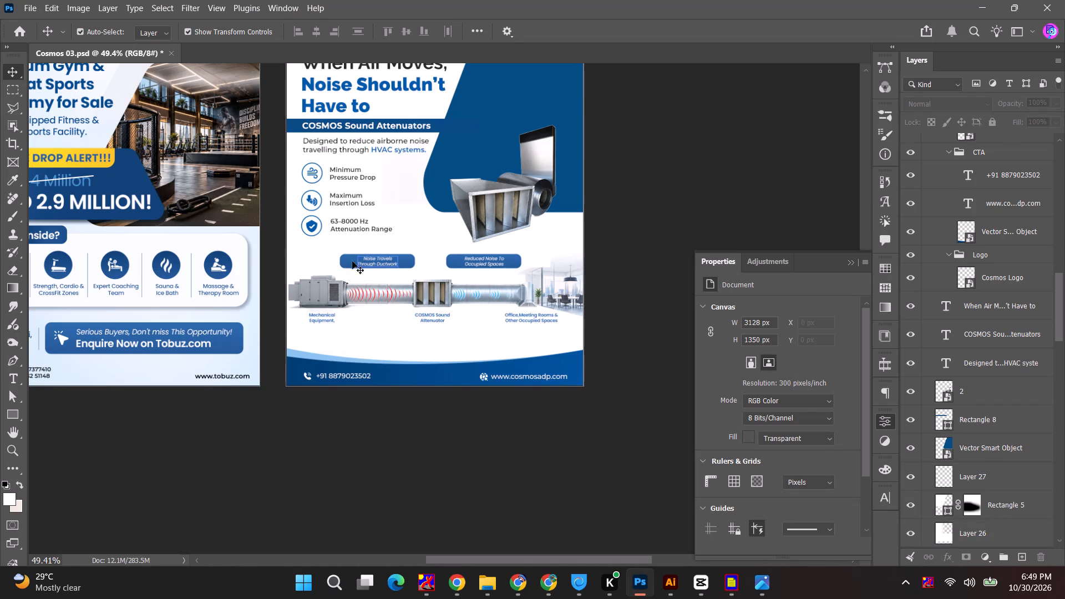
# Group the two blue duct labels, the three captions and the duct diagram image into one layer group.
pyautogui.click(506, 269)
pyautogui.click(506, 266)
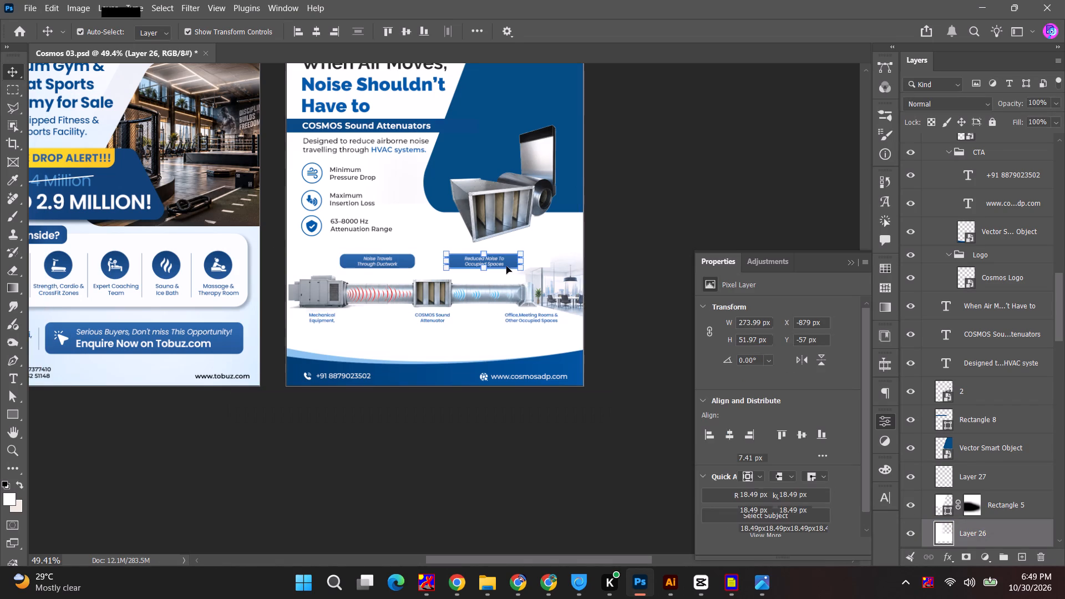
pyautogui.scroll(15, 1000, 164)
pyautogui.click(997, 167)
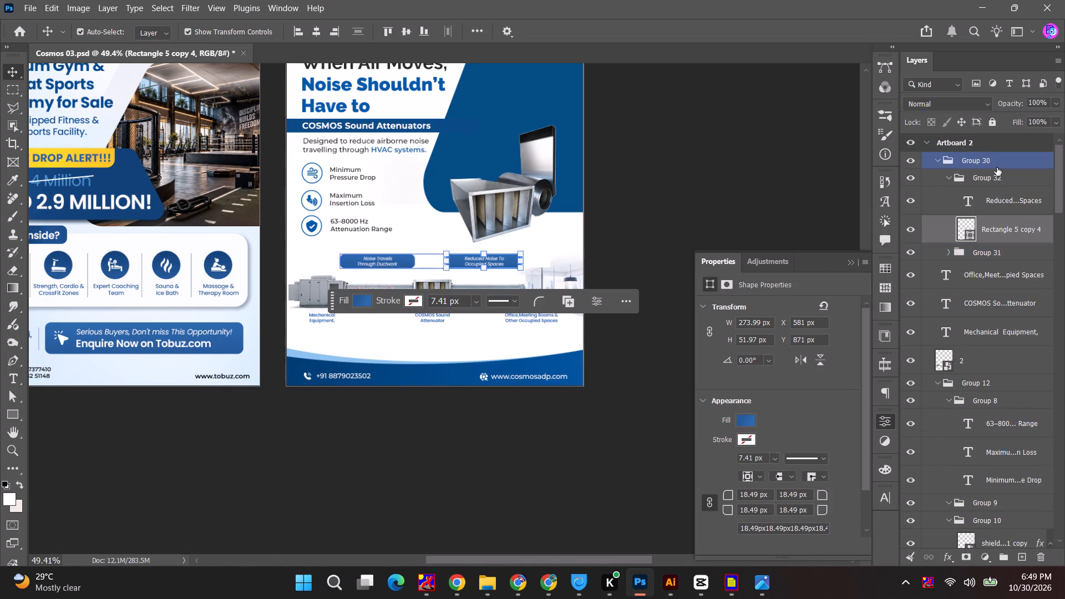
pyautogui.click(937, 165)
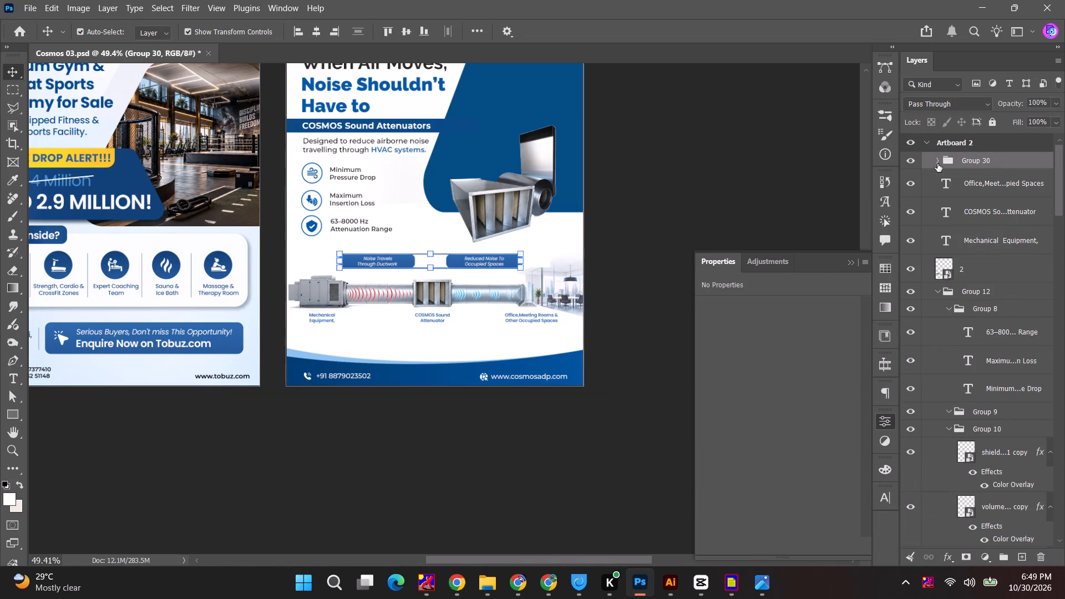
pyautogui.click(907, 164)
pyautogui.click(914, 164)
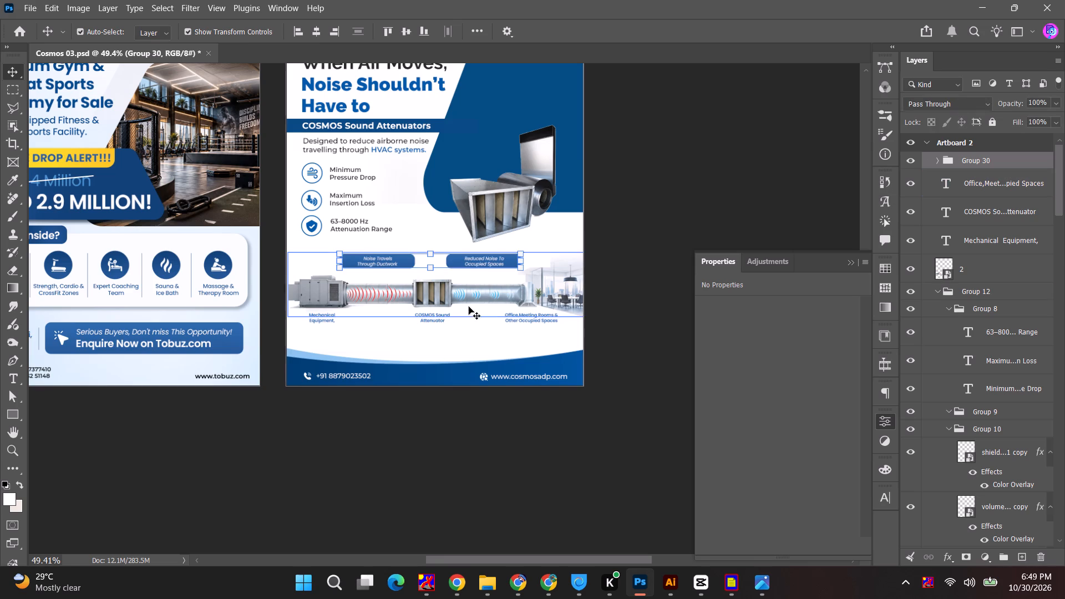
pyautogui.click(544, 293)
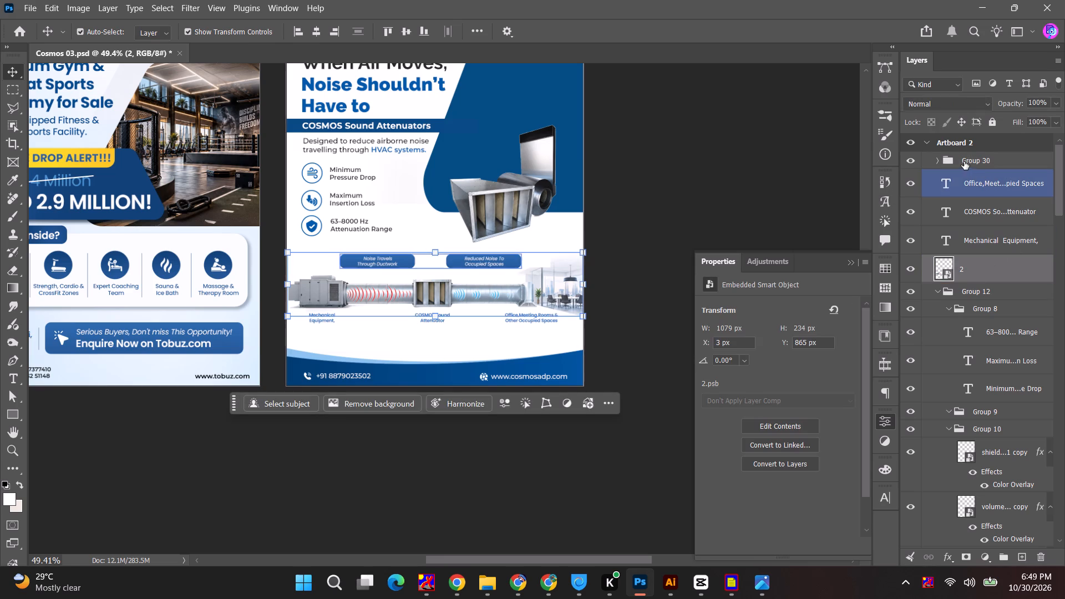
pyautogui.keyDown('shift'); pyautogui.click(985, 160); pyautogui.keyUp('shift')
pyautogui.hotkey('ctrl', 'g')
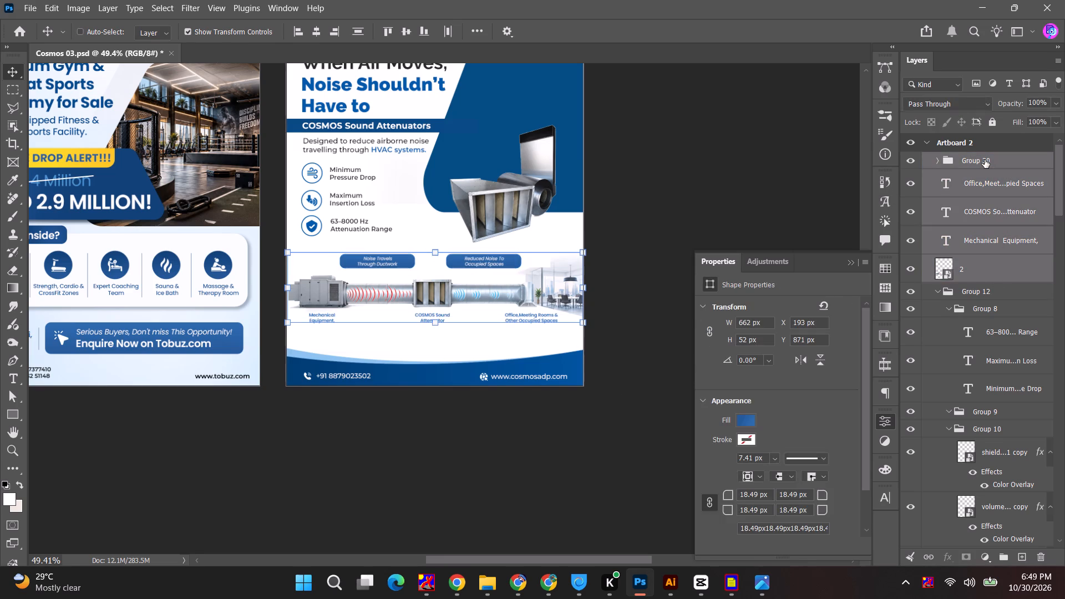
pyautogui.doubleClick(915, 165)
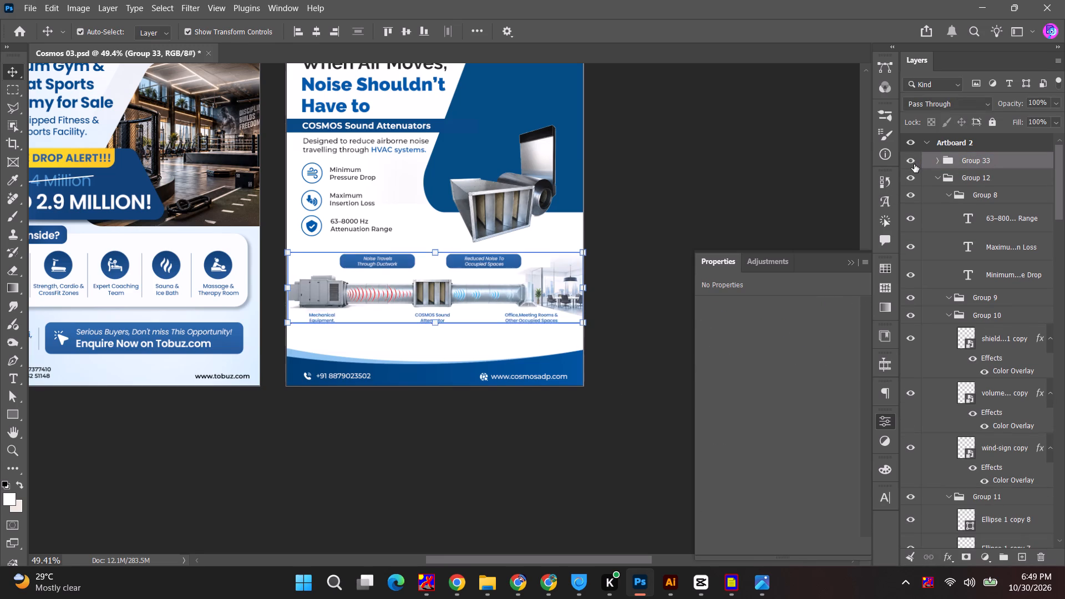
# Nudge the grouped duct diagram up by 30 px.
pyautogui.hotkey('shift', 'Up')
pyautogui.hotkey('shift', 'Up')
pyautogui.hotkey('shift', 'Up')
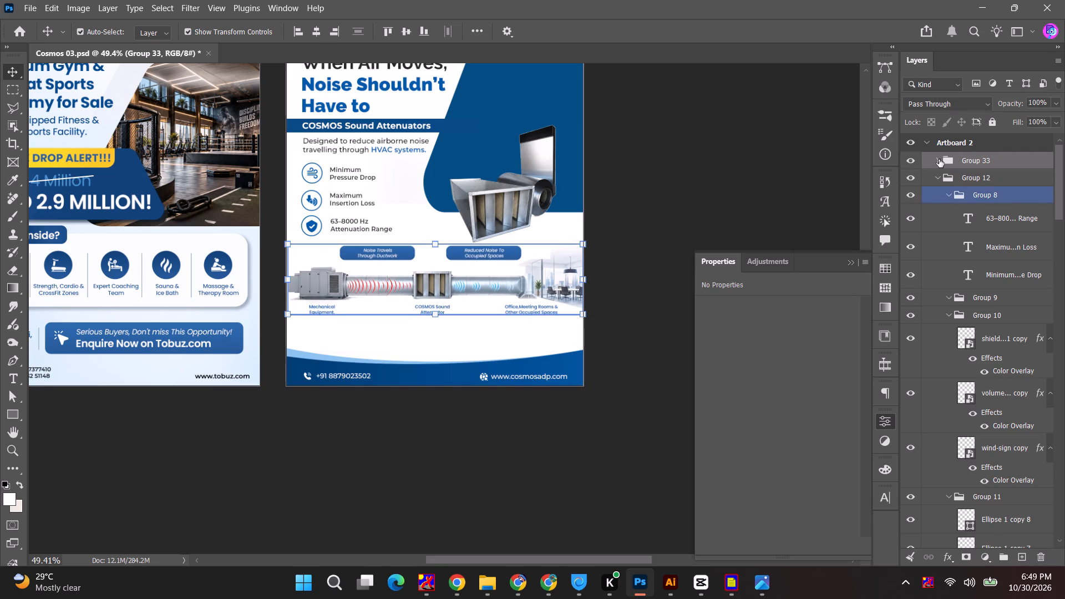
# Nudge the group holding the two blue duct labels down by 30 px, closer to the duct.
pyautogui.click(939, 159)
pyautogui.click(991, 175)
pyautogui.hotkey('shift', 'Down')
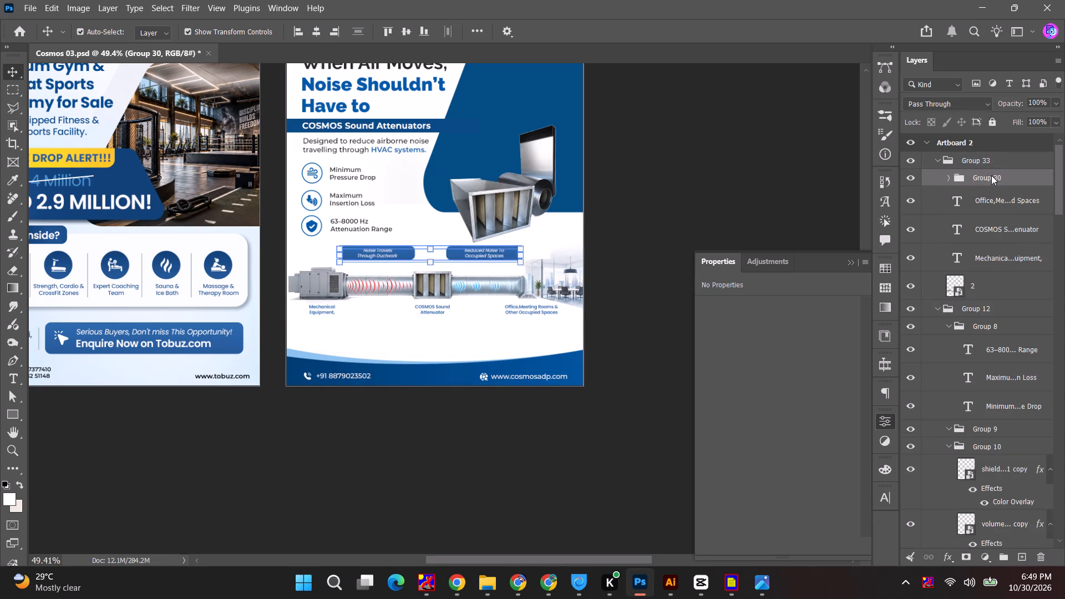
pyautogui.hotkey('shift', 'Down')
pyautogui.hotkey('shift', 'Down')
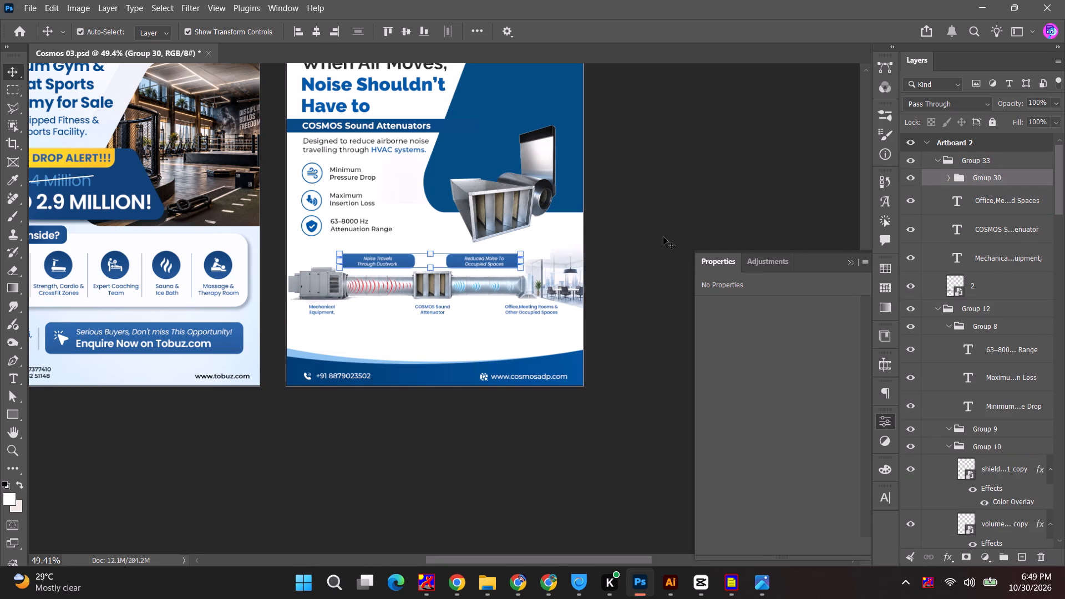
pyautogui.click(648, 210)
# Nudge the whole duct diagram group, with its labels and captions, up by another 20 px.
pyautogui.keyDown('alt'); pyautogui.scroll(11, 441, 260); pyautogui.keyUp('alt')
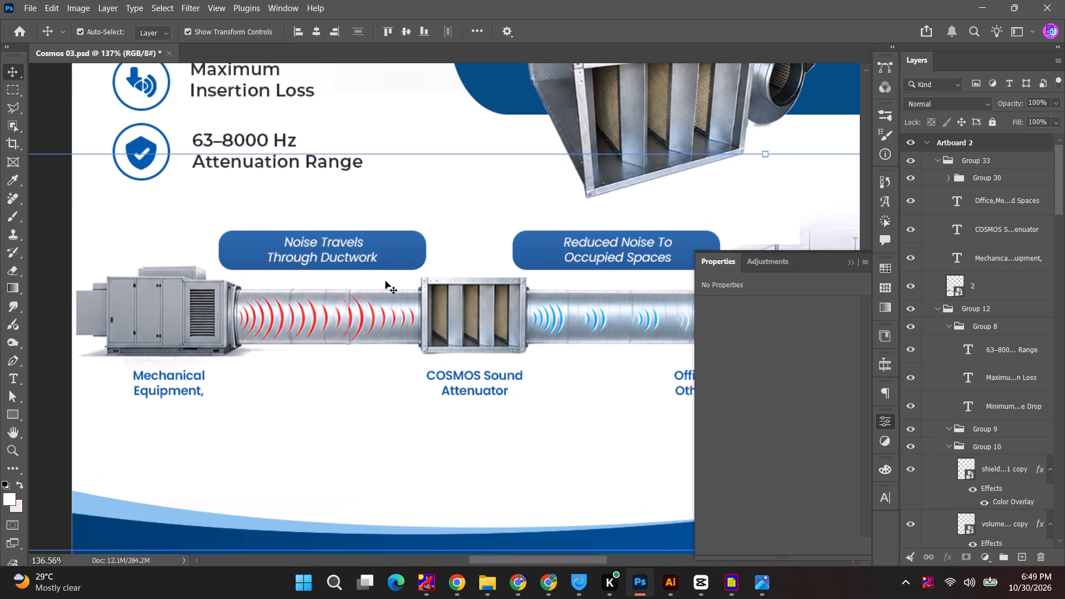
pyautogui.keyDown('alt'); pyautogui.scroll(-7, 351, 413); pyautogui.keyUp('alt')
pyautogui.press('space')
pyautogui.moveTo(353, 411); pyautogui.dragTo(353, 328)
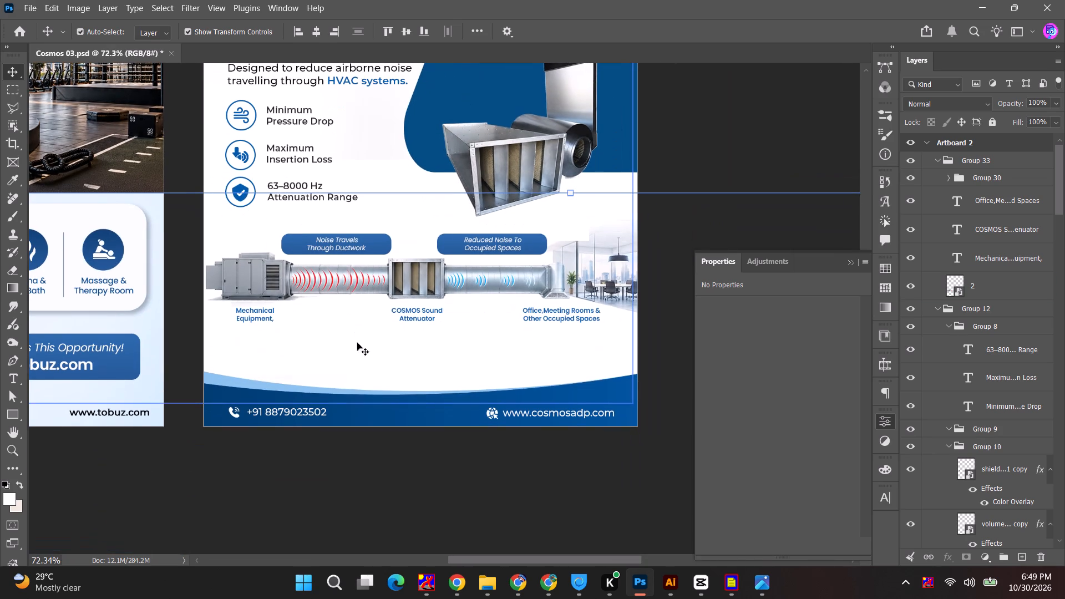
pyautogui.click(967, 163)
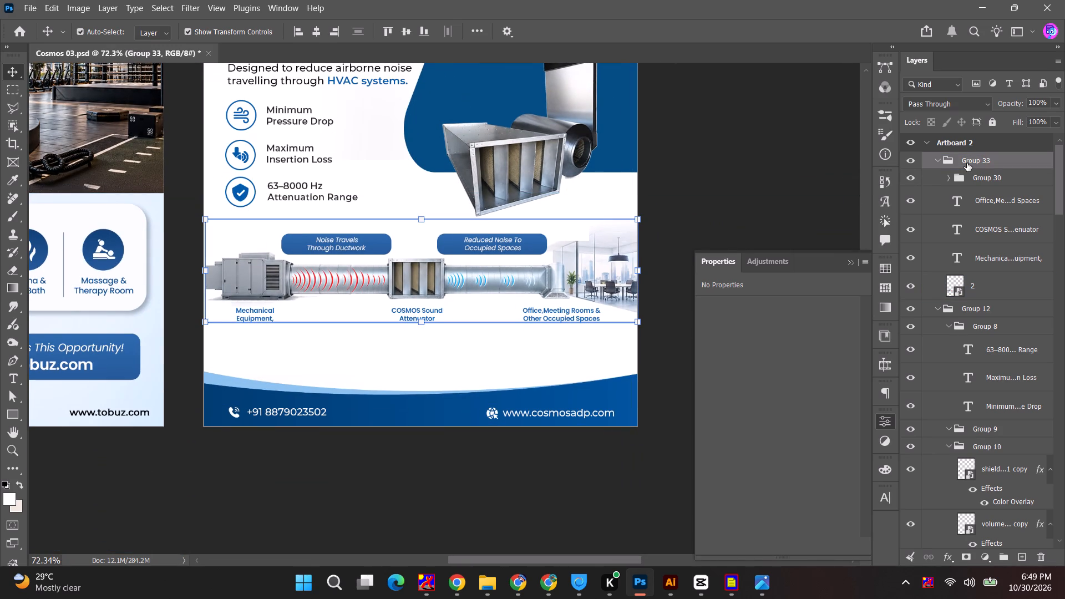
pyautogui.hotkey('shift', 'Up')
pyautogui.hotkey('shift', 'Up')
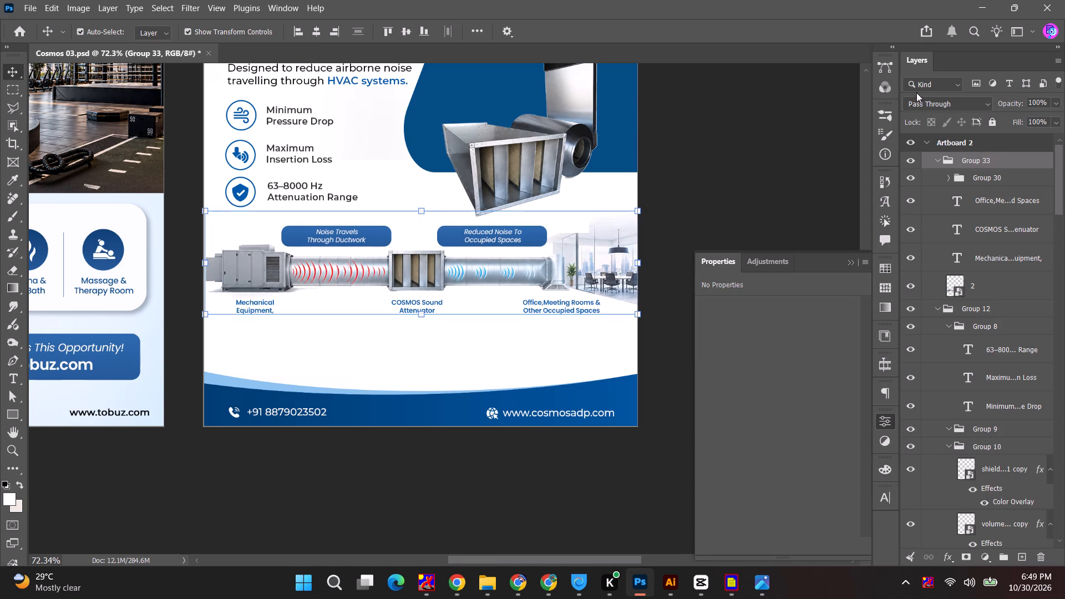
# Nudge the large sound attenuator product image up by 5 px.
pyautogui.click(524, 138)
pyautogui.press('Up')
pyautogui.press('Up')
pyautogui.press('Up')
pyautogui.press('Up')
pyautogui.press('Up')
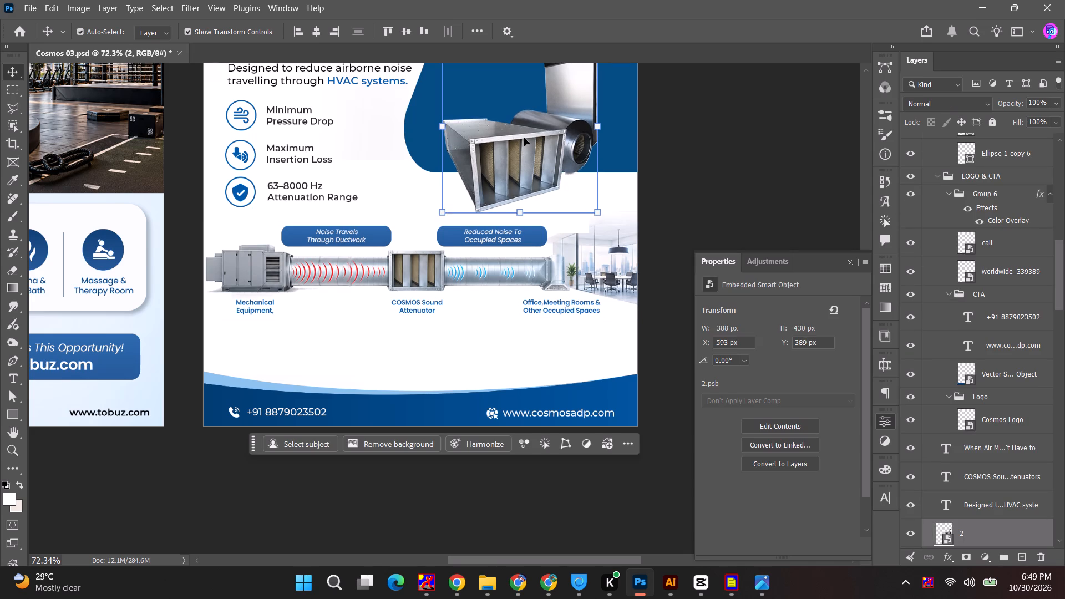
pyautogui.click(776, 204)
# Delete the Tobuz Gym artboard from the document.
pyautogui.keyDown('alt'); pyautogui.scroll(-3, 728, 222); pyautogui.keyUp('alt')
pyautogui.press('space')
pyautogui.press('space')
pyautogui.press('space')
pyautogui.press('space')
pyautogui.press('space')
pyautogui.press('space')
pyautogui.press('space')
pyautogui.moveTo(720, 206); pyautogui.dragTo(654, 301)
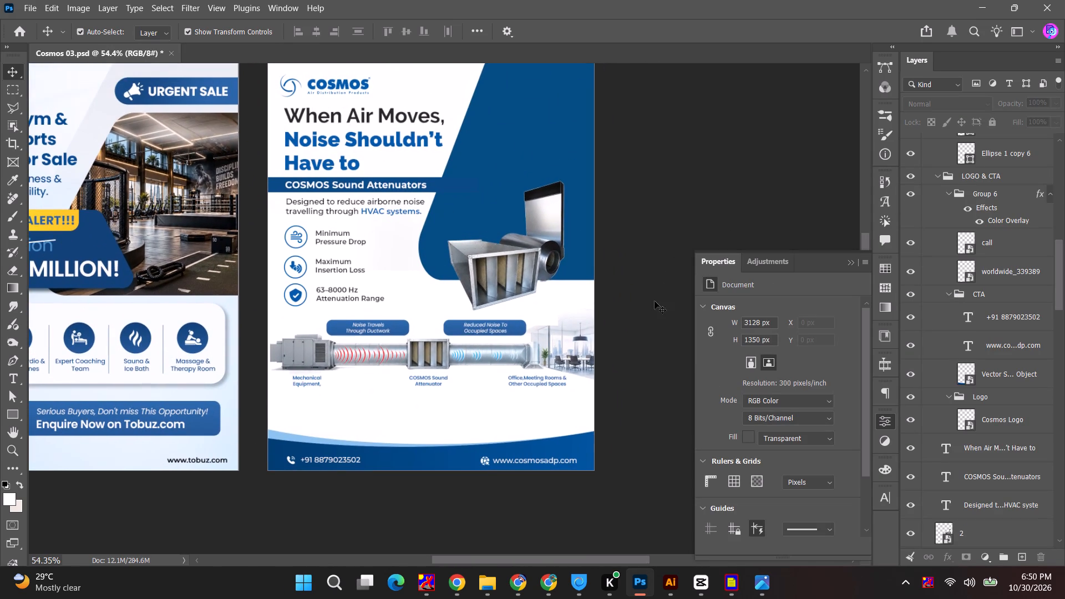
pyautogui.press('space')
pyautogui.press('space')
pyautogui.press('space')
pyautogui.press('space')
pyautogui.press('space')
pyautogui.press('space')
pyautogui.press('space')
pyautogui.moveTo(210, 227); pyautogui.dragTo(256, 314)
pyautogui.press('space')
pyautogui.press('space')
pyautogui.press('space')
pyautogui.press('space')
pyautogui.press('space')
pyautogui.press('space')
pyautogui.moveTo(234, 212); pyautogui.dragTo(242, 240)
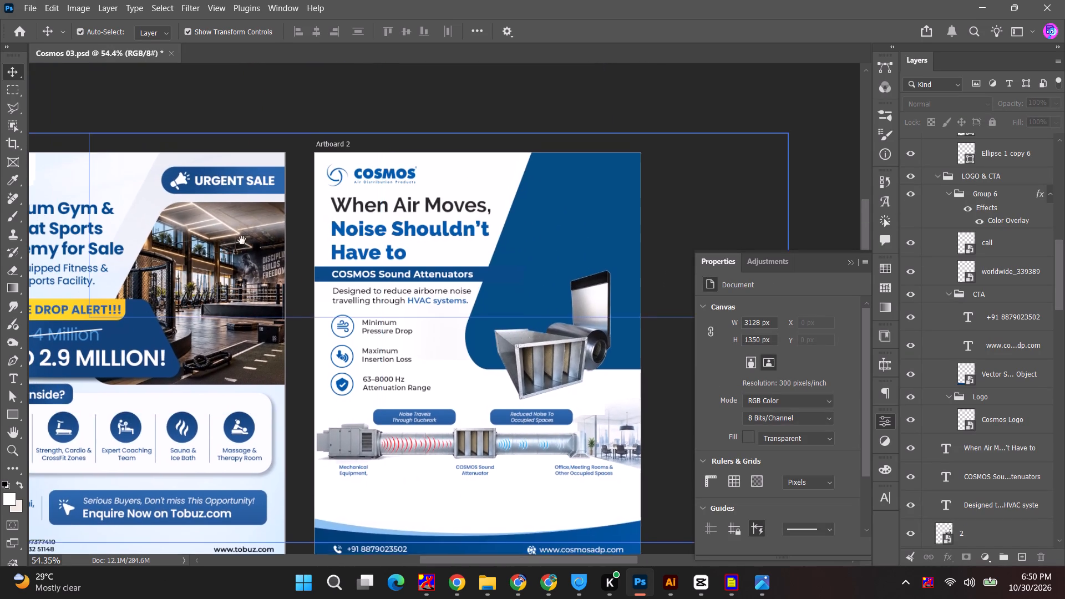
pyautogui.moveTo(242, 240); pyautogui.dragTo(389, 215)
pyautogui.click(120, 146)
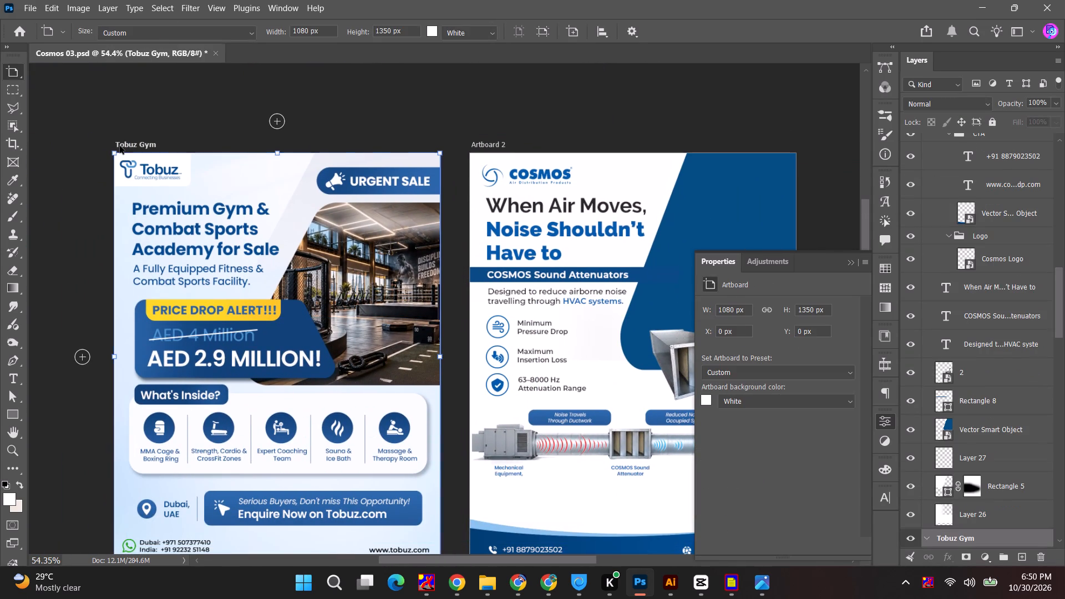
pyautogui.press('BackSpace')
# Compare the feature list icons and duct diagram on the artboard with the reference image 1.png.
pyautogui.keyDown('alt'); pyautogui.scroll(-5, 157, 218); pyautogui.keyUp('alt')
pyautogui.press('space')
pyautogui.press('space')
pyautogui.press('space')
pyautogui.moveTo(253, 276); pyautogui.dragTo(85, 196)
pyautogui.keyDown('alt'); pyautogui.scroll(9, 307, 243); pyautogui.keyUp('alt')
pyautogui.press('space')
pyautogui.moveTo(451, 288); pyautogui.dragTo(329, 226)
pyautogui.keyDown('alt'); pyautogui.scroll(4, 216, 250); pyautogui.keyUp('alt')
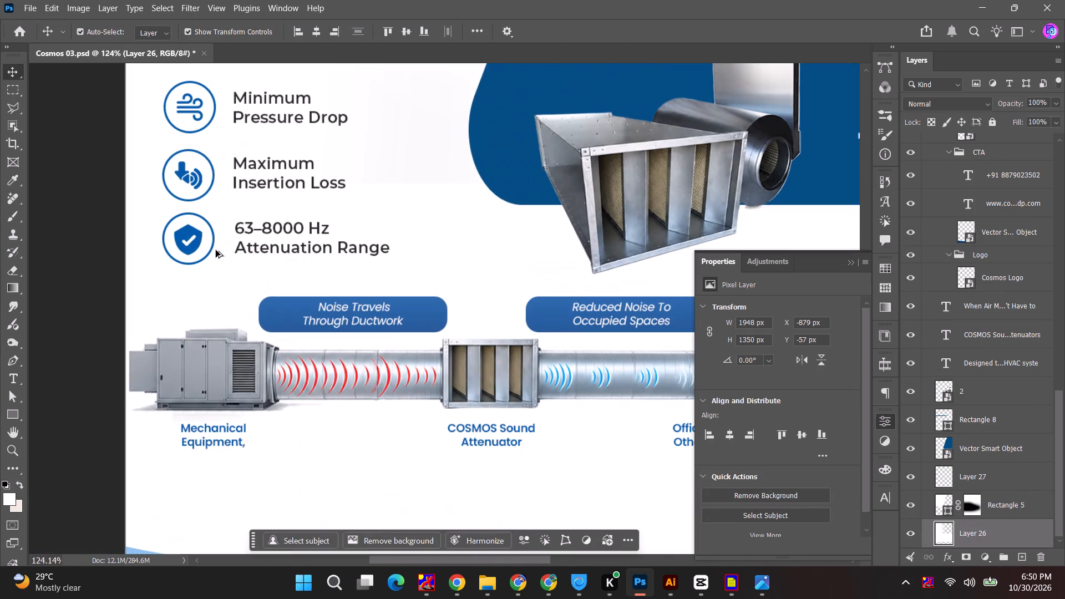
pyautogui.press('space')
pyautogui.moveTo(195, 236); pyautogui.dragTo(143, 241)
pyautogui.hotkey('alt', 'Tab')
pyautogui.keyDown('alt'); pyautogui.click(804, 149); pyautogui.keyUp('alt')
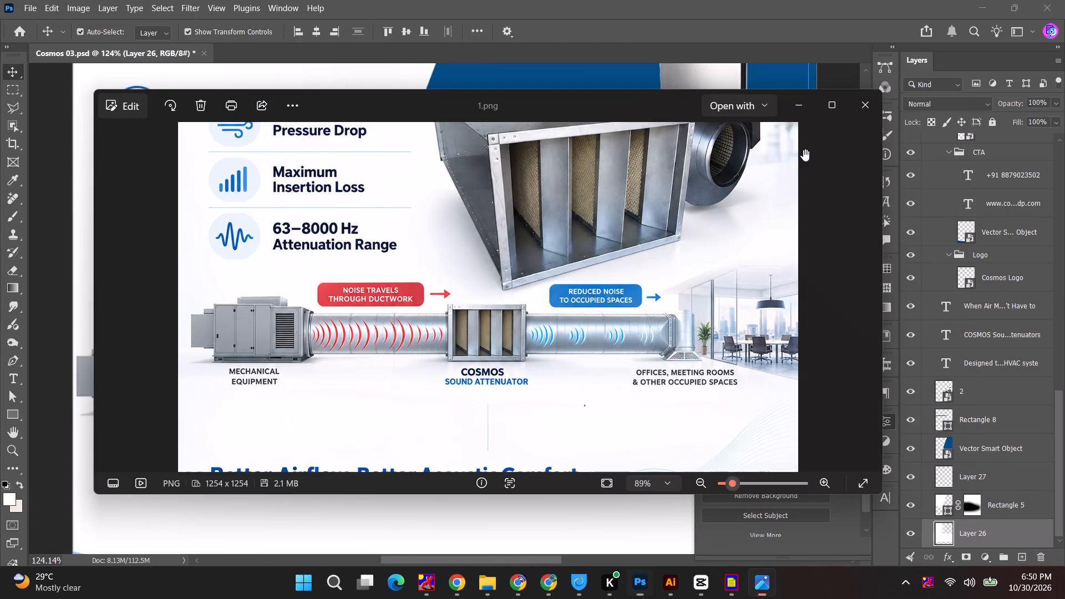
pyautogui.scroll(2, 376, 308)
pyautogui.moveTo(366, 241); pyautogui.dragTo(372, 354)
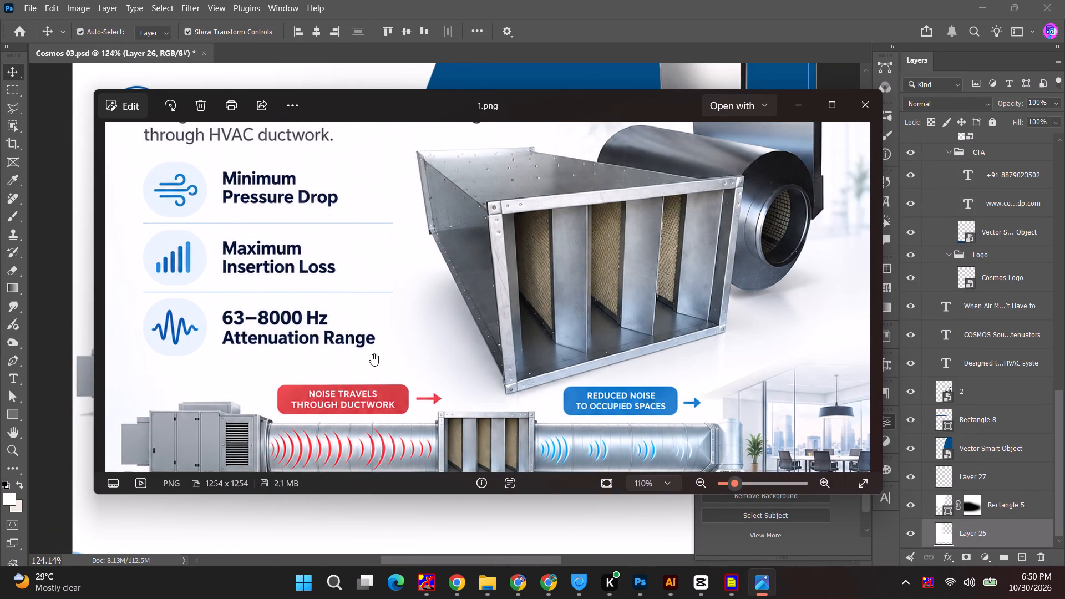
pyautogui.hotkey('alt', 'Tab')
pyautogui.hotkey('alt', 'Tab')
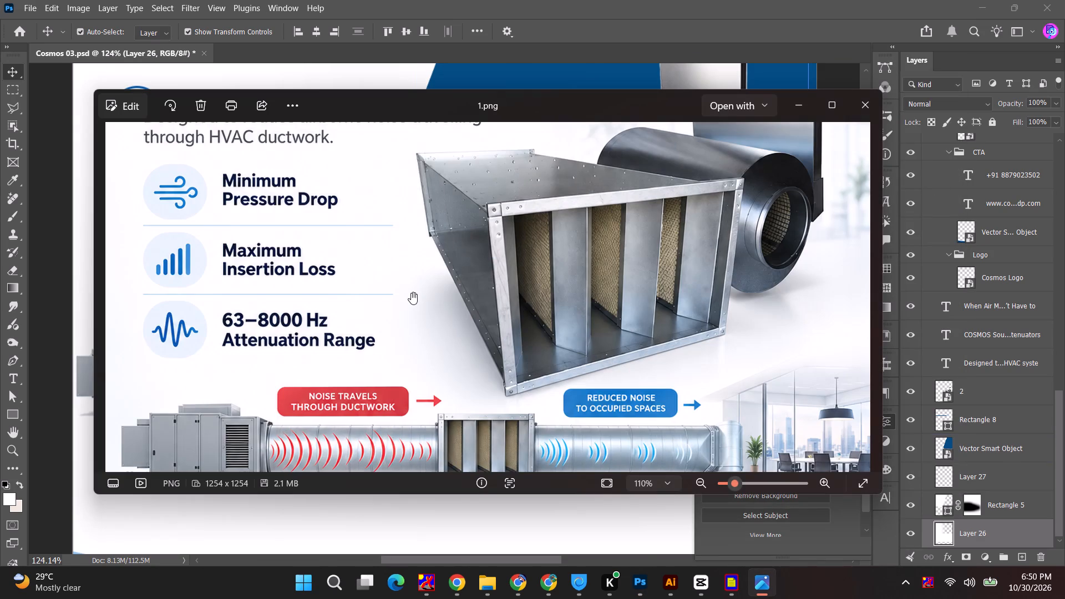
pyautogui.hotkey('alt', 'Tab')
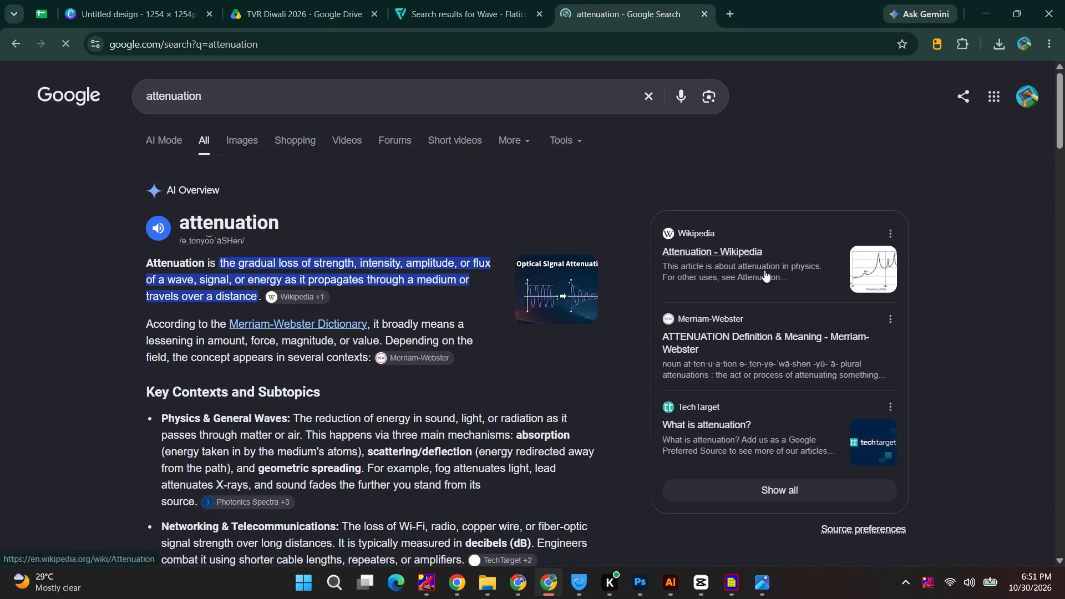
pyautogui.click(462, 0)
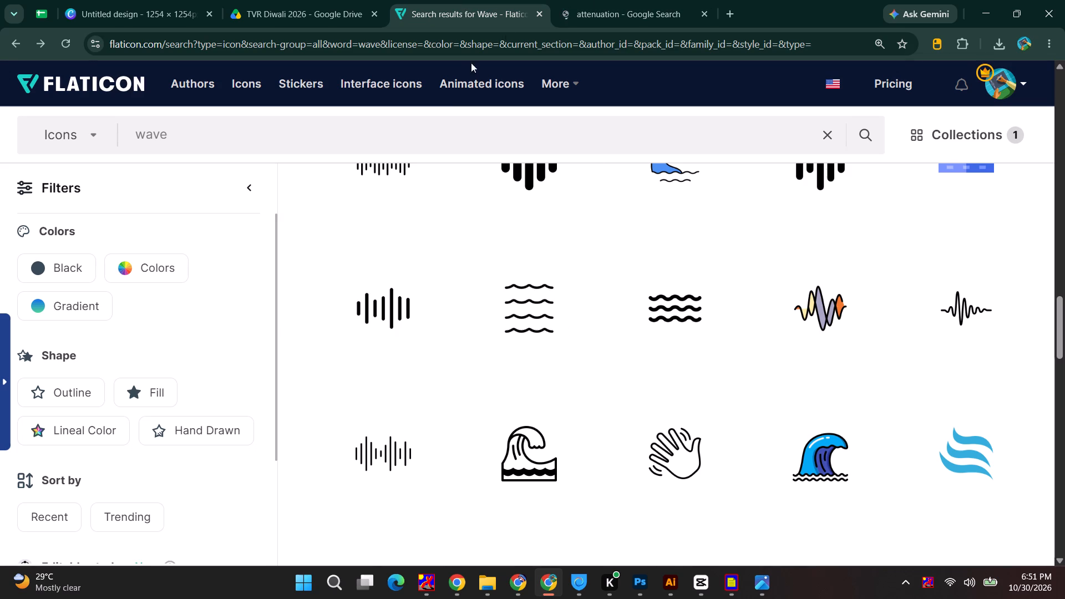
pyautogui.click(612, 0)
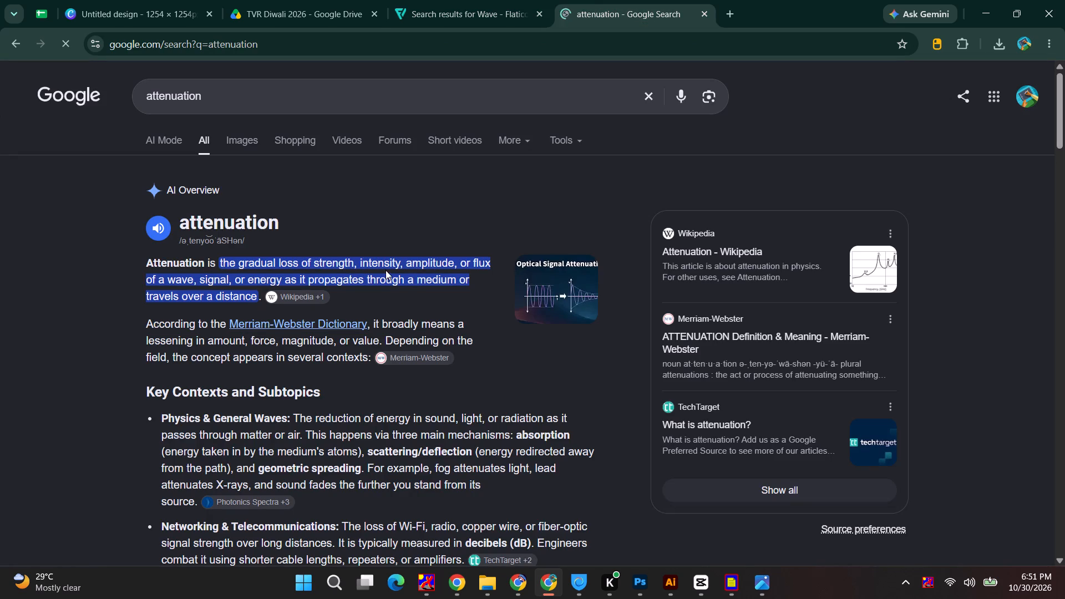
# Return to the Flaticon wave results and download the Radio Waves icon as a 512px PNG.
pyautogui.click(513, 2)
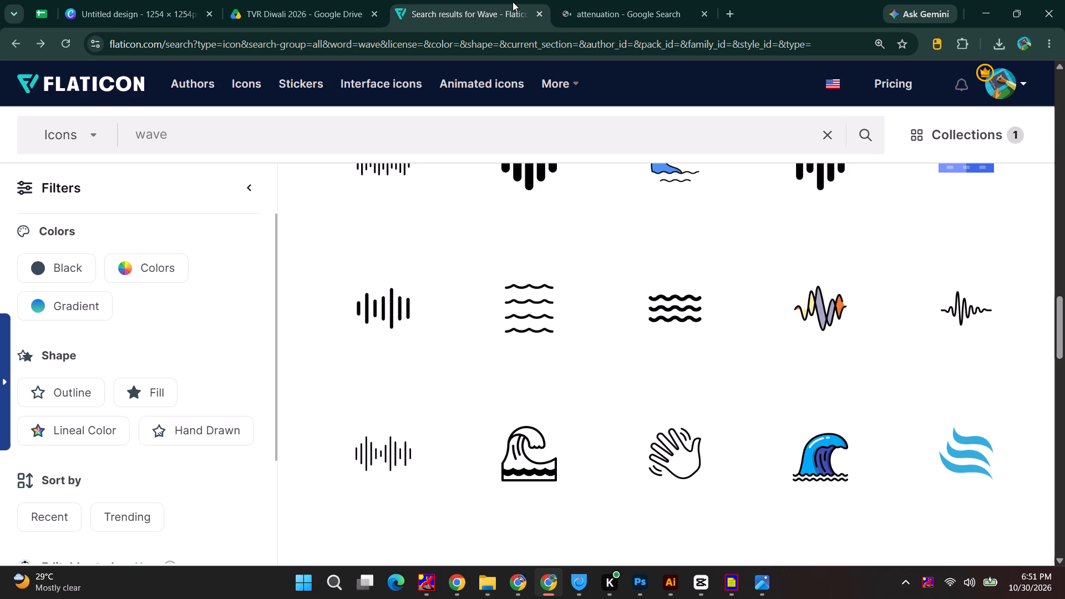
pyautogui.scroll(7, 471, 288)
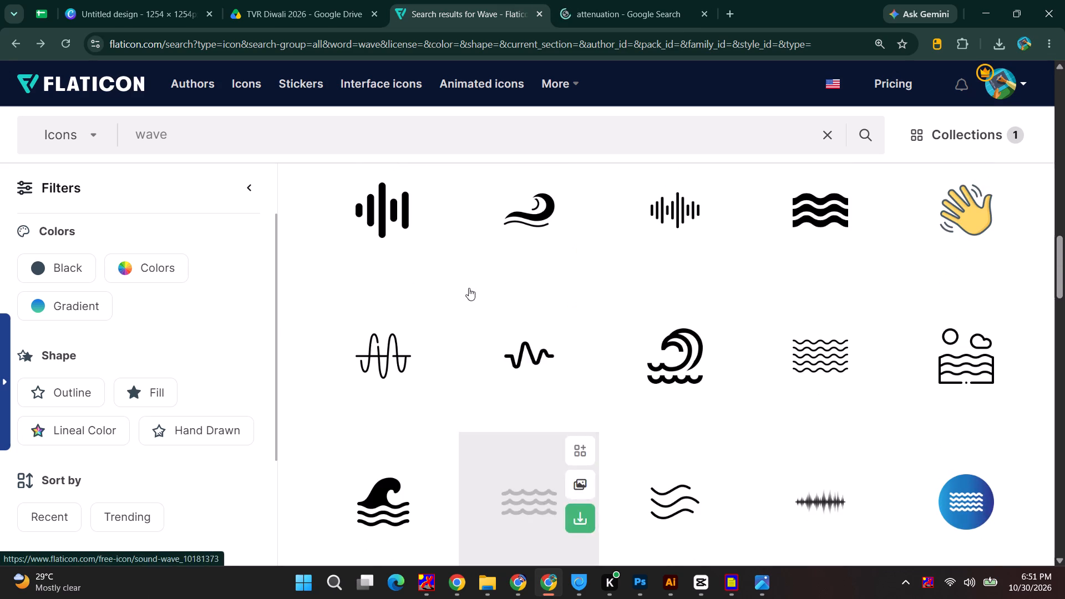
pyautogui.scroll(1, 440, 301)
pyautogui.click(412, 413)
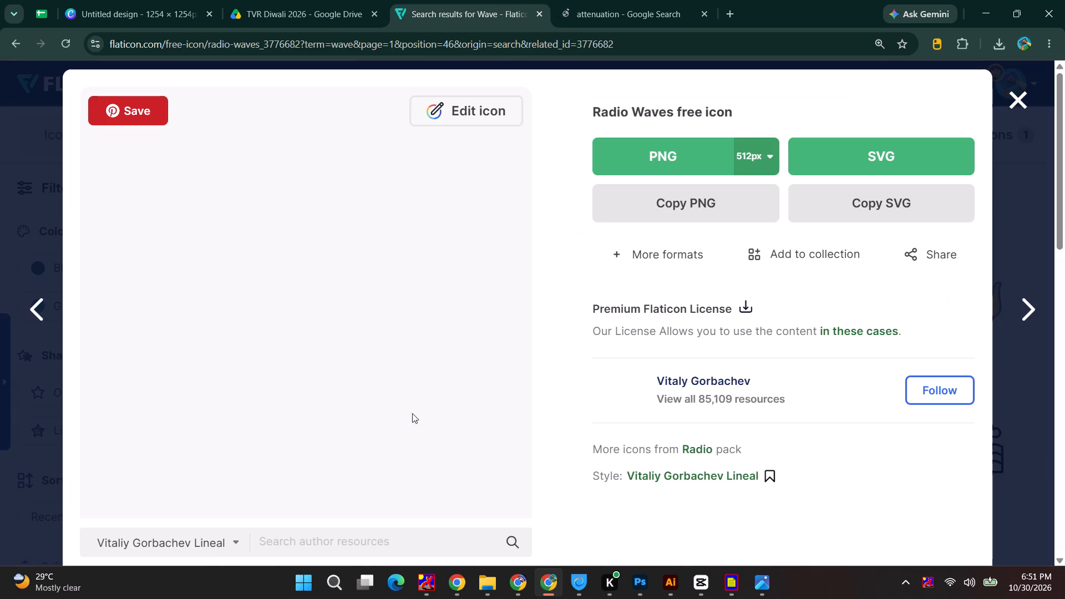
pyautogui.click(677, 159)
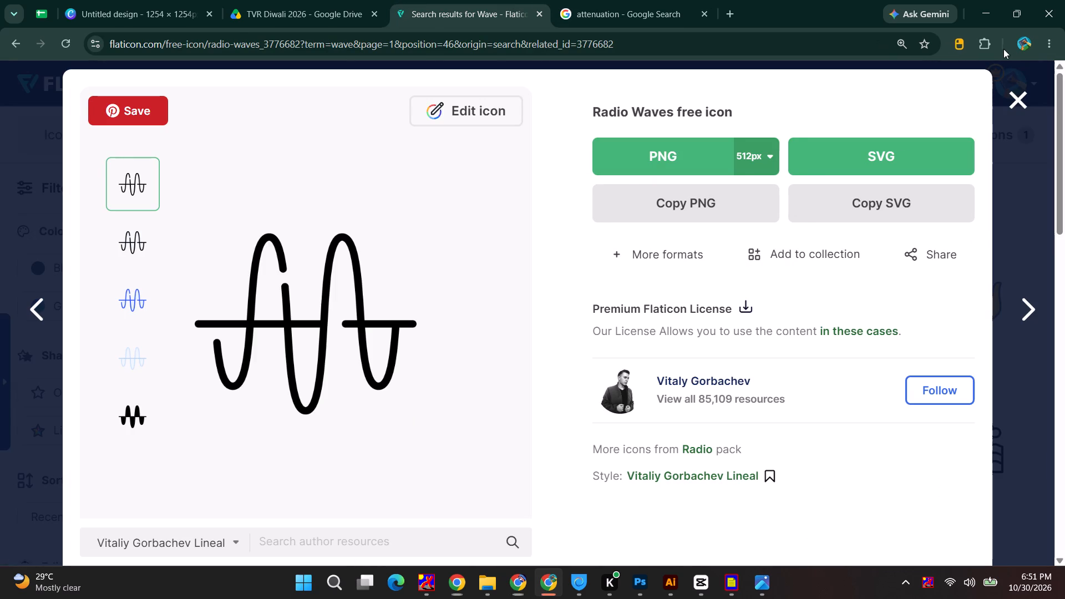
# Switch to Photoshop and place the downloaded radio-waves PNG in Cosmos 03.psd.
pyautogui.moveTo(901, 70); pyautogui.dragTo(494, 220)
pyautogui.hotkey('alt', 'Tab')
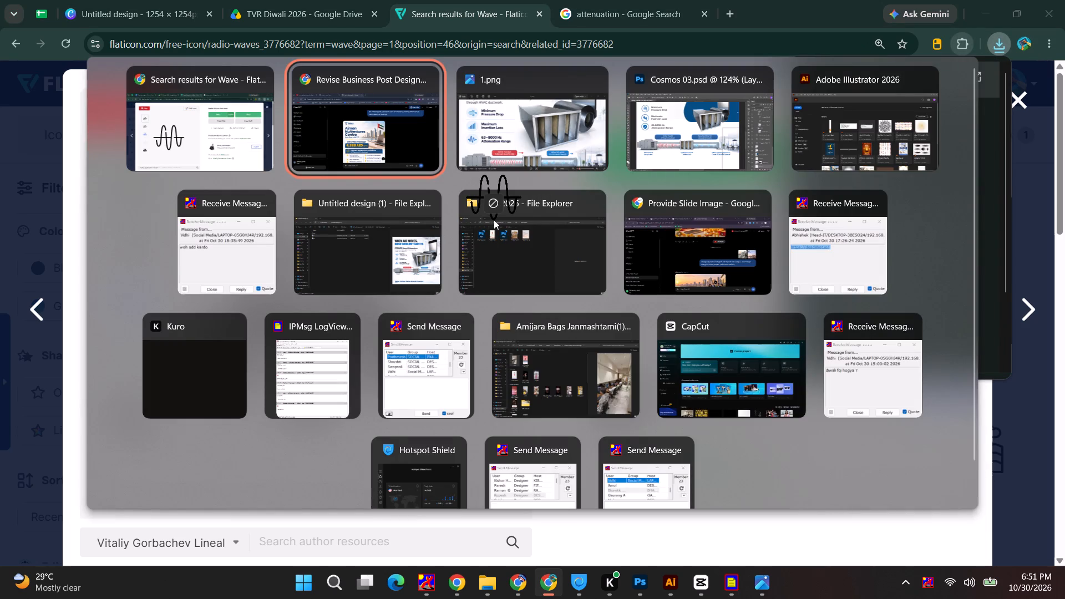
pyautogui.moveTo(494, 220); pyautogui.dragTo(166, 251)
pyautogui.hotkey('alt', 'Tab')
pyautogui.hotkey('alt', 'Tab')
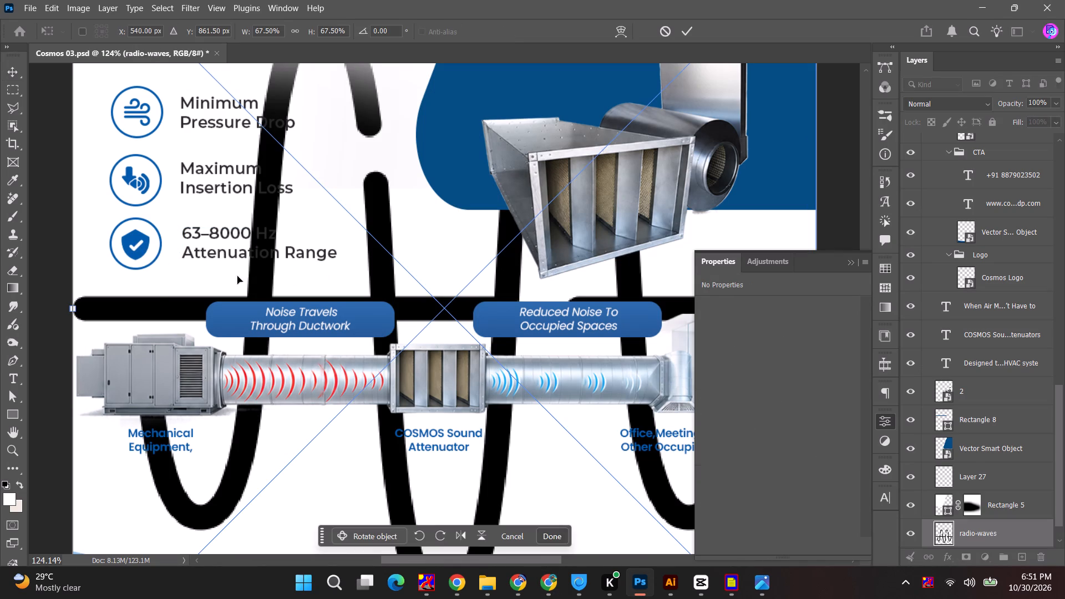
# Scale the placed radio-waves icon to about 2.4% and centre it over the shield icon beside "63–8000 Hz Attenuation Range".
pyautogui.keyDown('alt'); pyautogui.keyDown('shift'); pyautogui.moveTo(73, 309); pyautogui.dragTo(437, 280); pyautogui.keyUp('shift'); pyautogui.keyUp('alt')
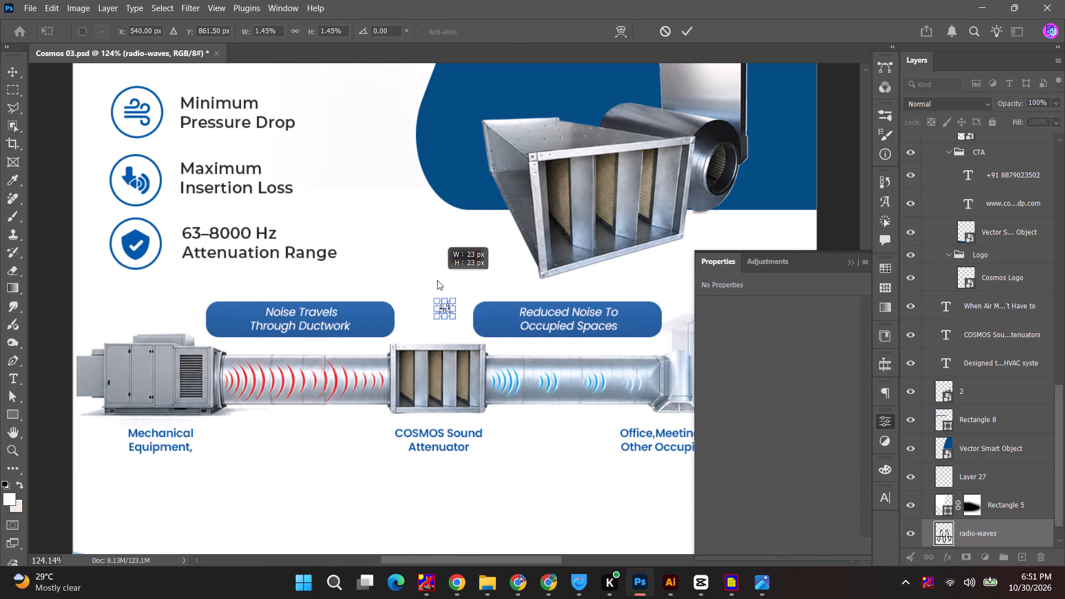
pyautogui.keyDown('alt'); pyautogui.keyDown('shift'); pyautogui.moveTo(437, 280); pyautogui.dragTo(433, 280); pyautogui.keyUp('shift'); pyautogui.keyUp('alt')
pyautogui.keyDown('alt'); pyautogui.scroll(3, 442, 312); pyautogui.keyUp('alt')
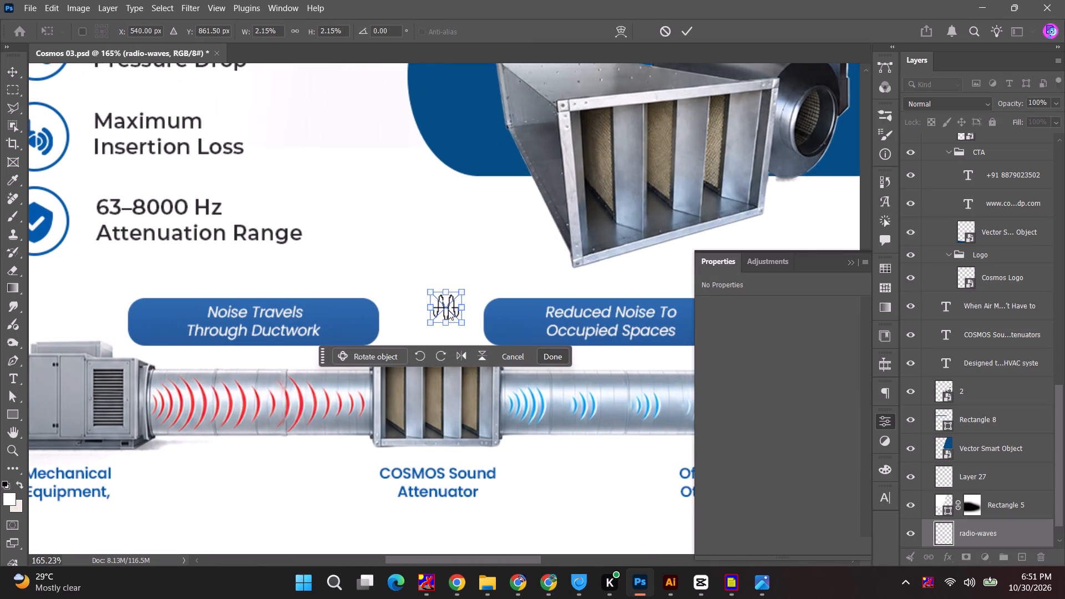
pyautogui.moveTo(448, 310); pyautogui.dragTo(45, 233)
pyautogui.press('space')
pyautogui.press('space')
pyautogui.press('space')
pyautogui.press('space')
pyautogui.moveTo(55, 228); pyautogui.dragTo(357, 251)
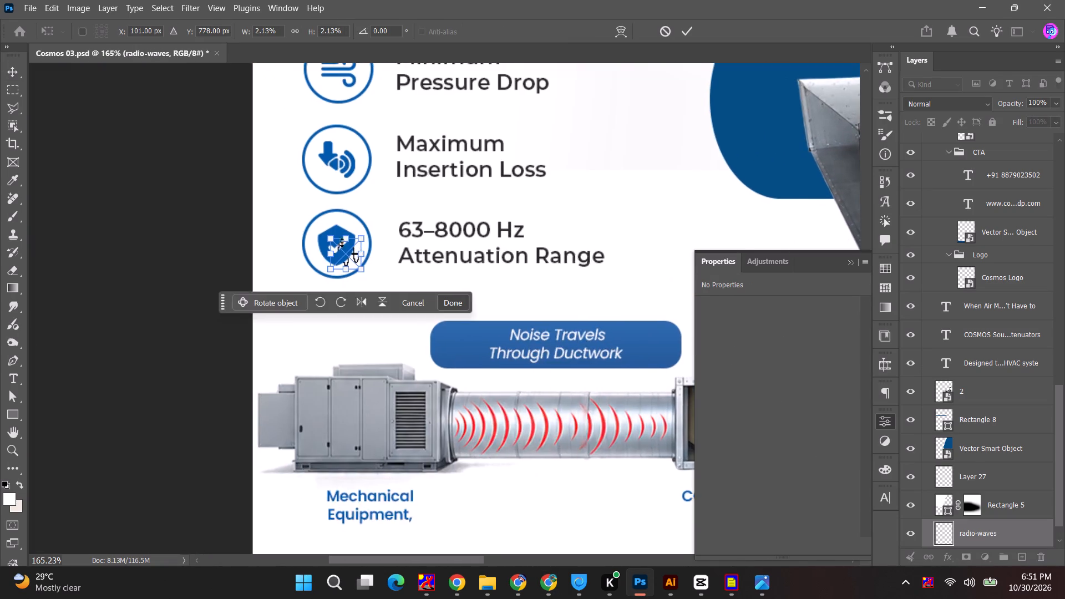
pyautogui.keyDown('alt'); pyautogui.scroll(9, 336, 242); pyautogui.keyUp('alt')
pyautogui.moveTo(374, 269); pyautogui.dragTo(351, 241)
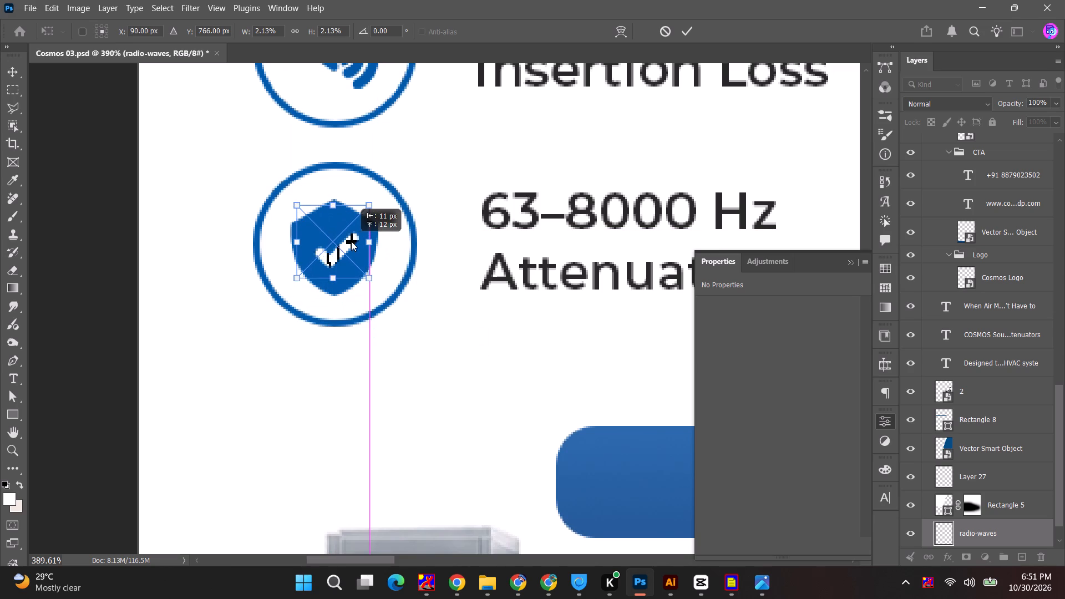
pyautogui.moveTo(351, 241); pyautogui.dragTo(352, 246)
pyautogui.keyDown('alt'); pyautogui.keyDown('shift'); pyautogui.moveTo(371, 210); pyautogui.dragTo(375, 202); pyautogui.keyUp('shift'); pyautogui.keyUp('alt')
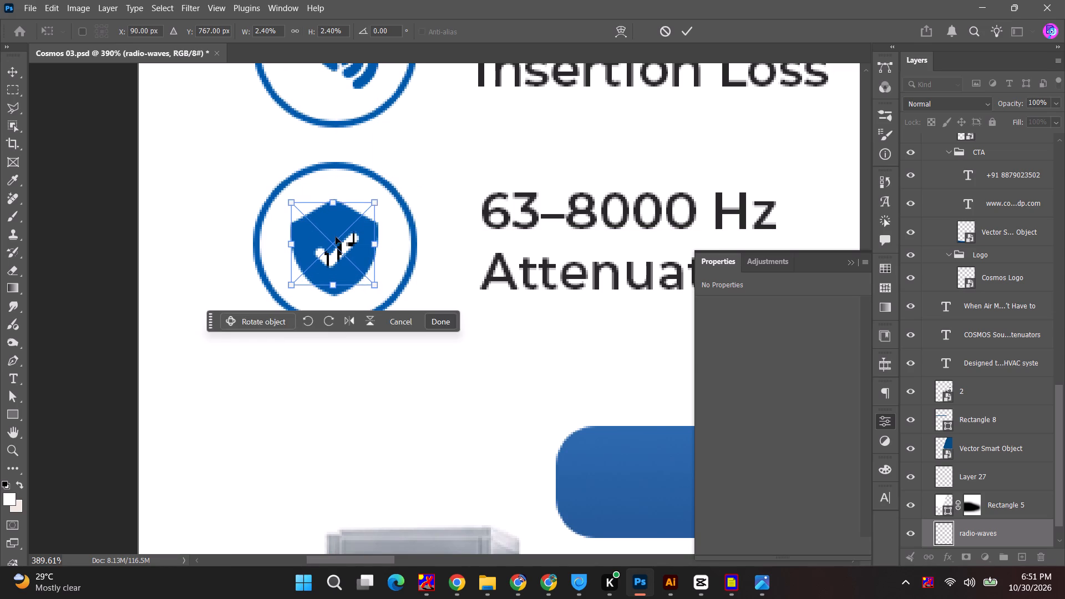
pyautogui.click(337, 238)
pyautogui.click(687, 28)
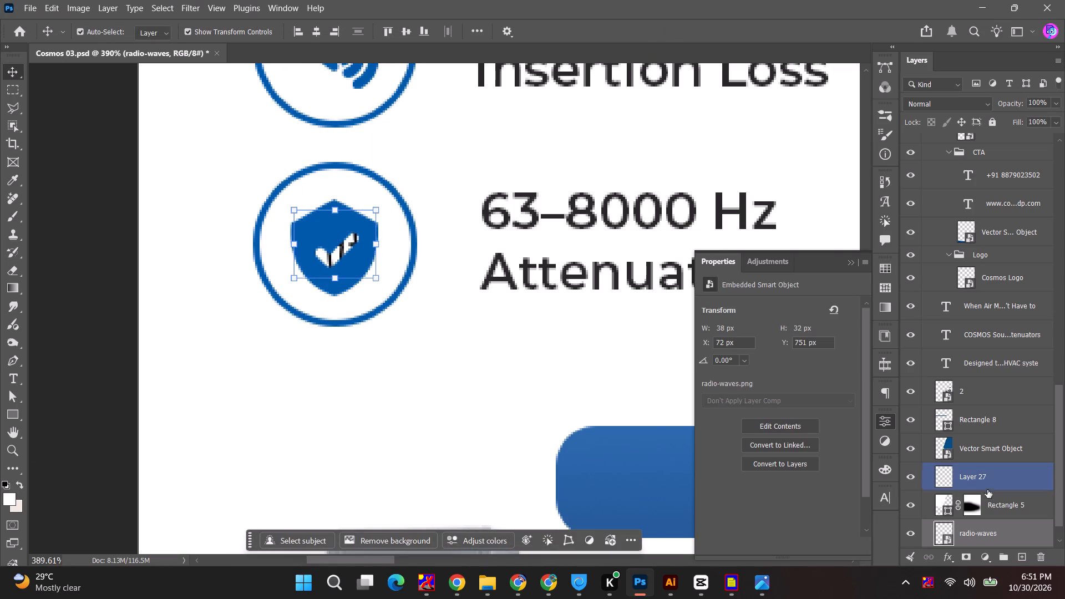
# Move the radio-waves layer into Group 10, directly above the shield icon layer.
pyautogui.moveTo(978, 534); pyautogui.dragTo(1003, 109)
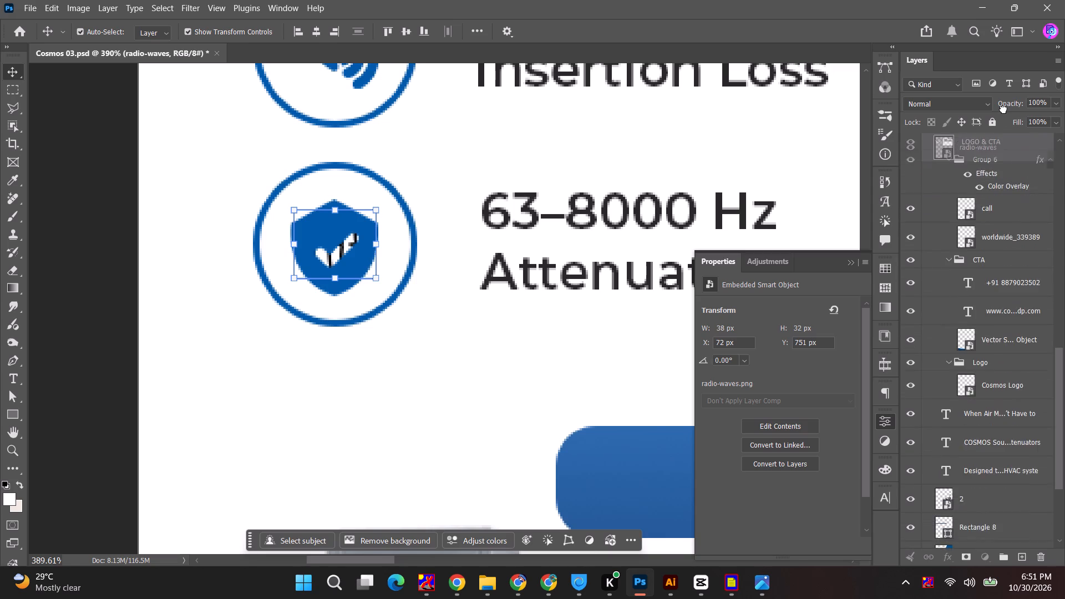
pyautogui.moveTo(1003, 109); pyautogui.dragTo(1014, 411)
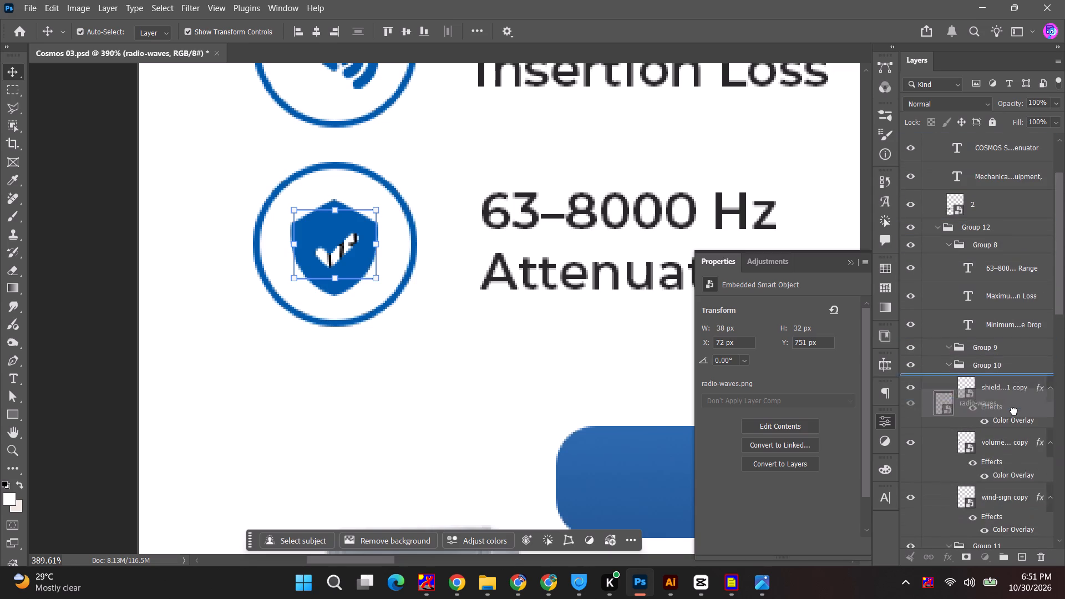
pyautogui.moveTo(1014, 411); pyautogui.dragTo(1010, 372)
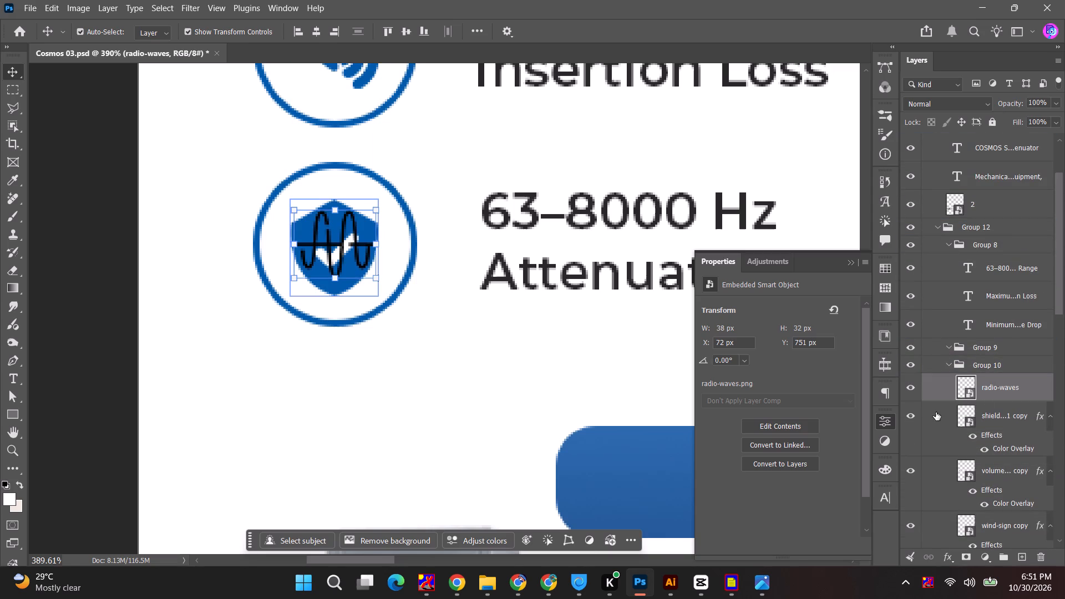
# Hide the shield icon layer and transfer its Color Overlay effect to the radio-waves layer.
pyautogui.click(908, 415)
pyautogui.moveTo(1007, 451); pyautogui.dragTo(1006, 392)
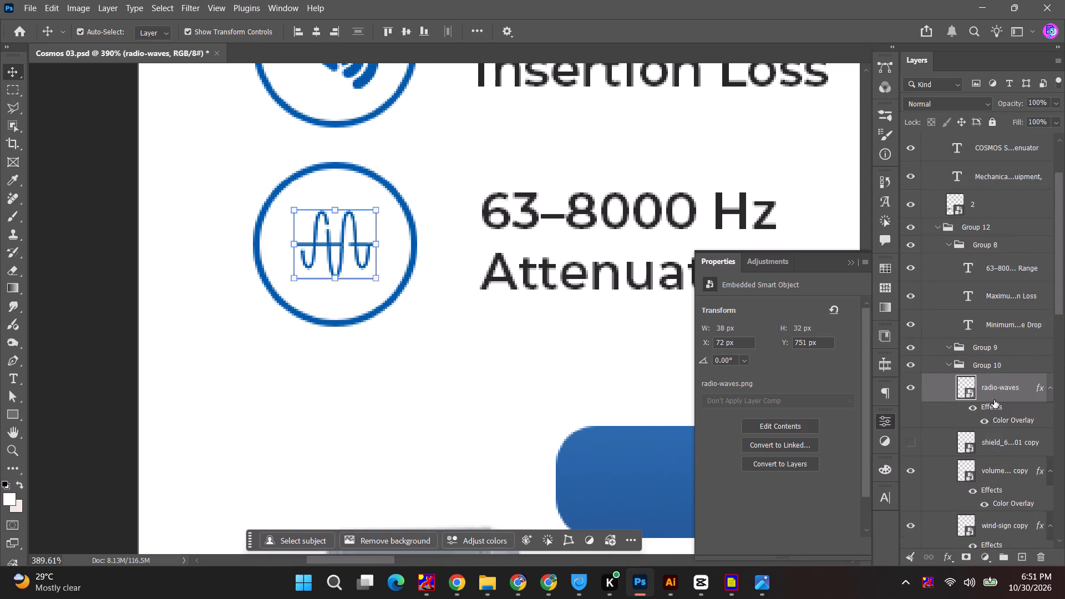
pyautogui.click(1005, 412)
# Delete the hidden shield icon layer from Group 10.
pyautogui.click(996, 441)
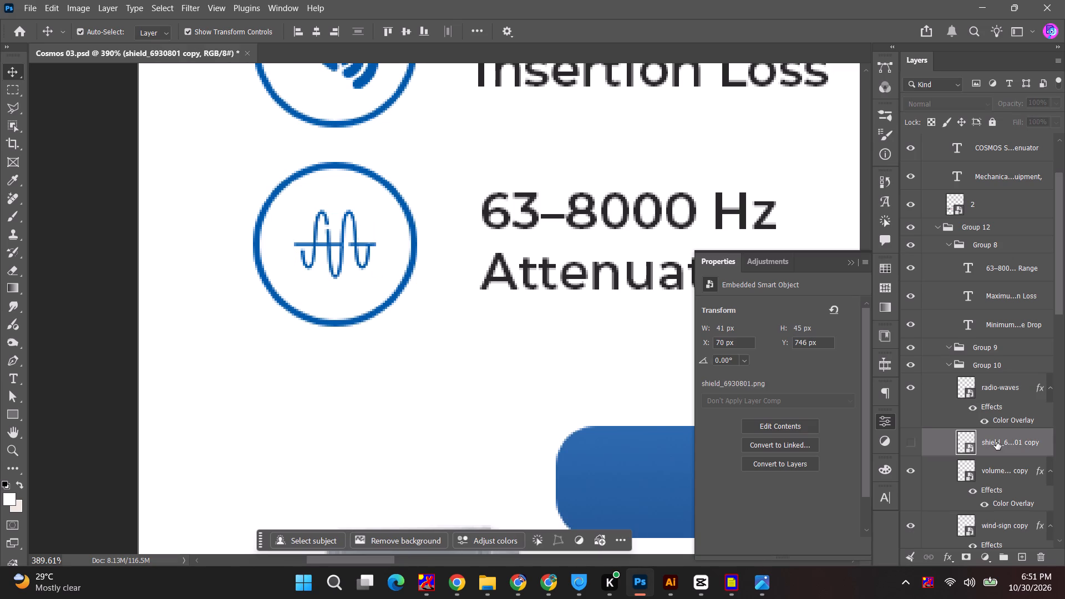
pyautogui.press('BackSpace')
# Switch to Chrome, search Flaticon for "radio waves", and look through the results for another wave icon.
pyautogui.hotkey('alt', 'Tab')
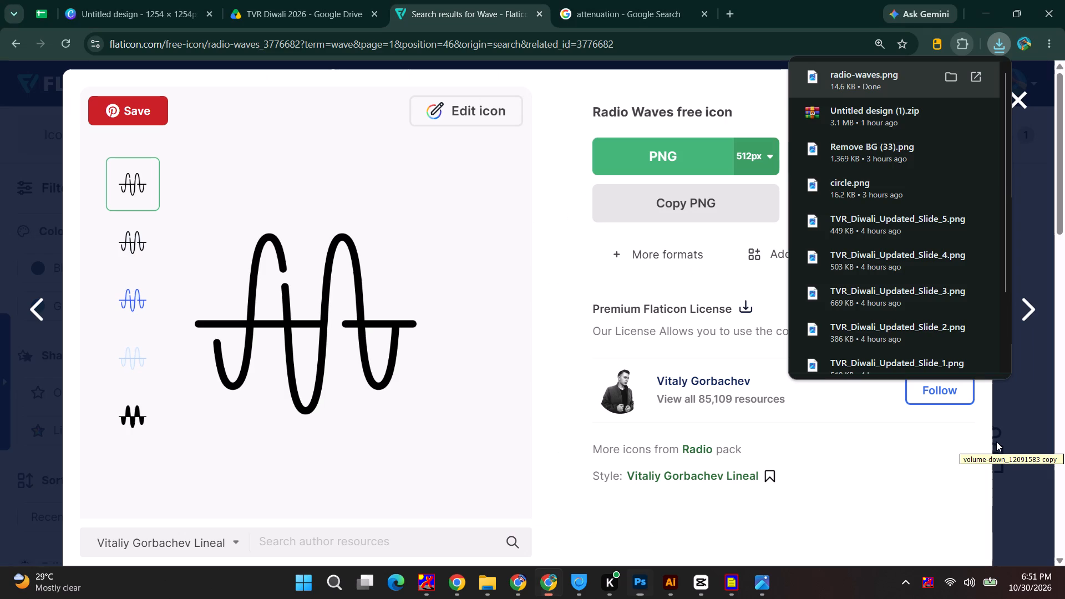
pyautogui.click(59, 185)
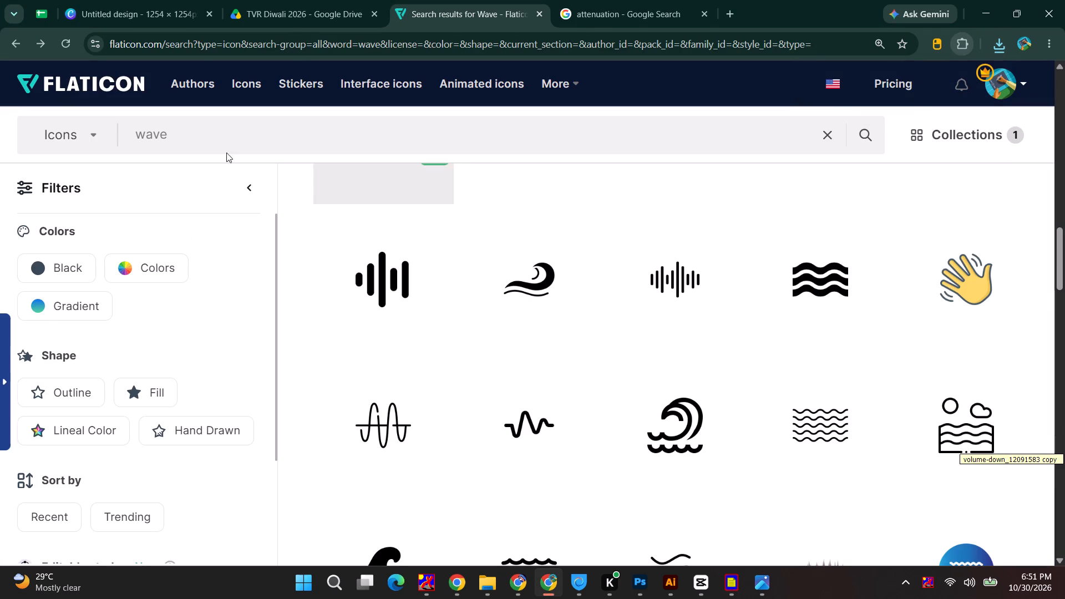
pyautogui.moveTo(217, 141); pyautogui.dragTo(106, 139)
pyautogui.write('radio waves')
pyautogui.press('Return')
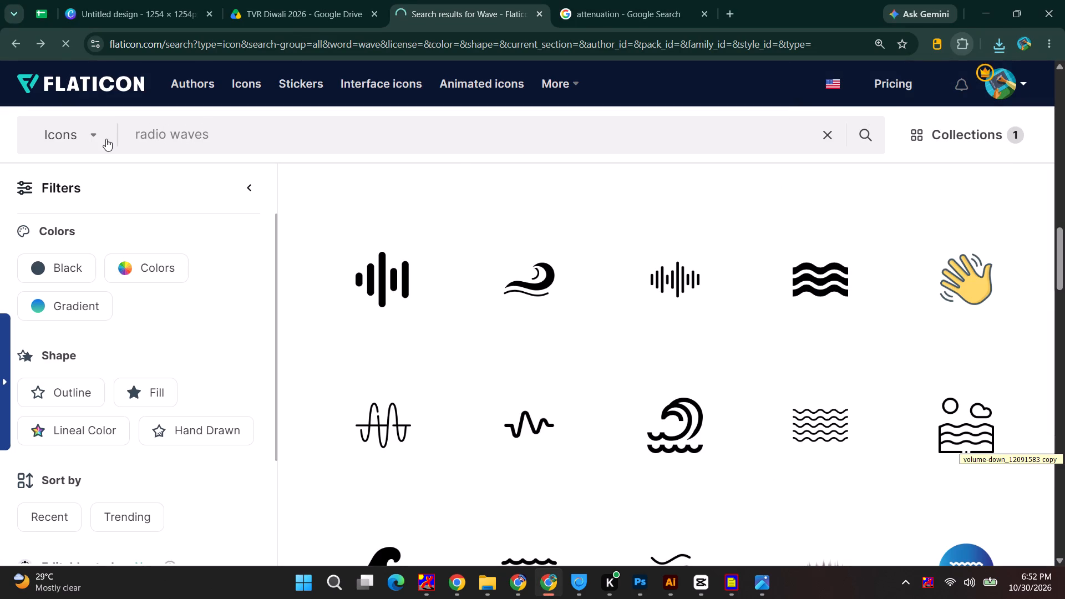
pyautogui.scroll(-2, 480, 392)
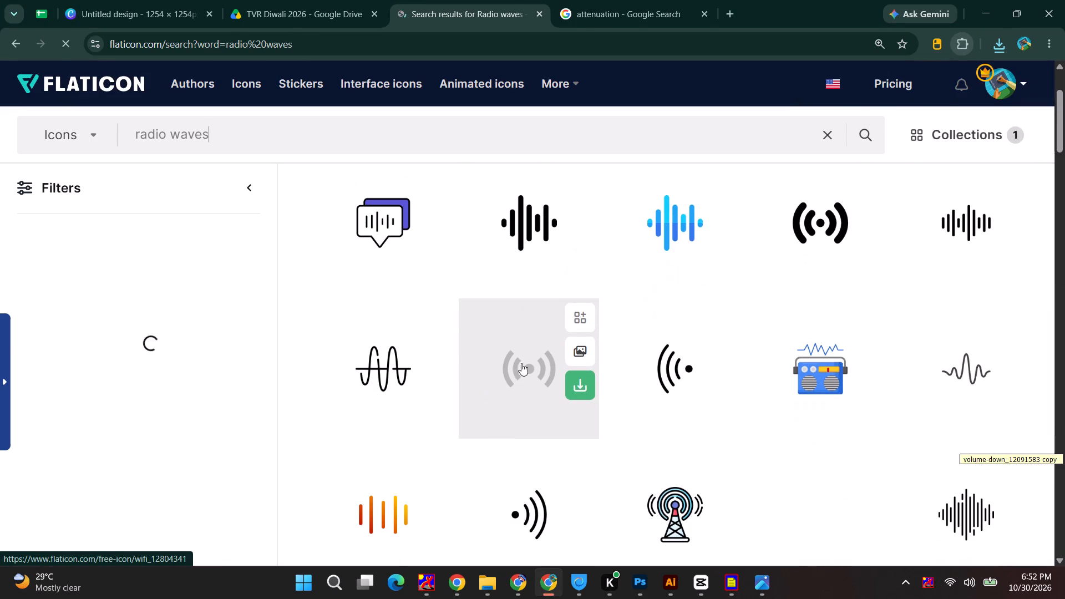
pyautogui.scroll(-6, 517, 372)
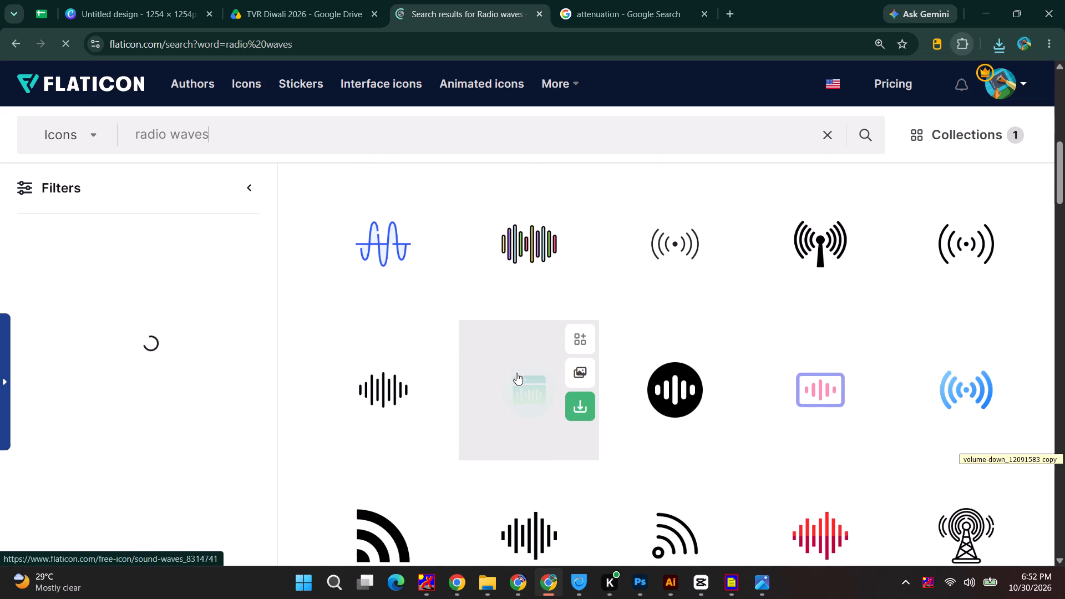
pyautogui.scroll(-7, 516, 373)
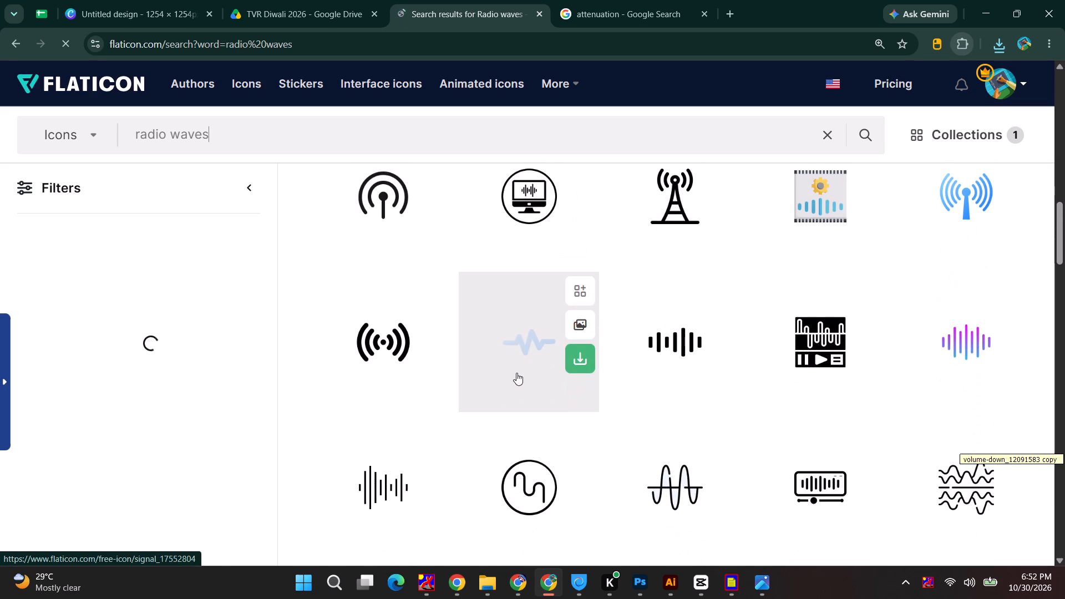
pyautogui.scroll(-7, 516, 373)
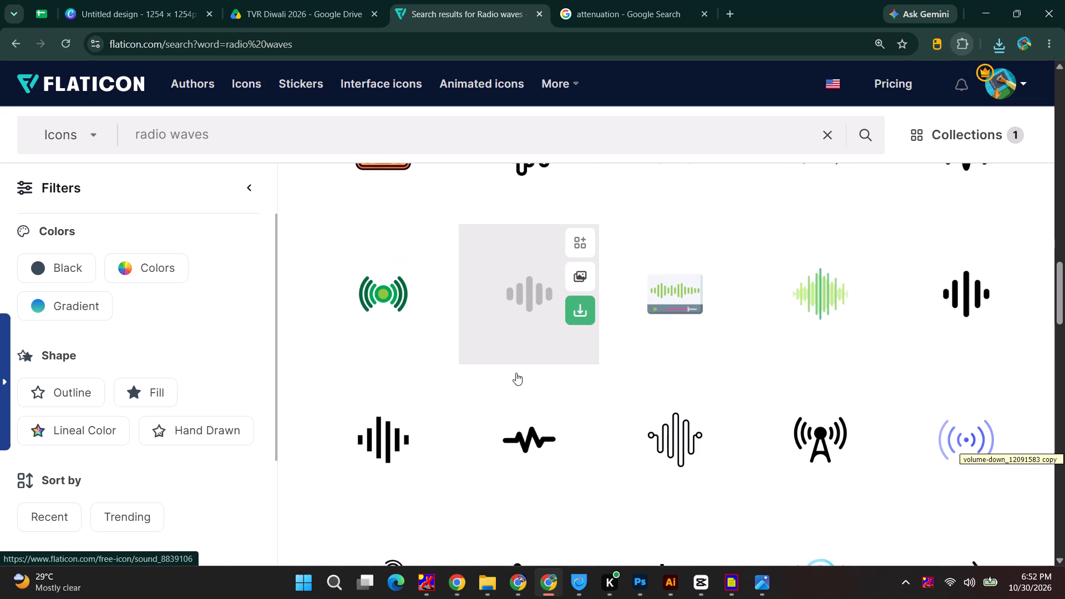
pyautogui.scroll(-3, 516, 373)
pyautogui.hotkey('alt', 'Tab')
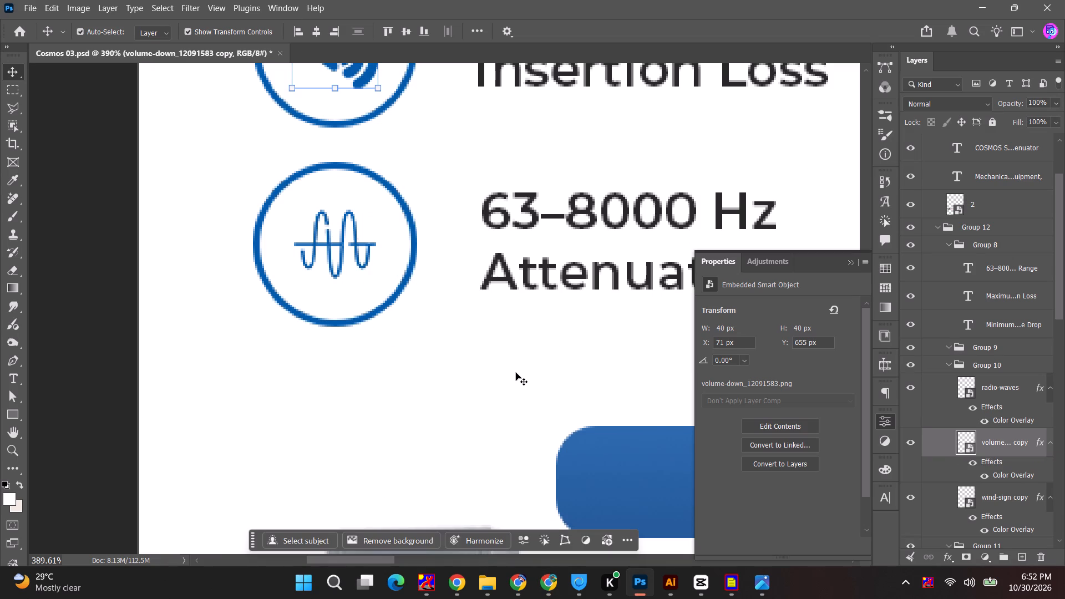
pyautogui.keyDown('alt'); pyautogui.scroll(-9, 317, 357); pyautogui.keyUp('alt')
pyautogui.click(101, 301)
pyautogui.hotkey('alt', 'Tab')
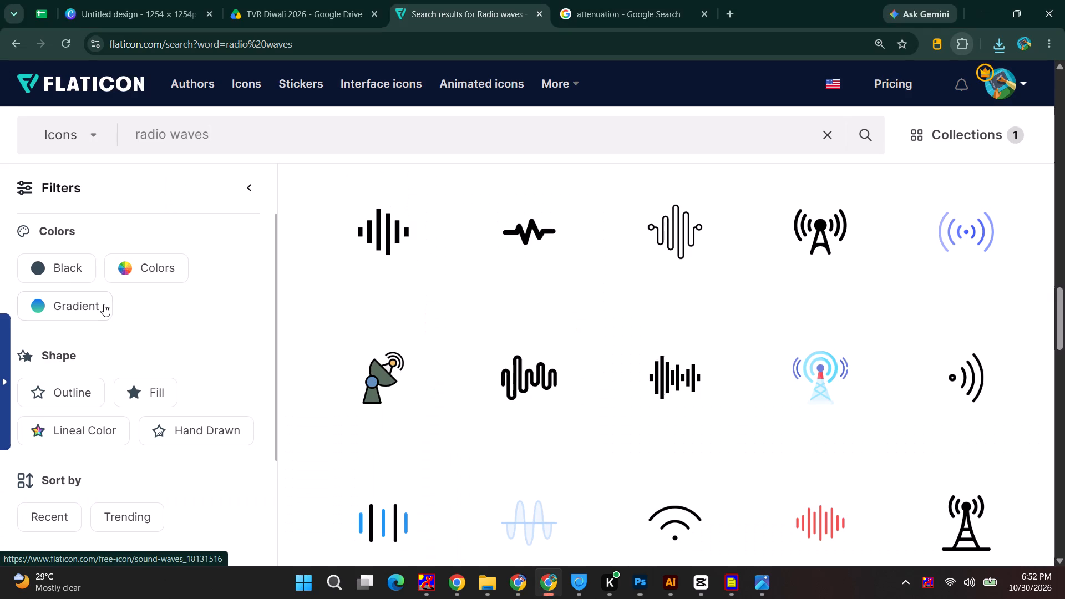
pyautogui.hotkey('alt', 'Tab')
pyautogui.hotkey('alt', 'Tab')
# Examine more of Flaticon's radio waves results for a wave icon suited to the attenuation range.
pyautogui.scroll(-3, 442, 296)
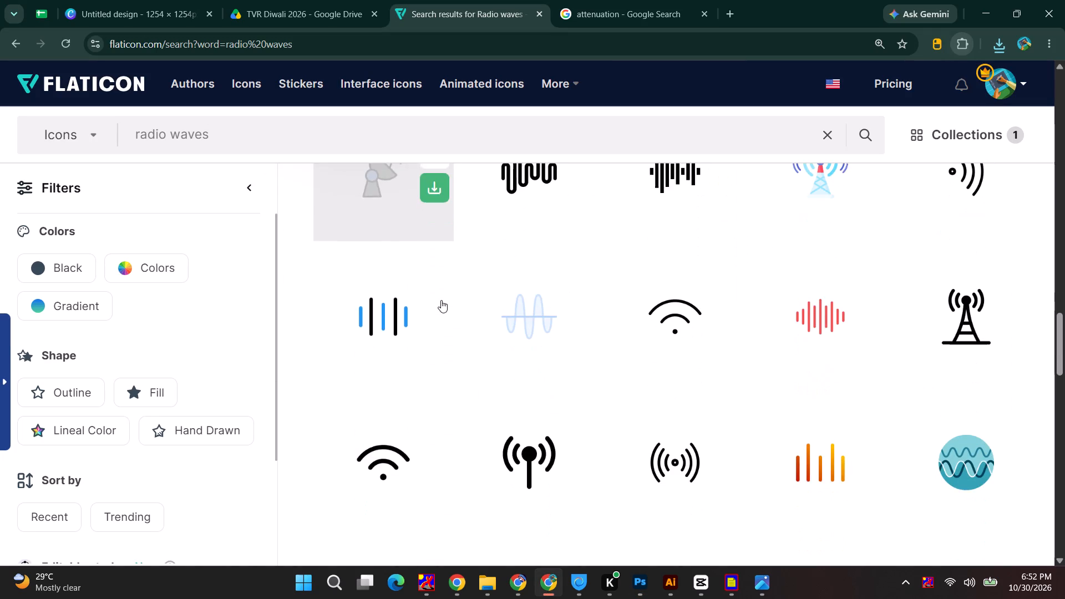
pyautogui.scroll(2, 537, 295)
pyautogui.scroll(-5, 549, 345)
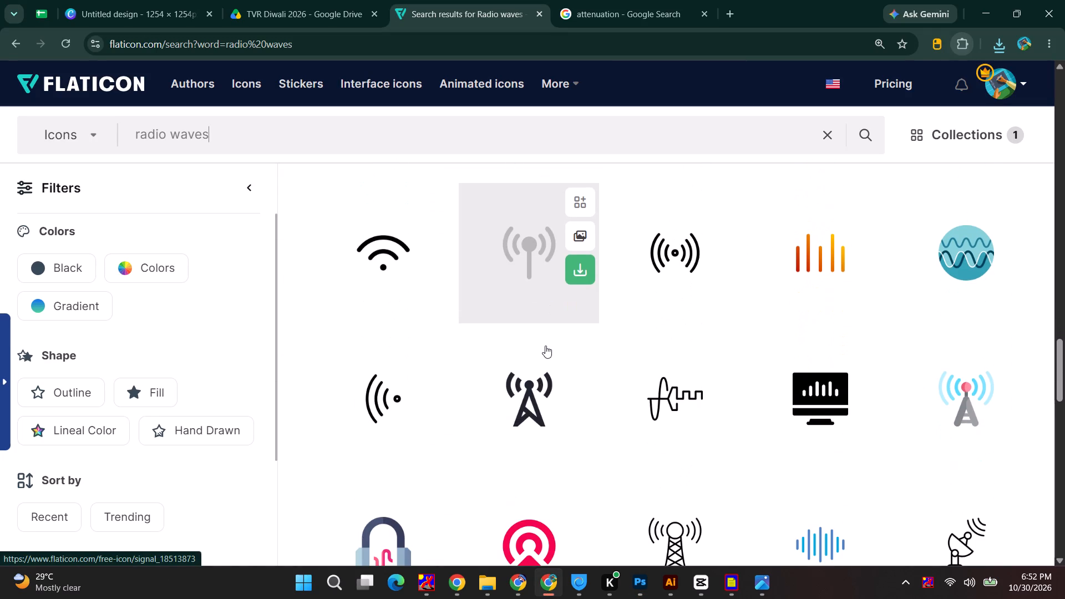
pyautogui.scroll(-4, 549, 348)
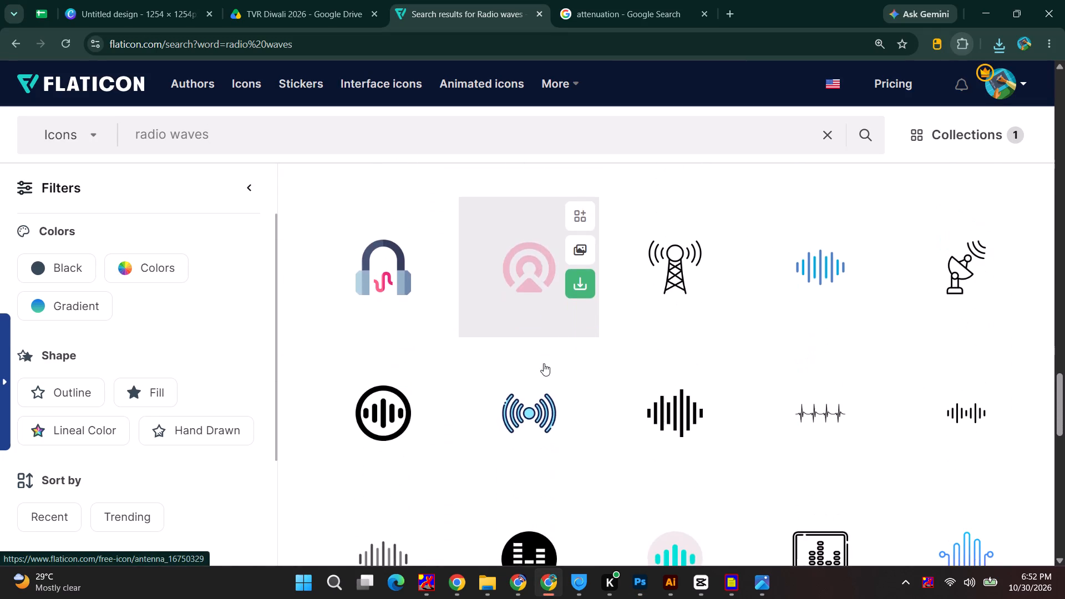
pyautogui.scroll(-5, 544, 363)
pyautogui.scroll(12, 540, 368)
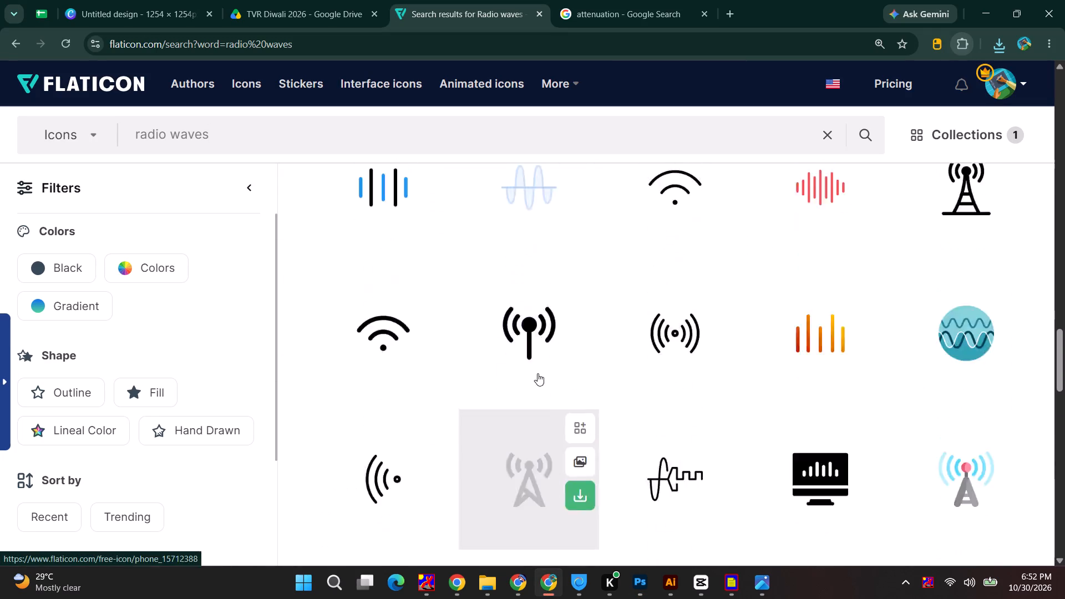
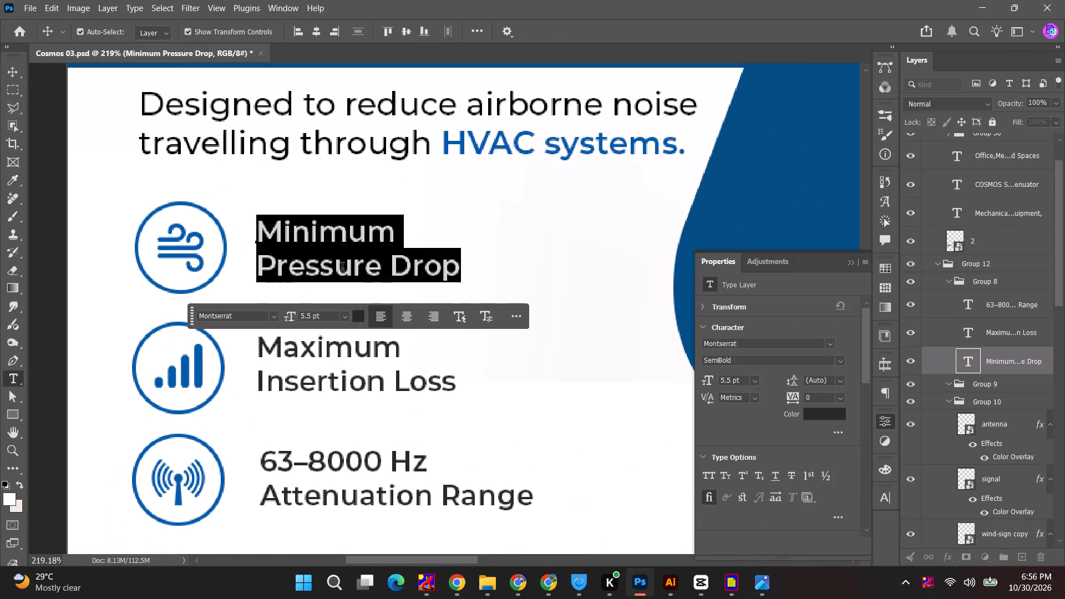
pyautogui.moveTo(407, 233); pyautogui.dragTo(147, 226)
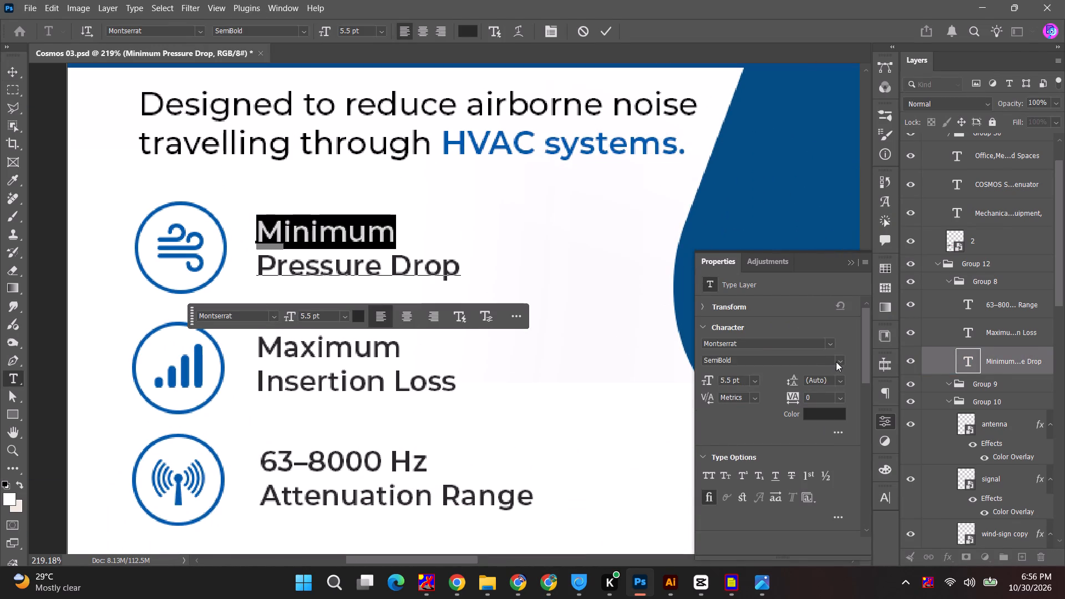
pyautogui.click(838, 361)
pyautogui.click(869, 367)
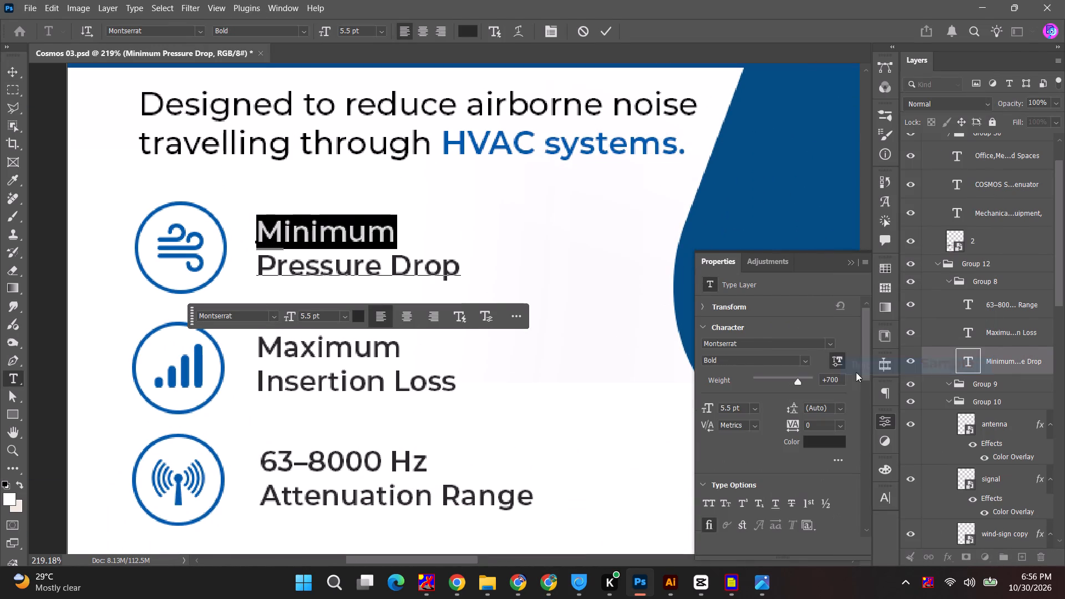
# Set the word "Maximum" in the Maximum Insertion Loss text to Montserrat Bold.
pyautogui.click(412, 342)
pyautogui.doubleClick(400, 351)
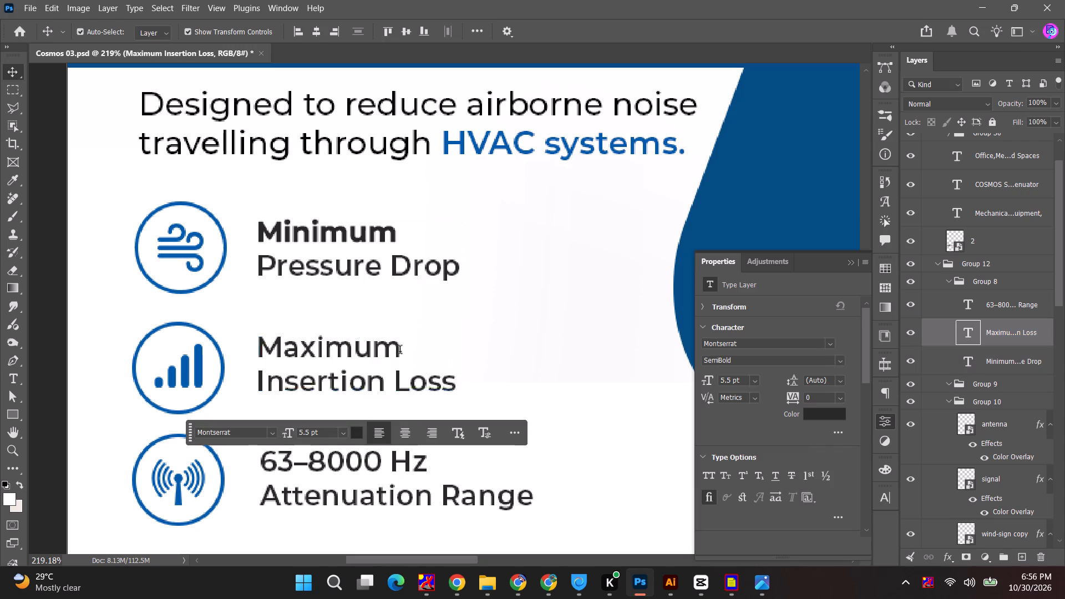
pyautogui.moveTo(403, 347); pyautogui.dragTo(71, 343)
pyautogui.click(833, 359)
pyautogui.click(835, 360)
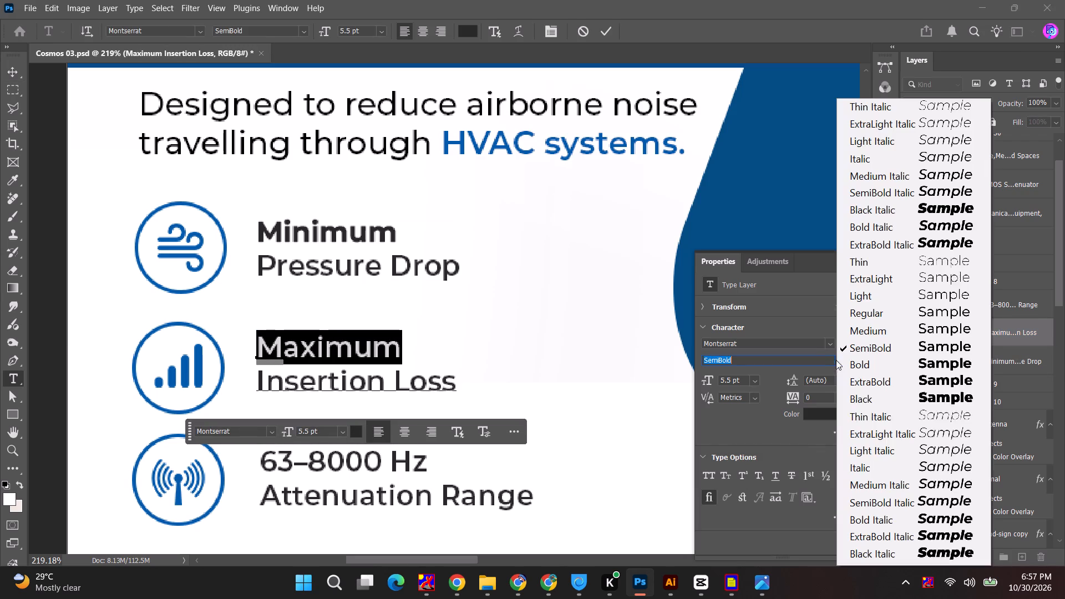
pyautogui.click(898, 370)
# Set "63–8000 Hz" in the Attenuation Range text to Montserrat Bold.
pyautogui.doubleClick(422, 464)
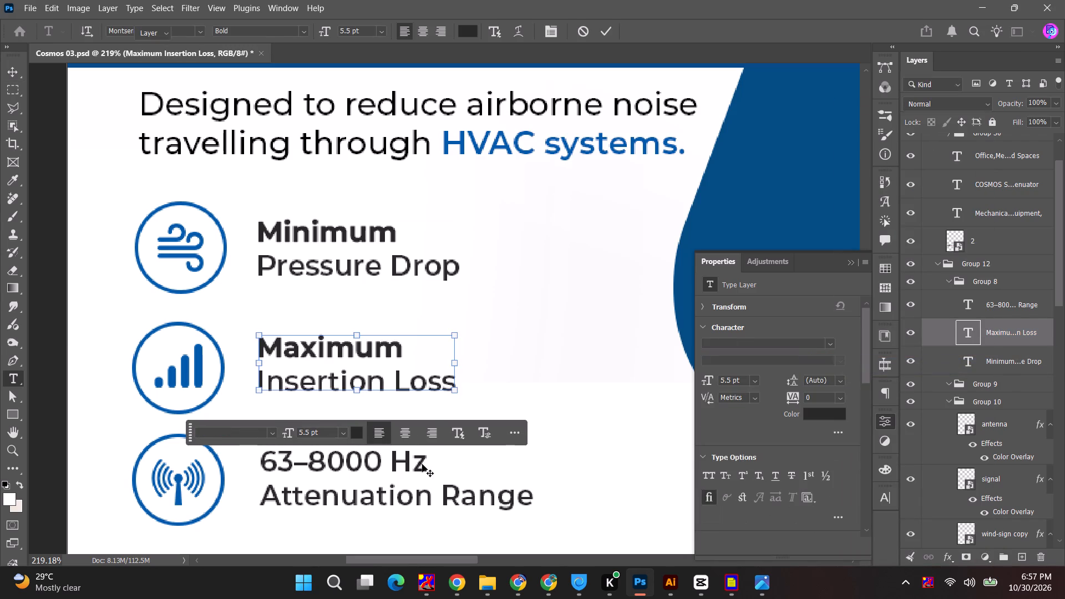
pyautogui.click(384, 465)
pyautogui.moveTo(430, 466); pyautogui.dragTo(159, 470)
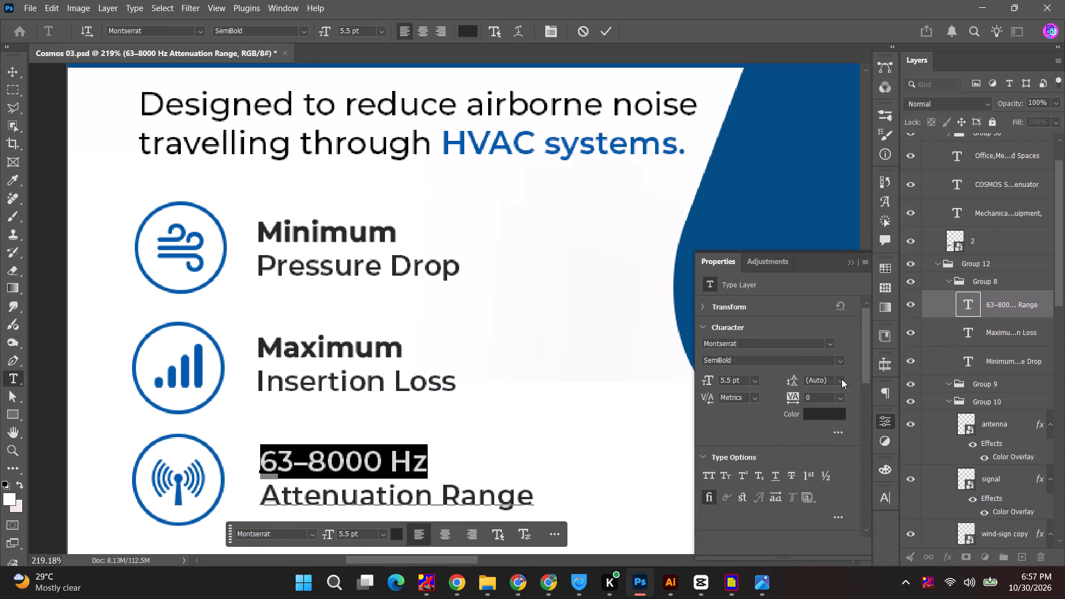
pyautogui.click(843, 358)
pyautogui.click(875, 366)
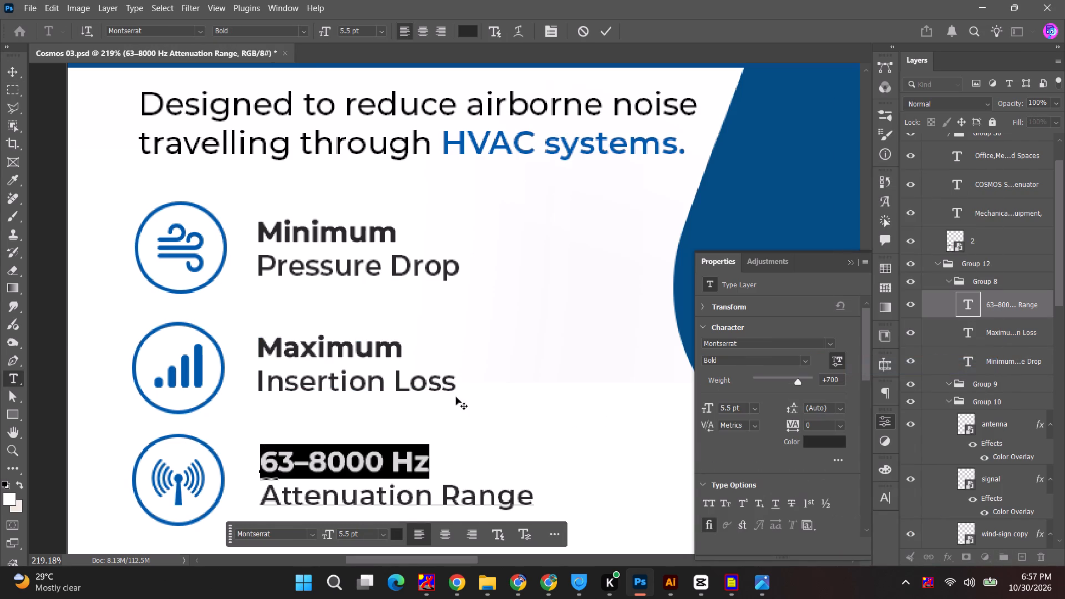
# Recolor the "63–8000 Hz" text to blue 0b61af, sampled from the signal icon.
pyautogui.click(818, 443)
pyautogui.click(187, 371)
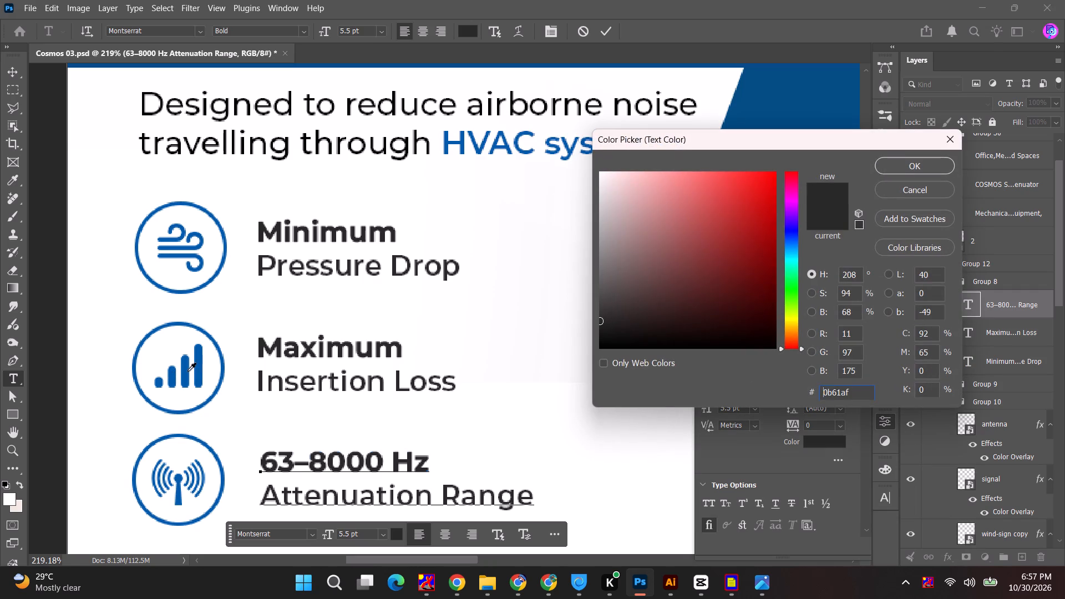
pyautogui.click(929, 167)
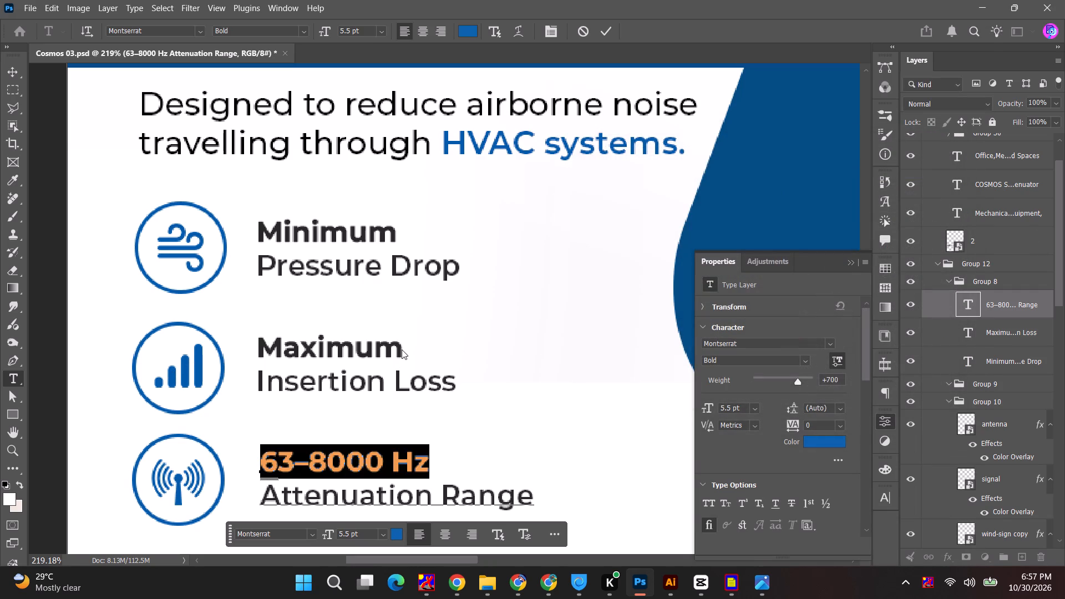
# Recolor the word "Maximum" in the Maximum Insertion Loss text to blue 005aab, sampled from the signal icon.
pyautogui.click(400, 344)
pyautogui.doubleClick(392, 350)
pyautogui.moveTo(398, 351); pyautogui.dragTo(185, 341)
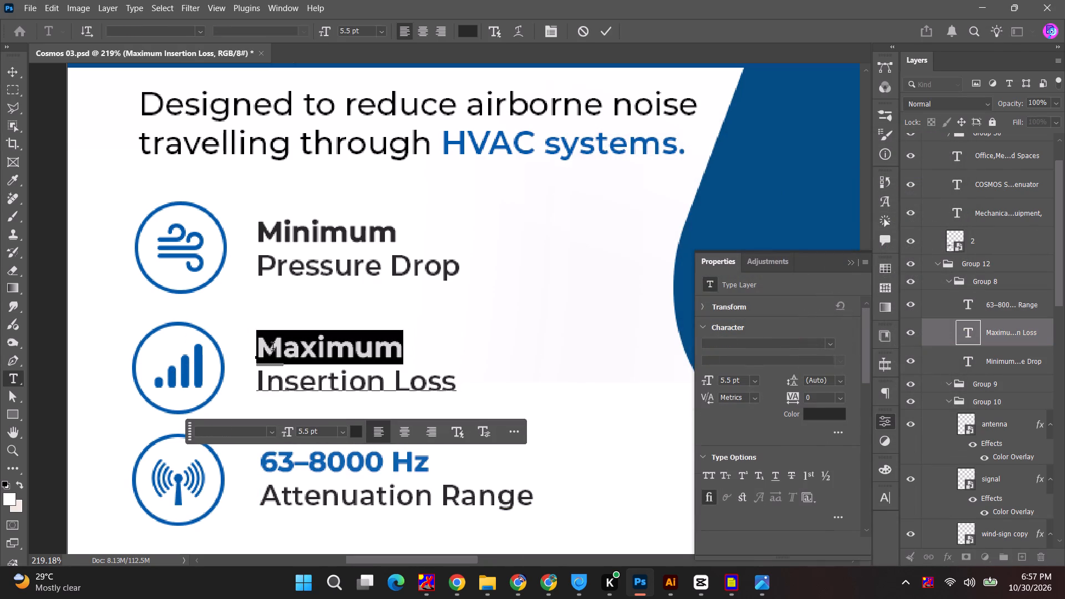
pyautogui.click(820, 442)
pyautogui.click(184, 376)
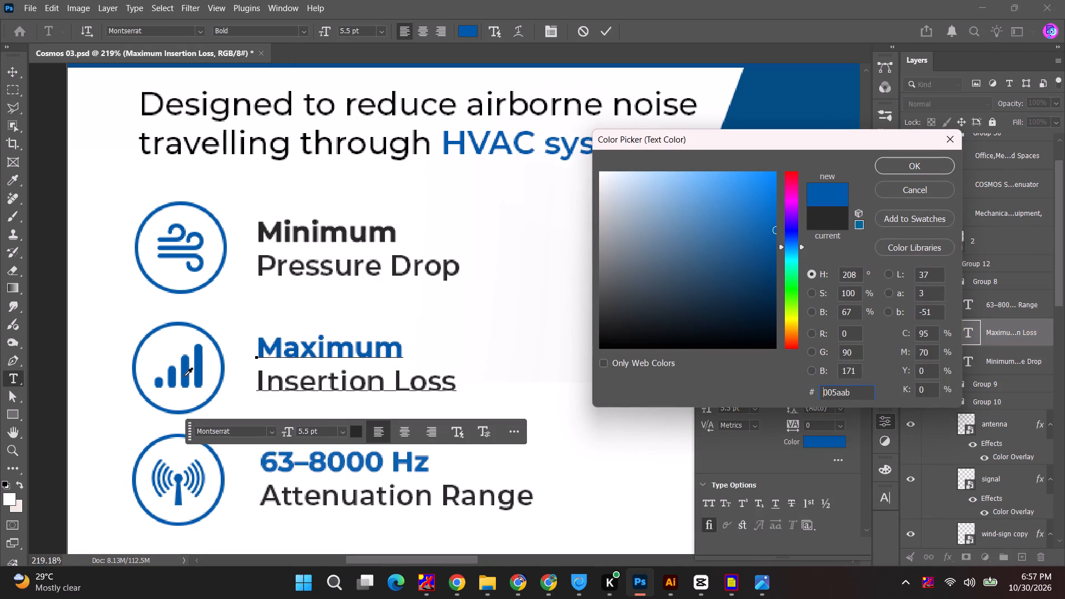
pyautogui.click(906, 165)
# Recolor the word "Minimum" in the Minimum Pressure Drop text to blue 005aab, sampled from the signal icon.
pyautogui.doubleClick(387, 261)
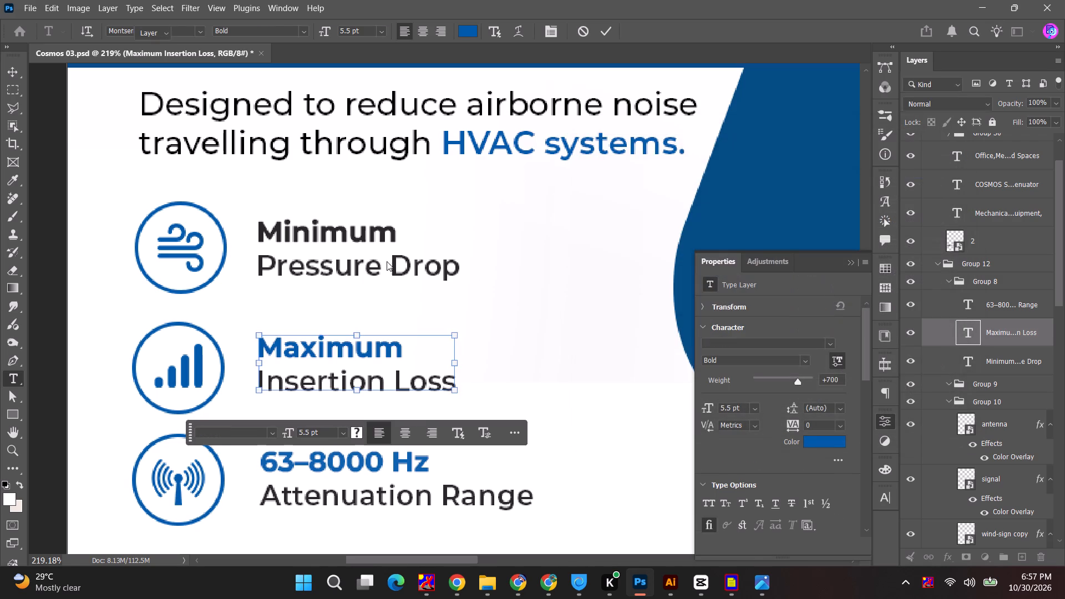
pyautogui.moveTo(392, 230); pyautogui.dragTo(119, 232)
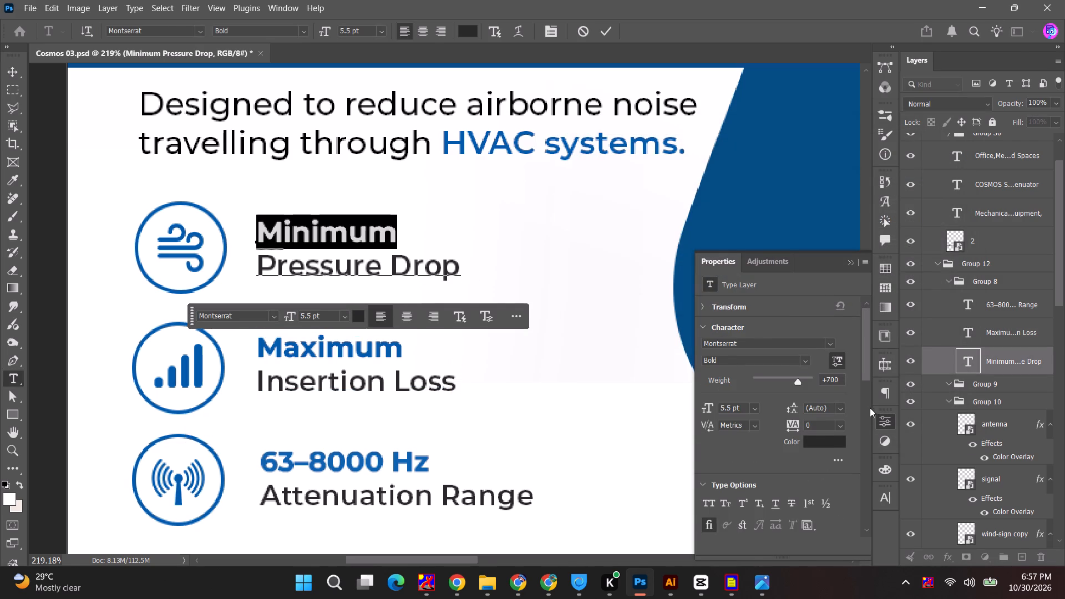
pyautogui.click(824, 440)
pyautogui.click(185, 365)
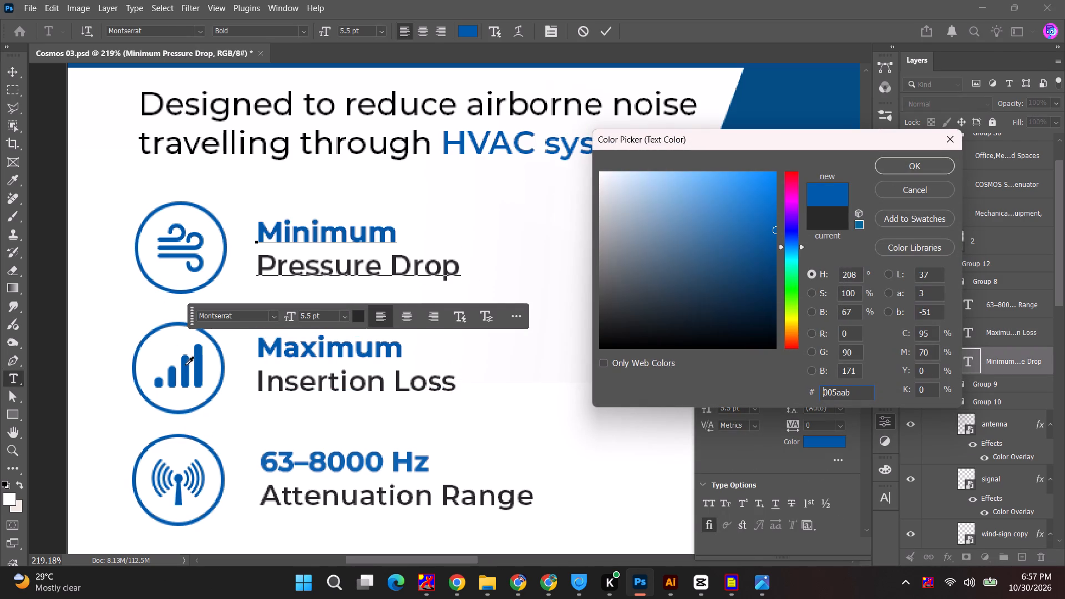
pyautogui.click(922, 162)
pyautogui.click(603, 26)
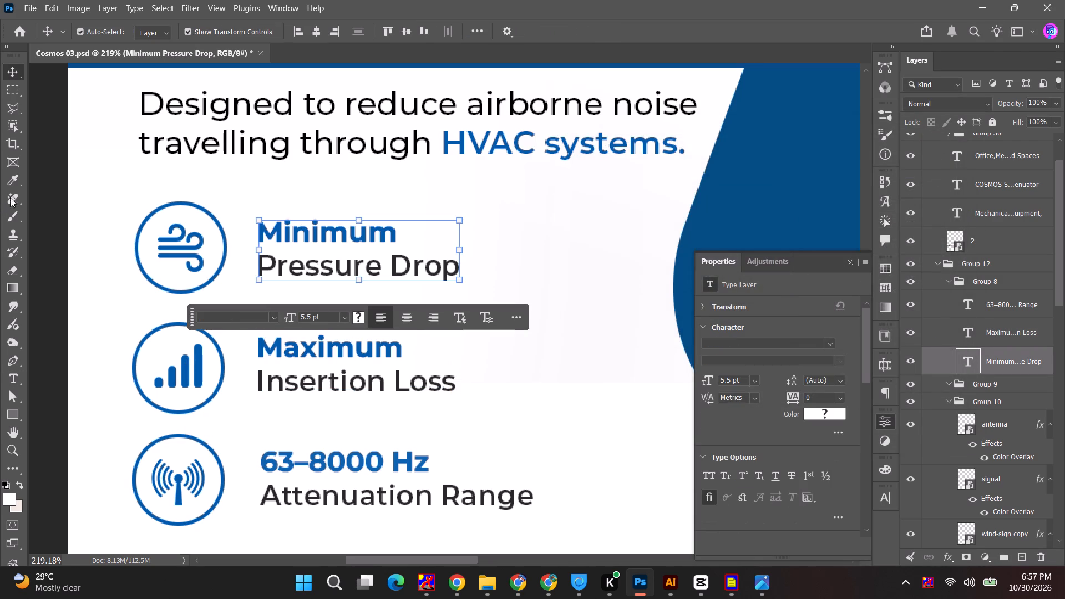
pyautogui.click(42, 194)
# Examine the poster layout, from the headline and feature labels to the product image and duct diagram.
pyautogui.keyDown('alt'); pyautogui.scroll(-10, 60, 240); pyautogui.keyUp('alt')
pyautogui.press('space')
pyautogui.moveTo(253, 234); pyautogui.dragTo(301, 315)
pyautogui.keyDown('alt'); pyautogui.scroll(-4, 263, 317); pyautogui.keyUp('alt')
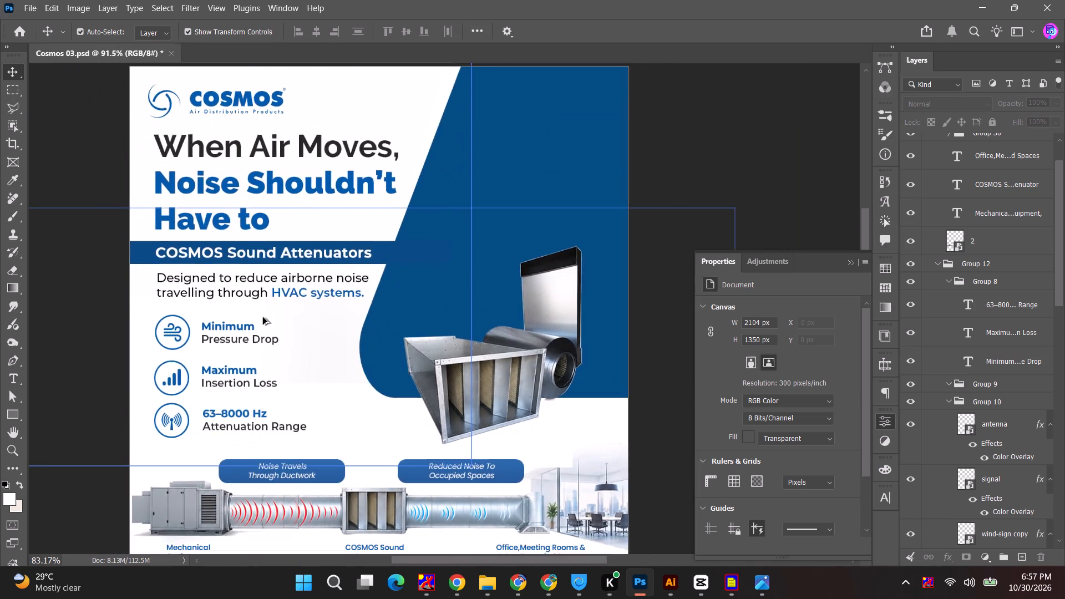
pyautogui.press('space')
pyautogui.moveTo(273, 311); pyautogui.dragTo(263, 329)
pyautogui.click(465, 224)
pyautogui.hotkey('alt', 'Tab')
pyautogui.hotkey('alt', 'Tab')
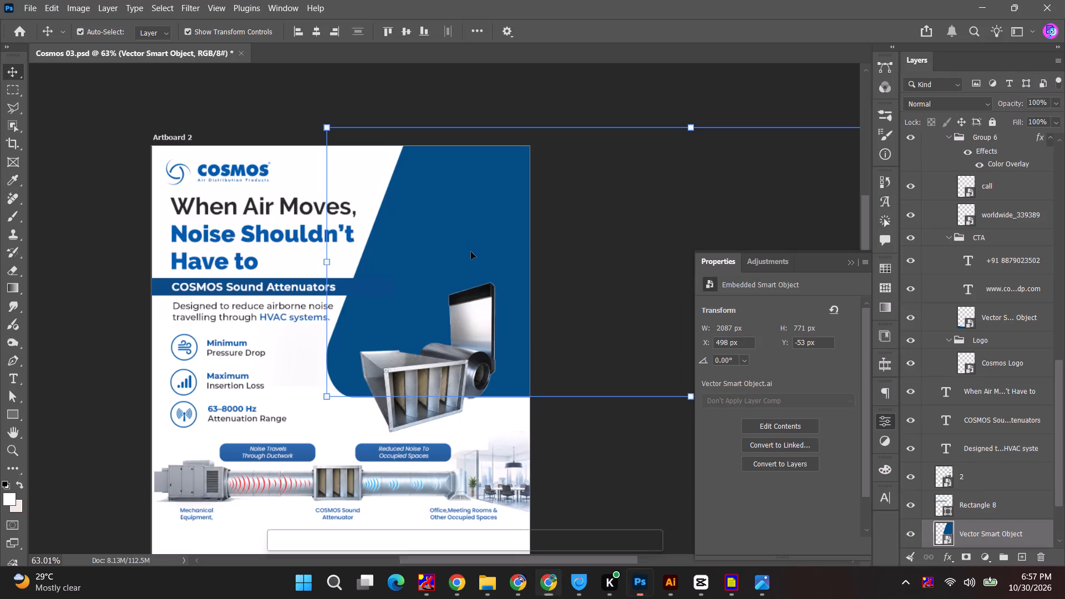
pyautogui.click(452, 364)
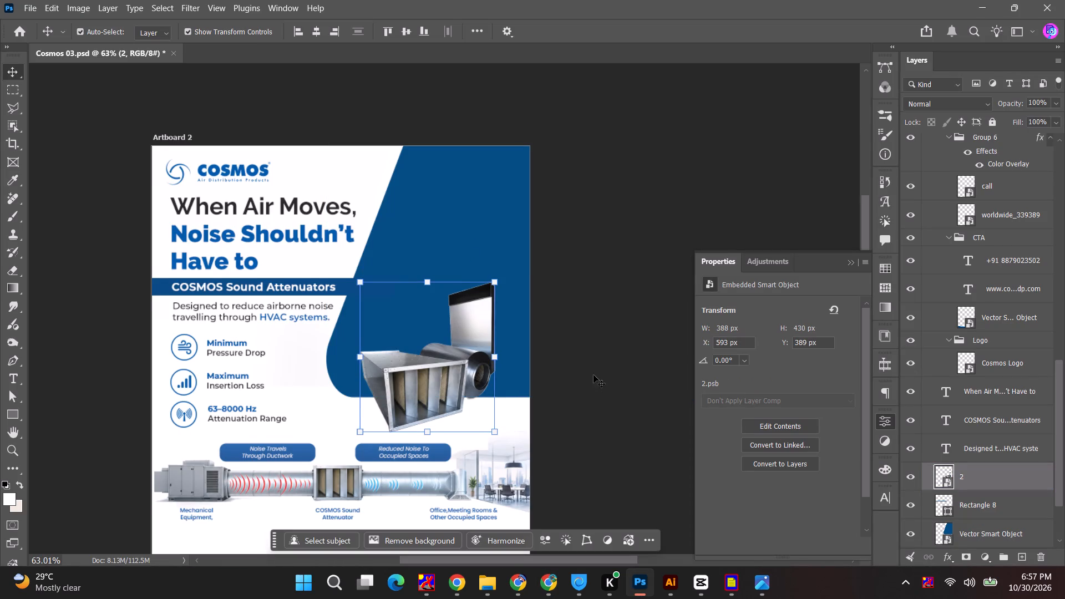
pyautogui.press('space')
pyautogui.press('space')
pyautogui.moveTo(594, 372); pyautogui.dragTo(596, 288)
pyautogui.keyDown('alt'); pyautogui.scroll(4, 342, 370); pyautogui.keyUp('alt')
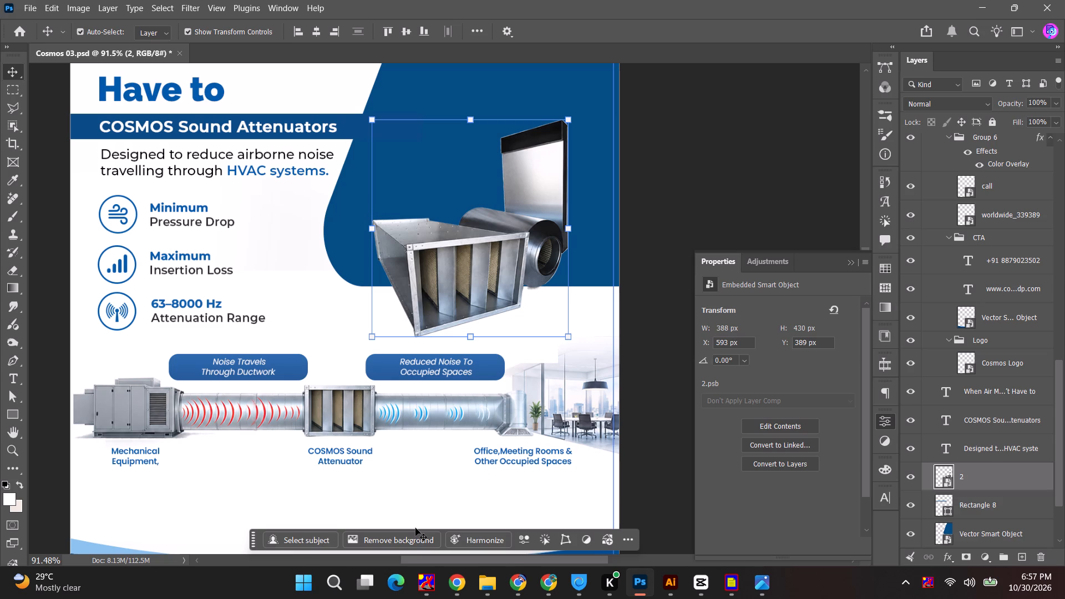
# Remove the trailing comma from the "Mechanical Equipment," label beneath the duct diagram.
pyautogui.doubleClick(148, 450)
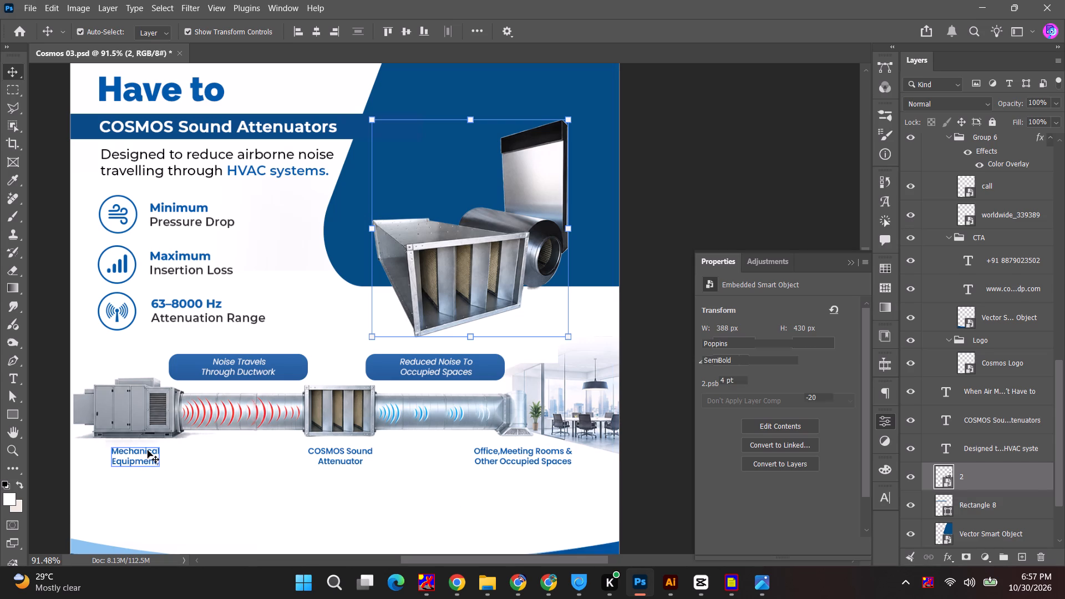
pyautogui.moveTo(154, 460); pyautogui.dragTo(195, 464)
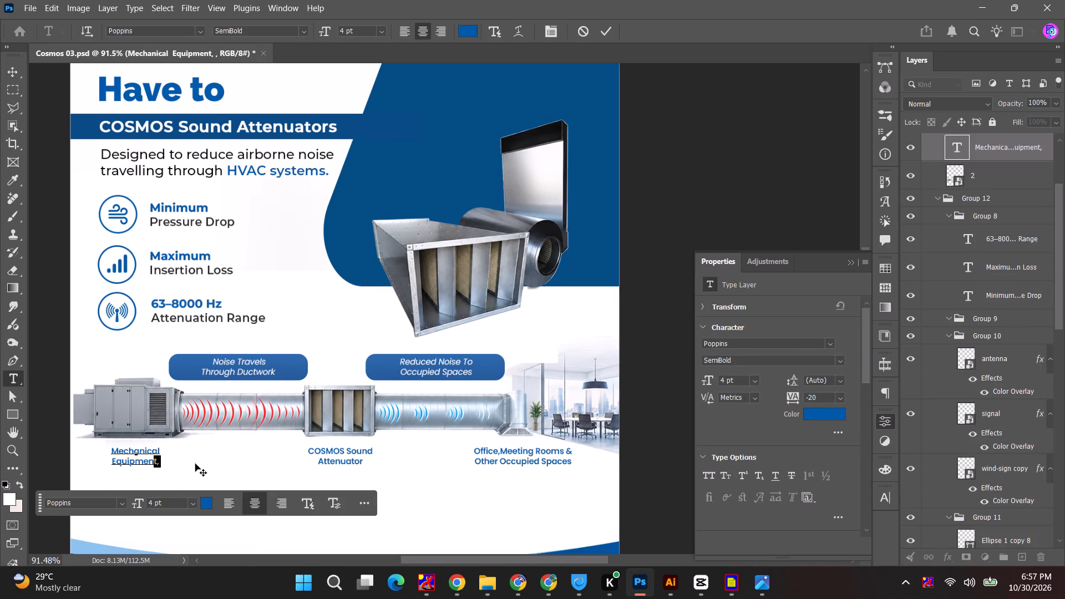
pyautogui.press('t')
pyautogui.hotkey('ctrl', 'a')
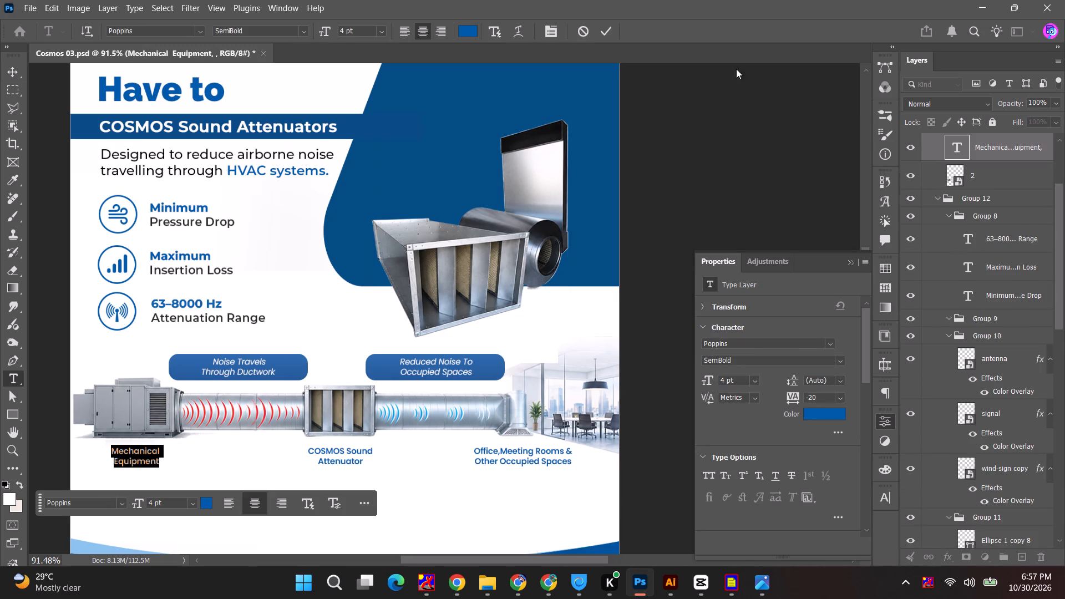
pyautogui.click(601, 37)
pyautogui.click(707, 159)
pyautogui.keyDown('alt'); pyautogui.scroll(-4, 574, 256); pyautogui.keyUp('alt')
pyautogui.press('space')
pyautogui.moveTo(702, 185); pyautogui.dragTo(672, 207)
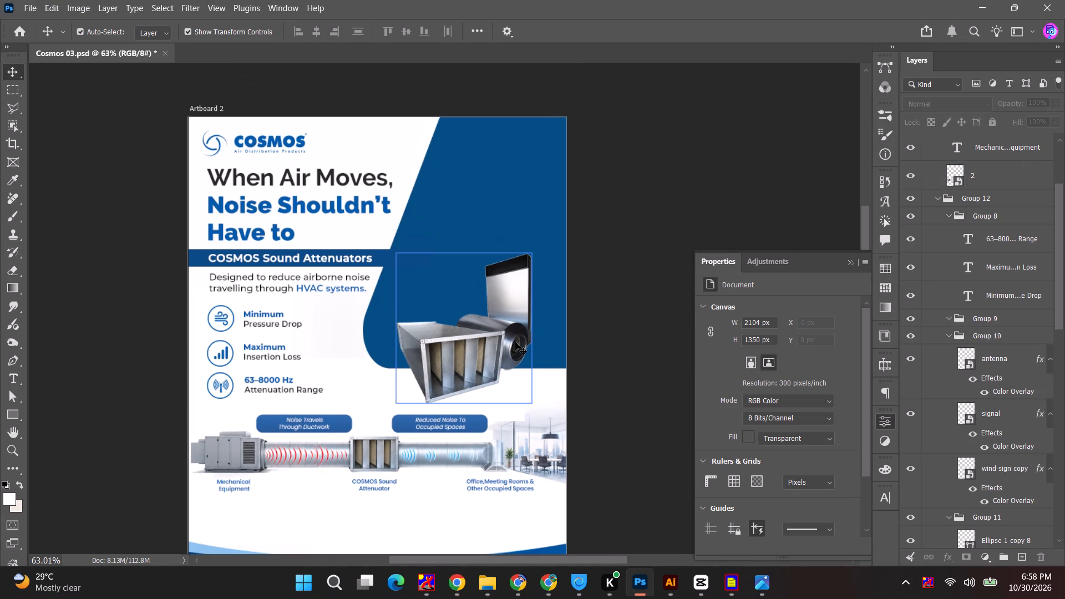
# Save the Cosmos 03 document.
pyautogui.hotkey('ctrl', 's')
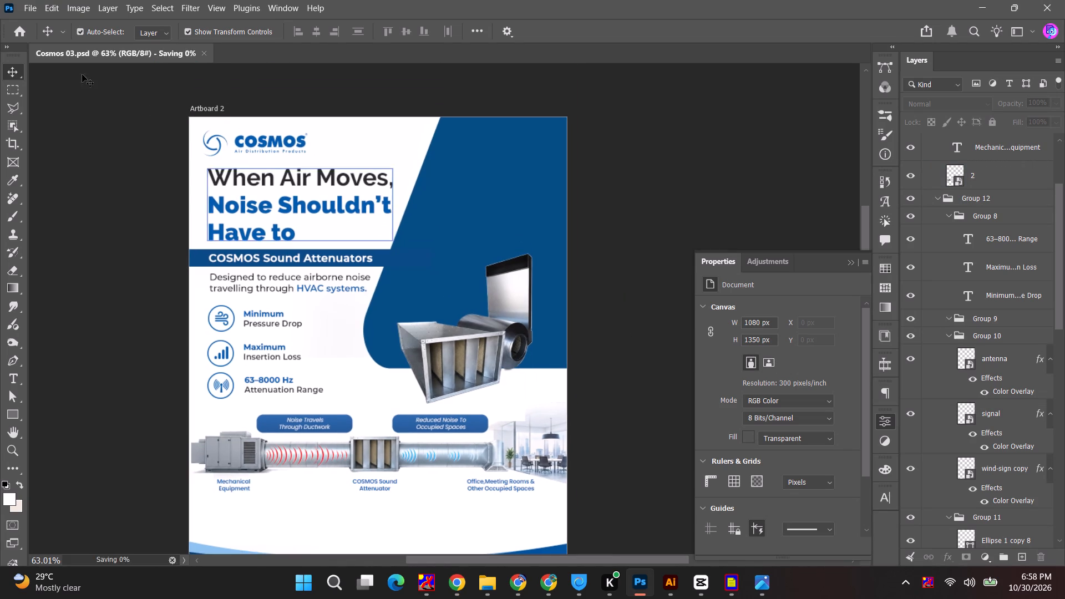
# Open the recent Cosmos 001 PSD file.
pyautogui.click(28, 30)
pyautogui.click(441, 342)
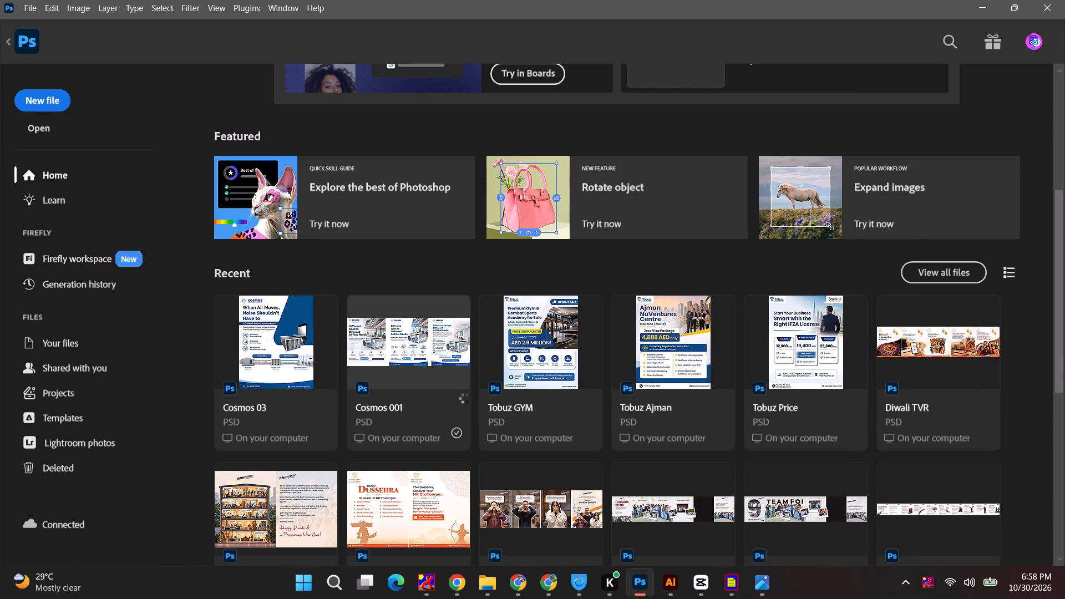
pyautogui.click(464, 403)
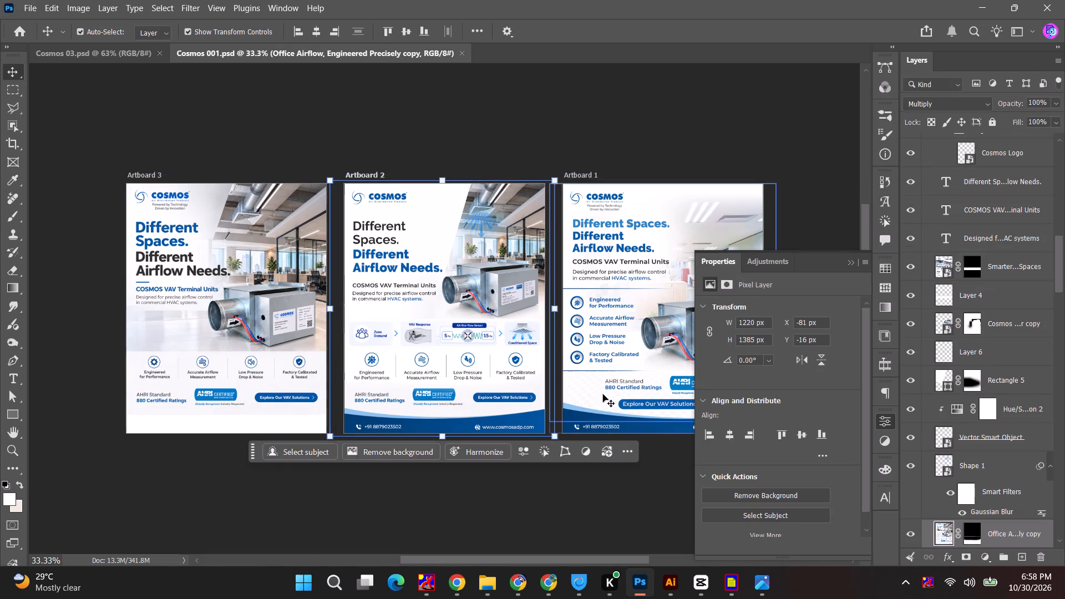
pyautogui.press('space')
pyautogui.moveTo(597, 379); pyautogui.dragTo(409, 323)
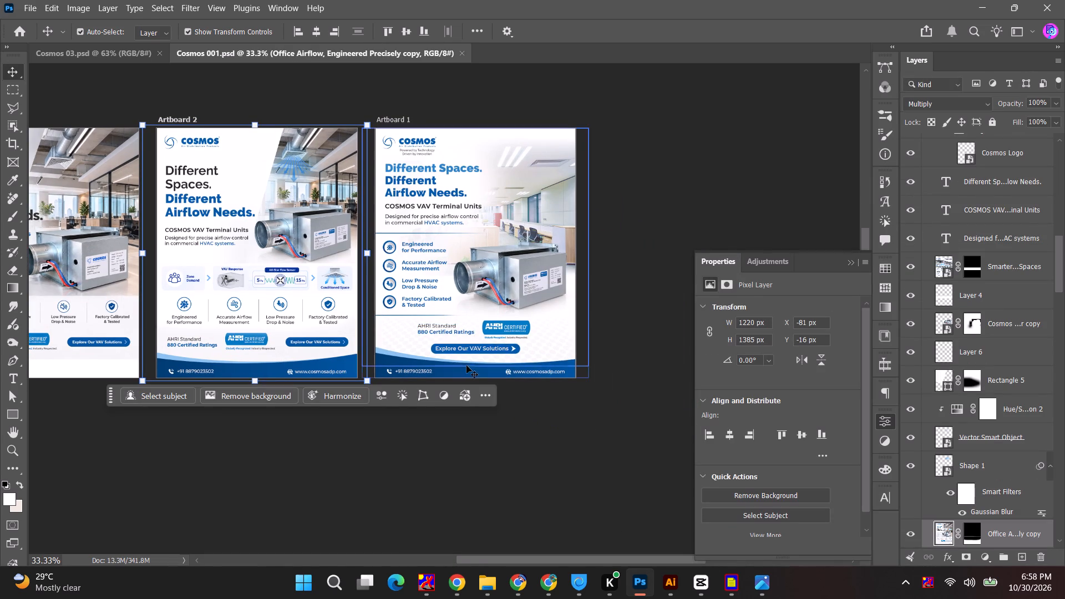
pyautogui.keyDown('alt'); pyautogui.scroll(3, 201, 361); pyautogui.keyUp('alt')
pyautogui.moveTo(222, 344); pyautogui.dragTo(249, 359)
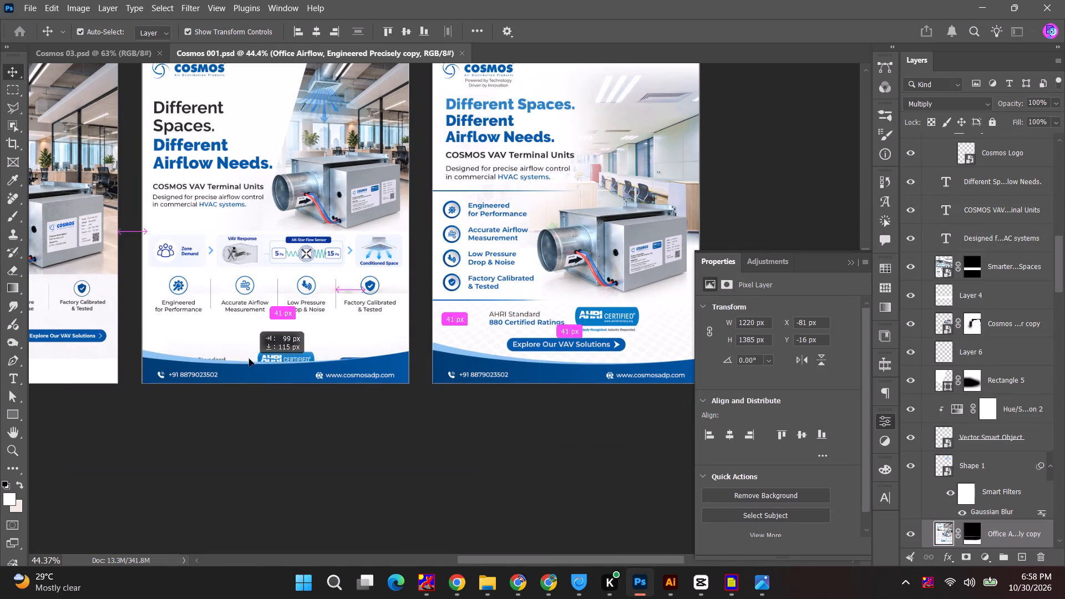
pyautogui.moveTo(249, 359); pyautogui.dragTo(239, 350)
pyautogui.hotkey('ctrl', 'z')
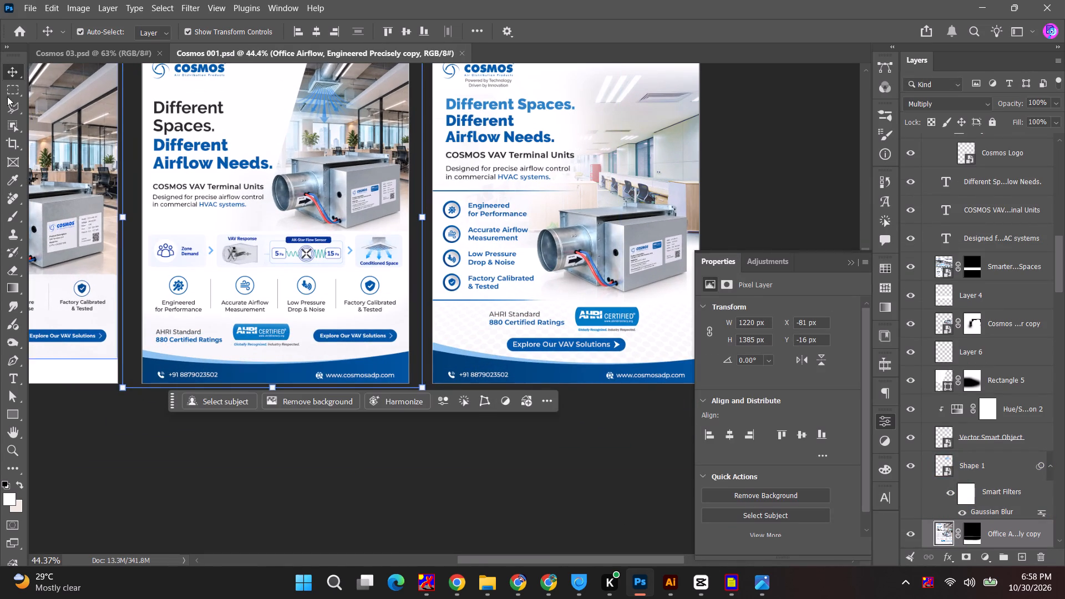
# Marquee-select an area about 1102 by 229 px around the AHRI certification strip near the bottom of Artboard 2.
pyautogui.click(18, 84)
pyautogui.moveTo(141, 316); pyautogui.dragTo(417, 388)
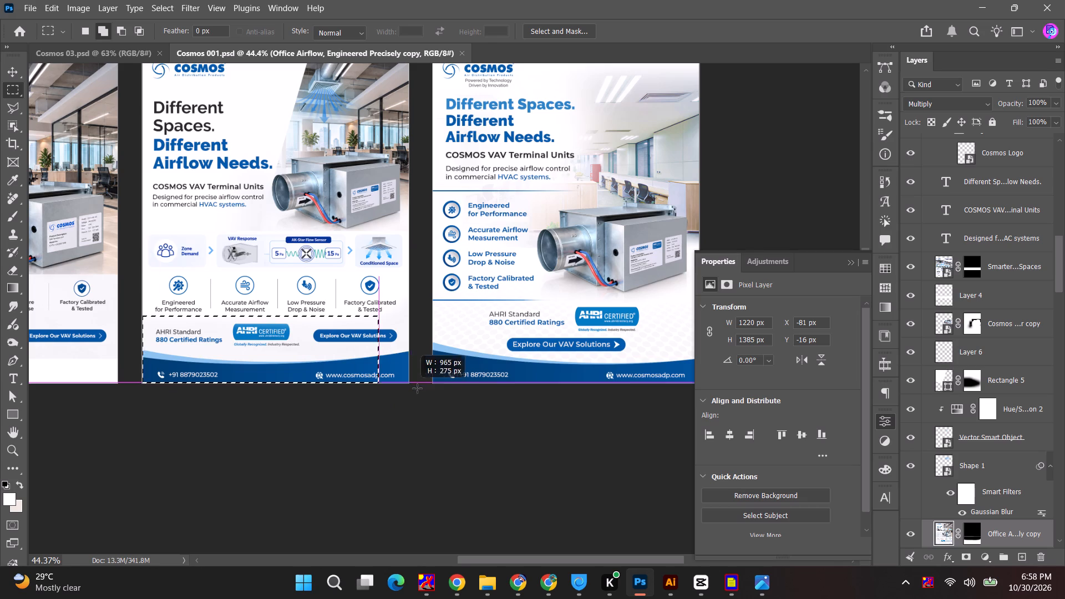
pyautogui.moveTo(417, 388); pyautogui.dragTo(412, 371)
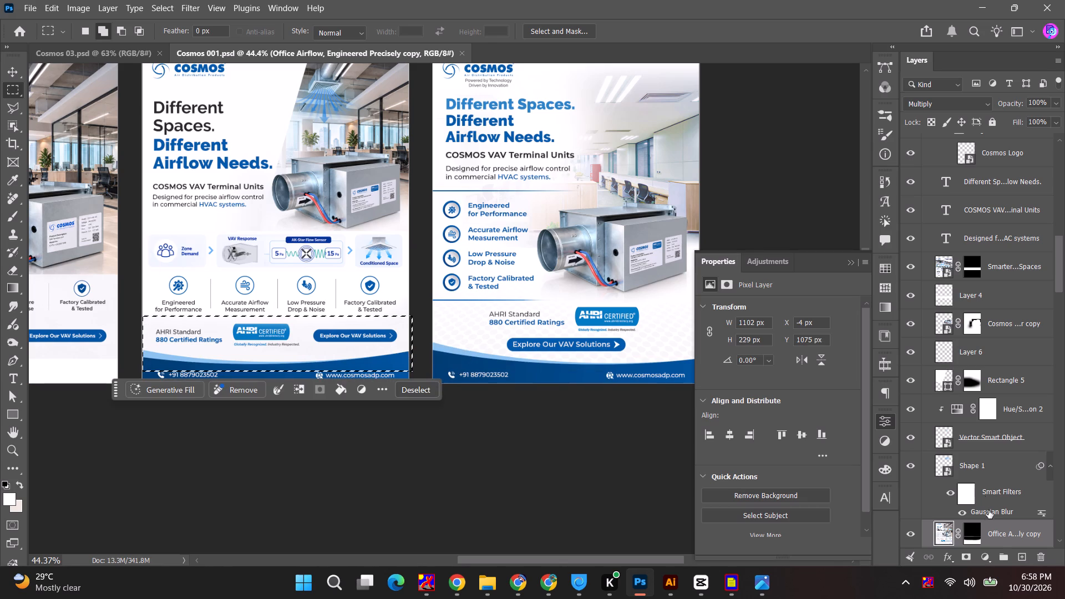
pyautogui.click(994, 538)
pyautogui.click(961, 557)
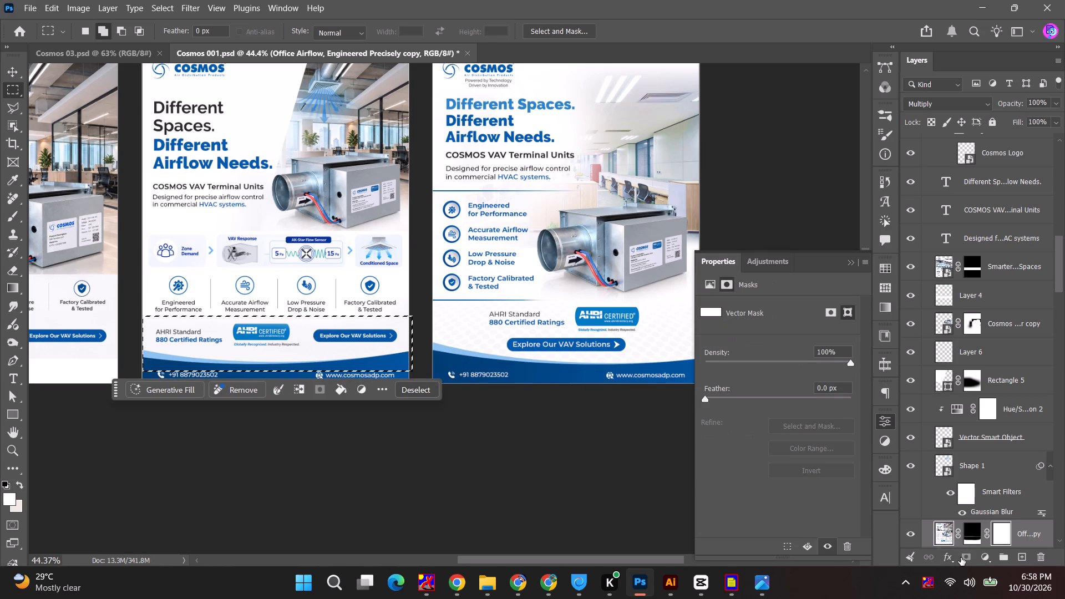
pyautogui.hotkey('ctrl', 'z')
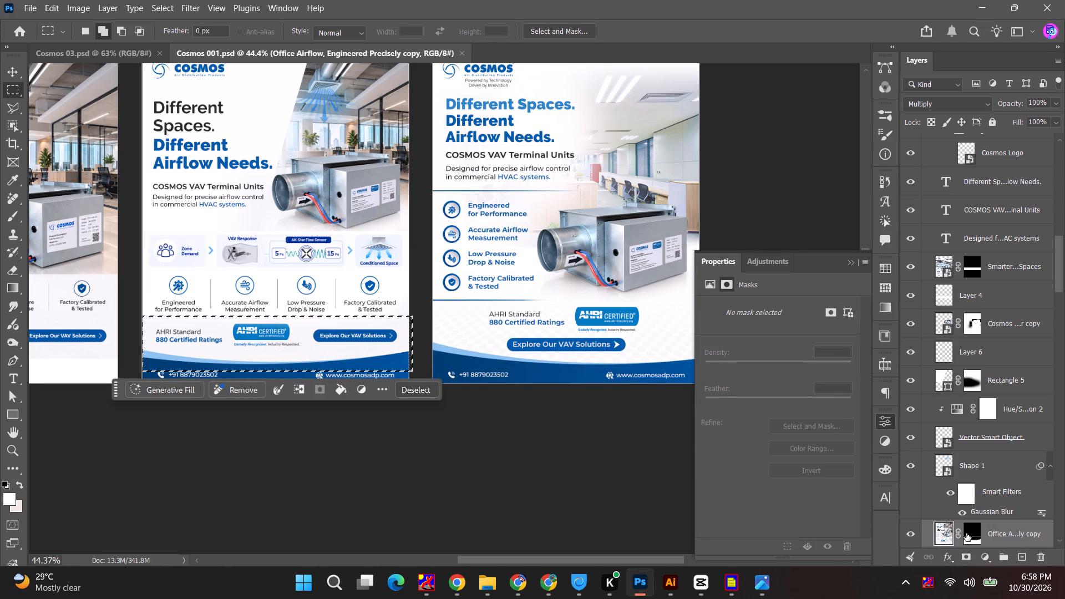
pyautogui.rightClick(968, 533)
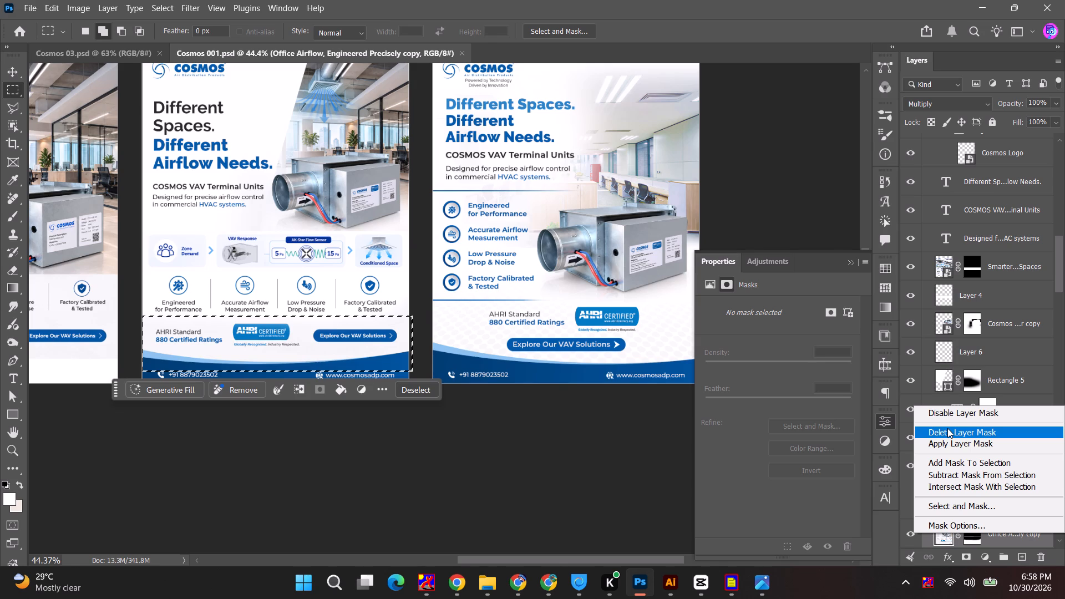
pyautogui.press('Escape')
# Duplicate the "Office Airflow, Engineered Precisely copy" layer and replace the duplicate's mask with one made from the rectangular selection.
pyautogui.keyDown('alt'); pyautogui.moveTo(999, 534); pyautogui.dragTo(1000, 519); pyautogui.keyUp('alt')
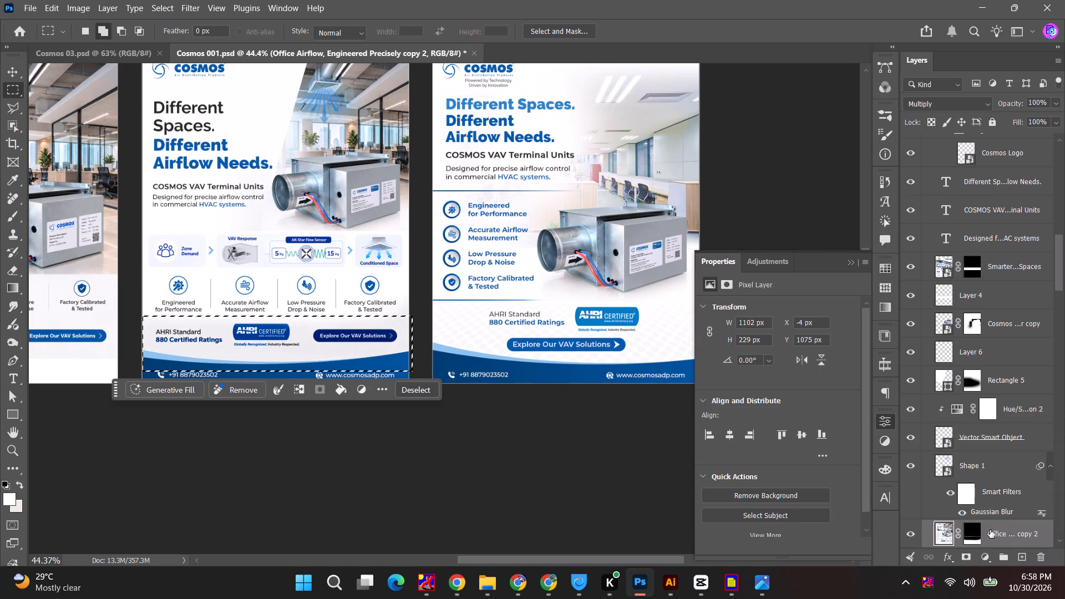
pyautogui.click(968, 555)
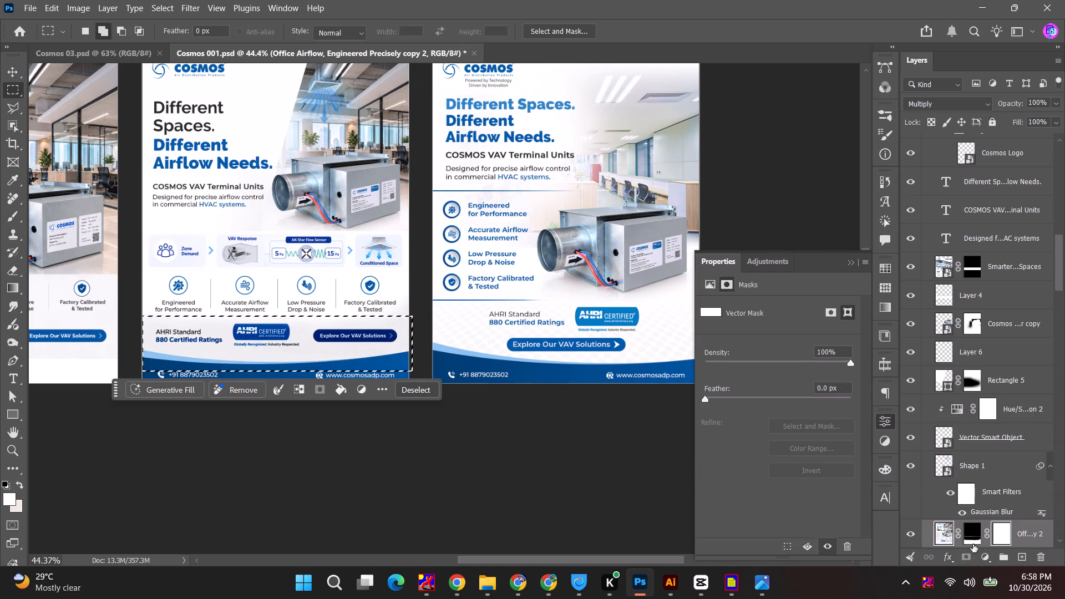
pyautogui.rightClick(973, 536)
pyautogui.click(957, 430)
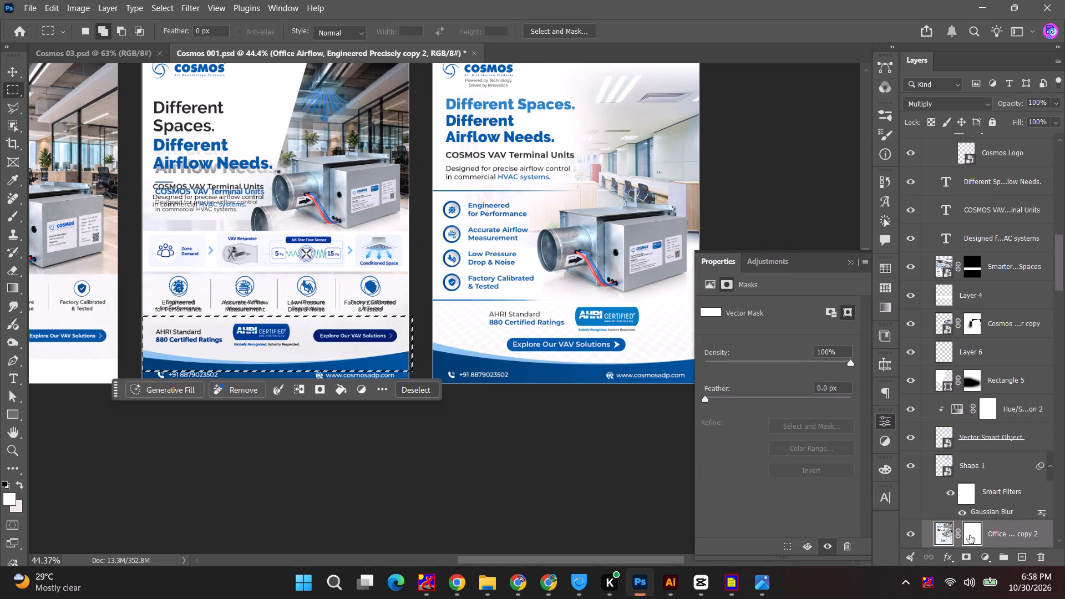
pyautogui.rightClick(969, 534)
pyautogui.click(966, 510)
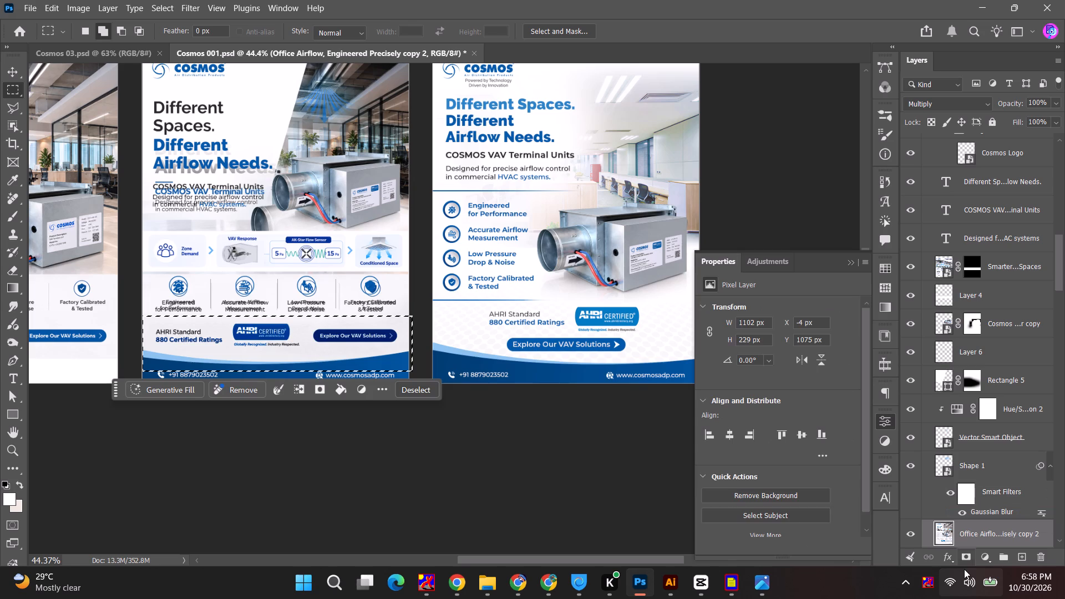
pyautogui.click(966, 559)
# Convert the masked duplicate of the Office Airflow layer to a Smart Object.
pyautogui.rightClick(994, 537)
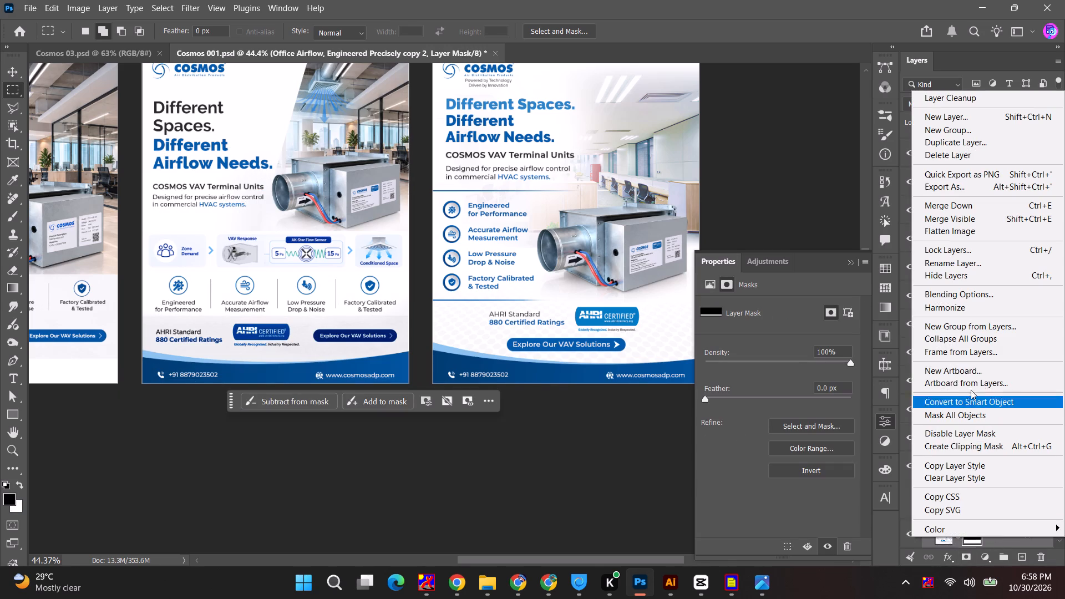
pyautogui.click(986, 402)
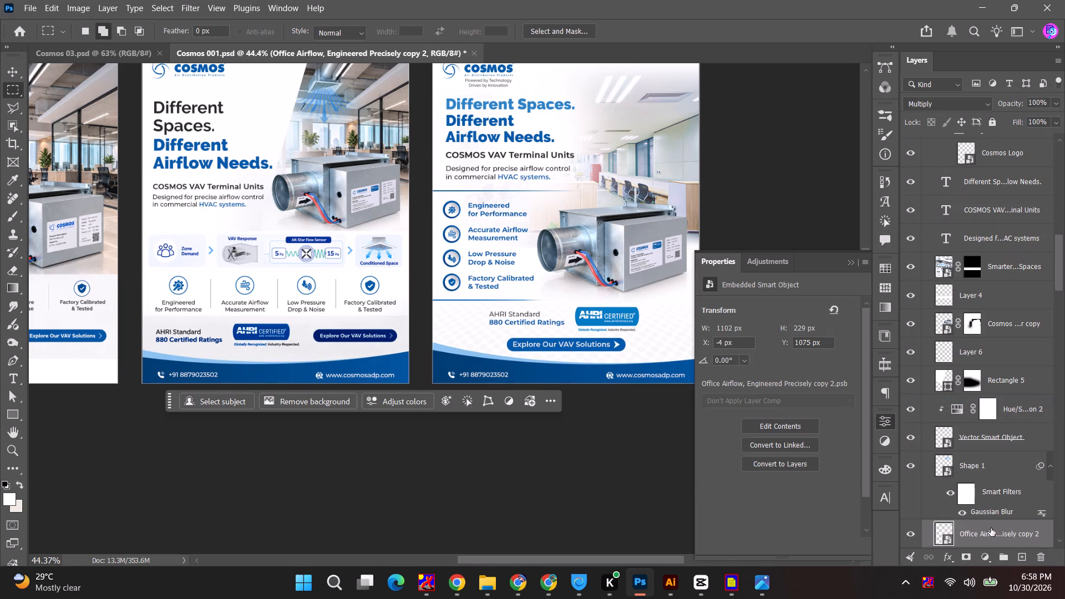
# Bring the AHRI certification Smart Object into Cosmos 03 and position it above the contact footer at about X -3, Y 1092 px.
pyautogui.moveTo(981, 535); pyautogui.dragTo(92, 59)
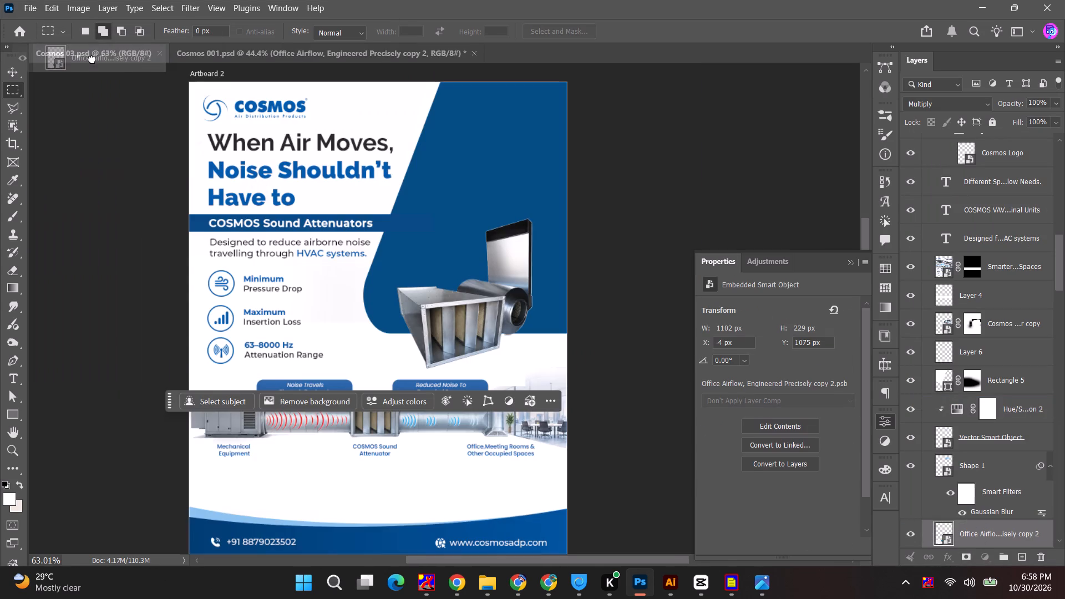
pyautogui.moveTo(92, 59); pyautogui.dragTo(401, 520)
pyautogui.hotkey('ctrl', 't')
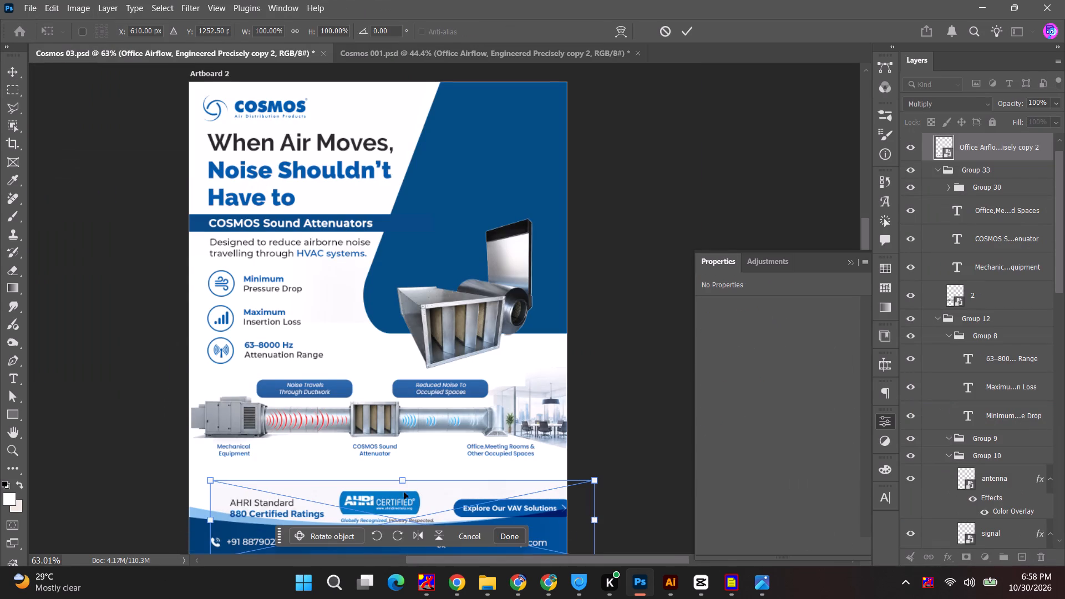
pyautogui.moveTo(393, 498); pyautogui.dragTo(374, 476)
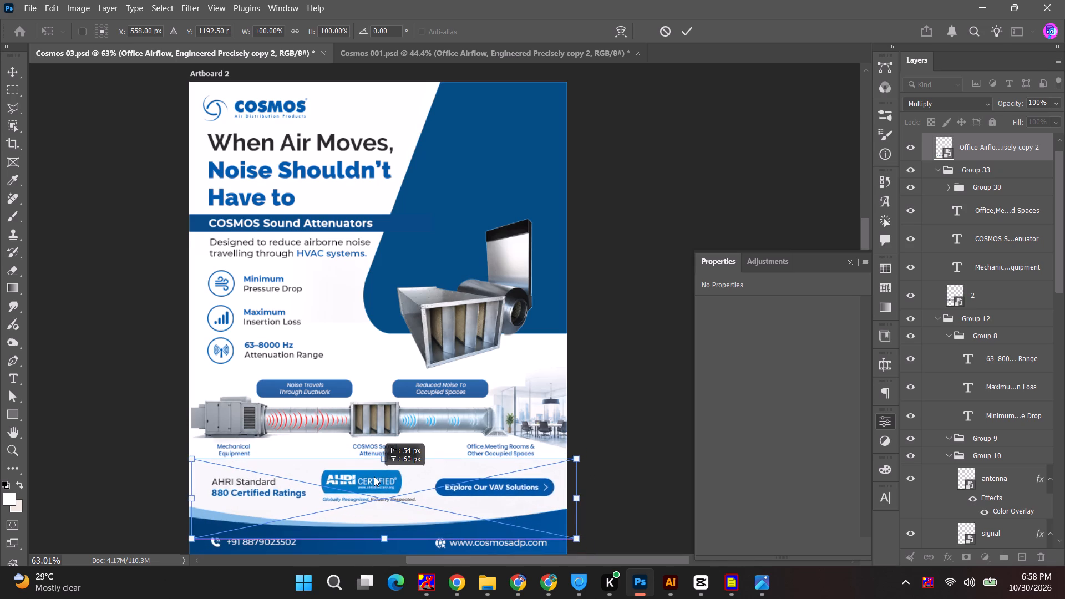
pyautogui.moveTo(374, 476); pyautogui.dragTo(371, 481)
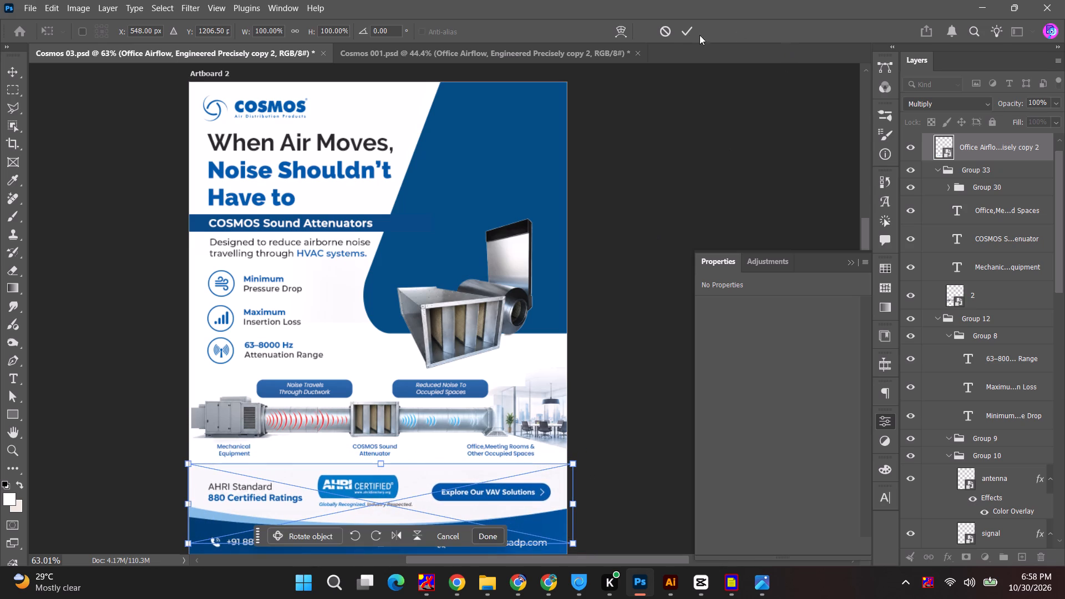
pyautogui.click(679, 34)
pyautogui.click(692, 193)
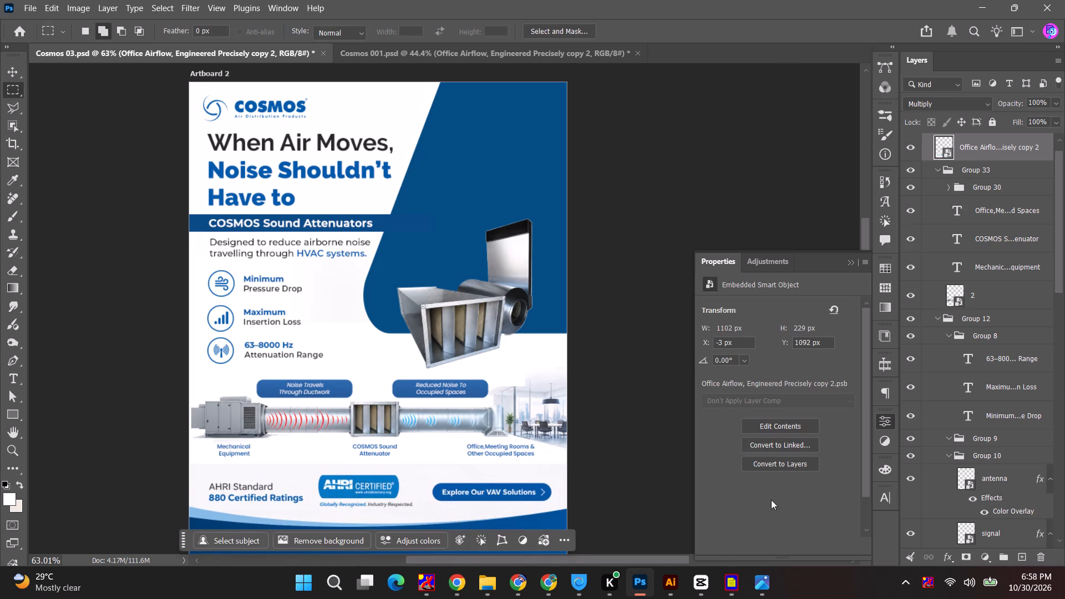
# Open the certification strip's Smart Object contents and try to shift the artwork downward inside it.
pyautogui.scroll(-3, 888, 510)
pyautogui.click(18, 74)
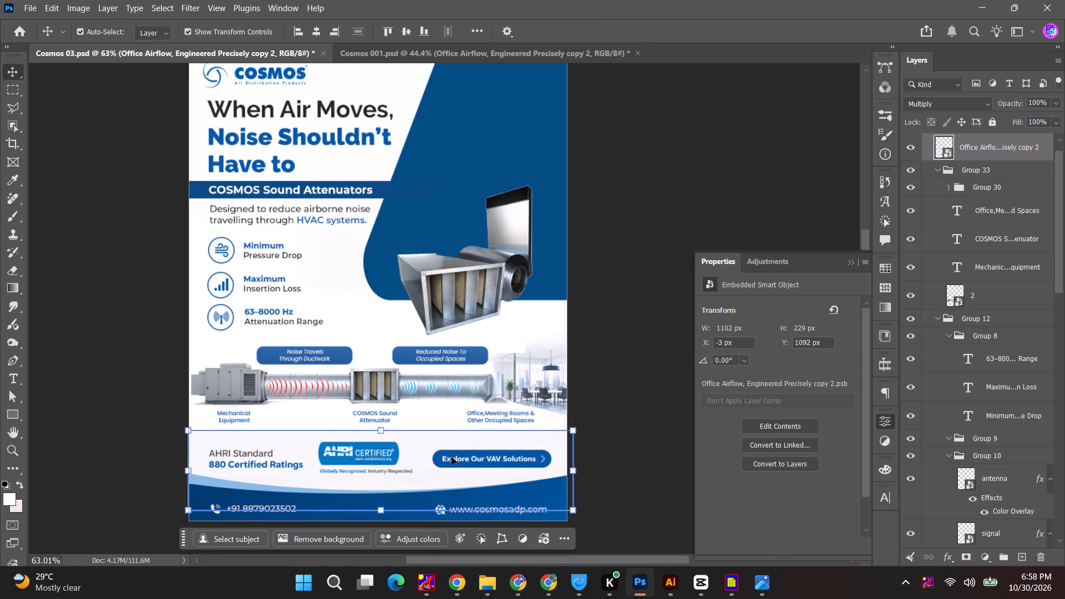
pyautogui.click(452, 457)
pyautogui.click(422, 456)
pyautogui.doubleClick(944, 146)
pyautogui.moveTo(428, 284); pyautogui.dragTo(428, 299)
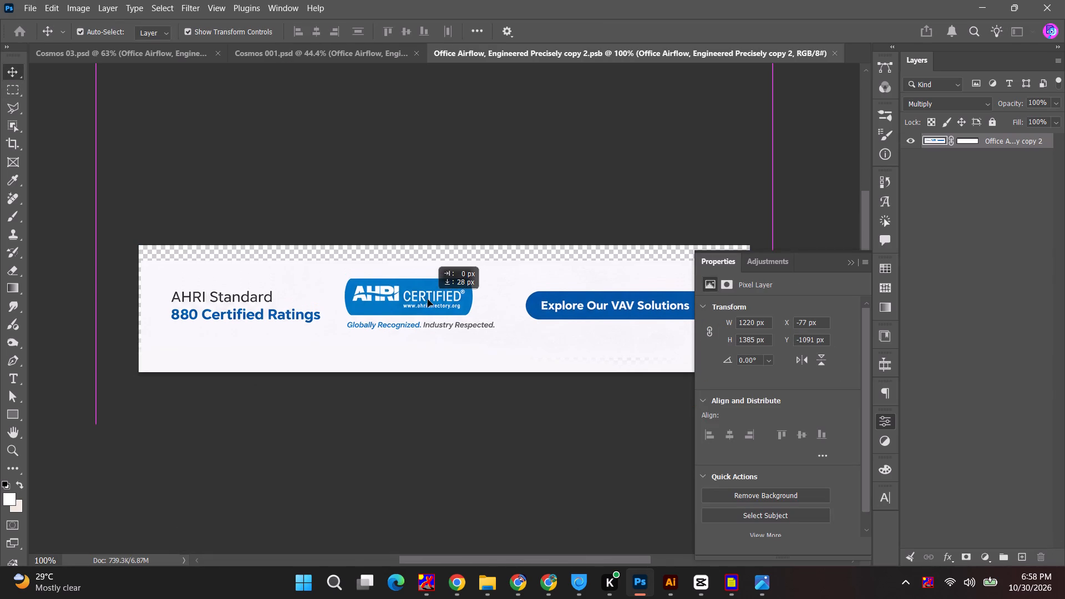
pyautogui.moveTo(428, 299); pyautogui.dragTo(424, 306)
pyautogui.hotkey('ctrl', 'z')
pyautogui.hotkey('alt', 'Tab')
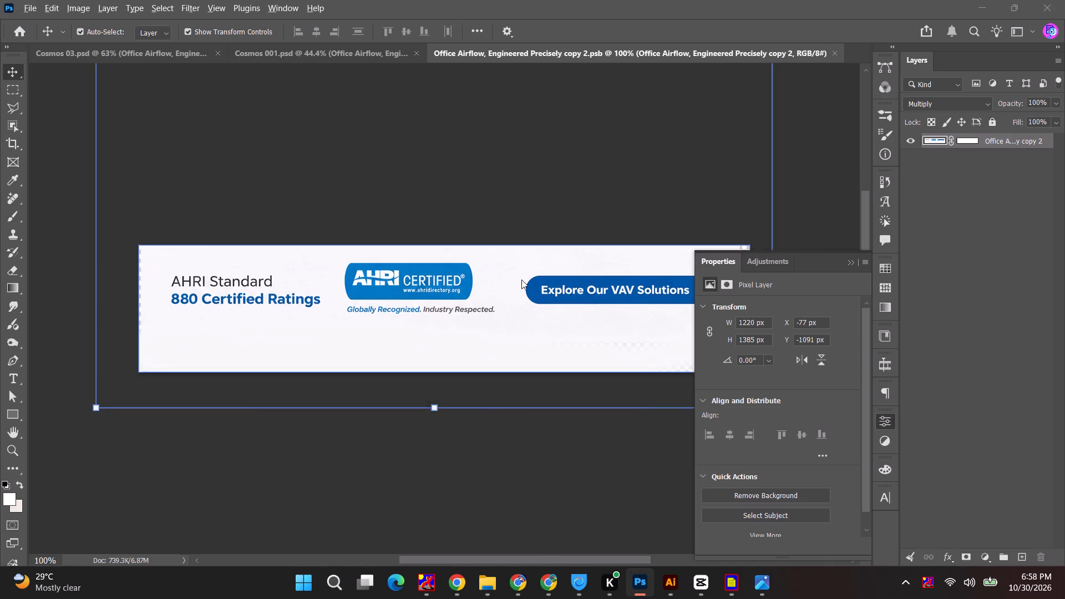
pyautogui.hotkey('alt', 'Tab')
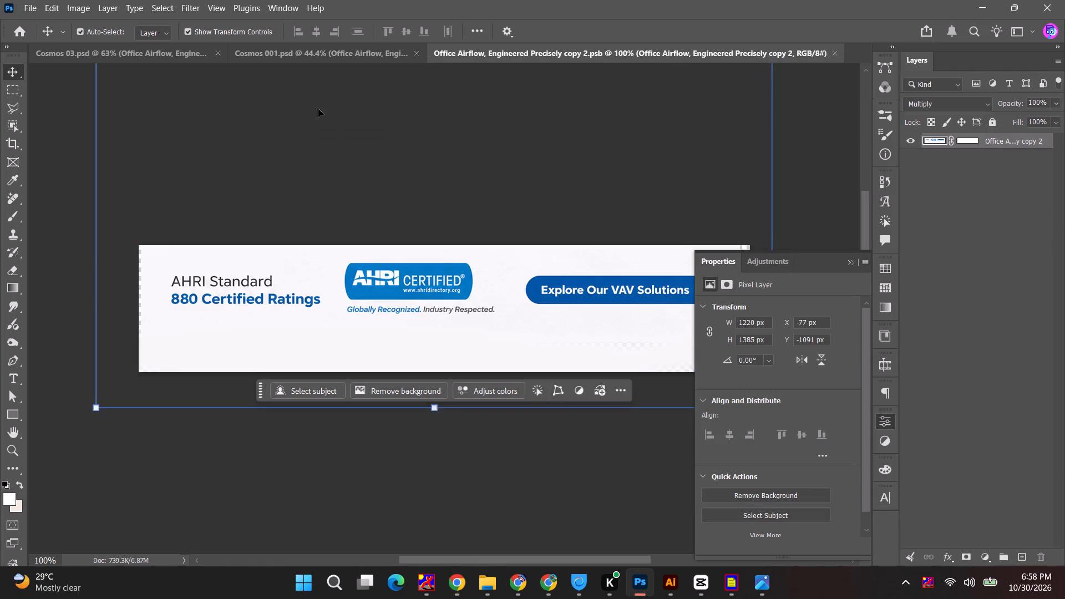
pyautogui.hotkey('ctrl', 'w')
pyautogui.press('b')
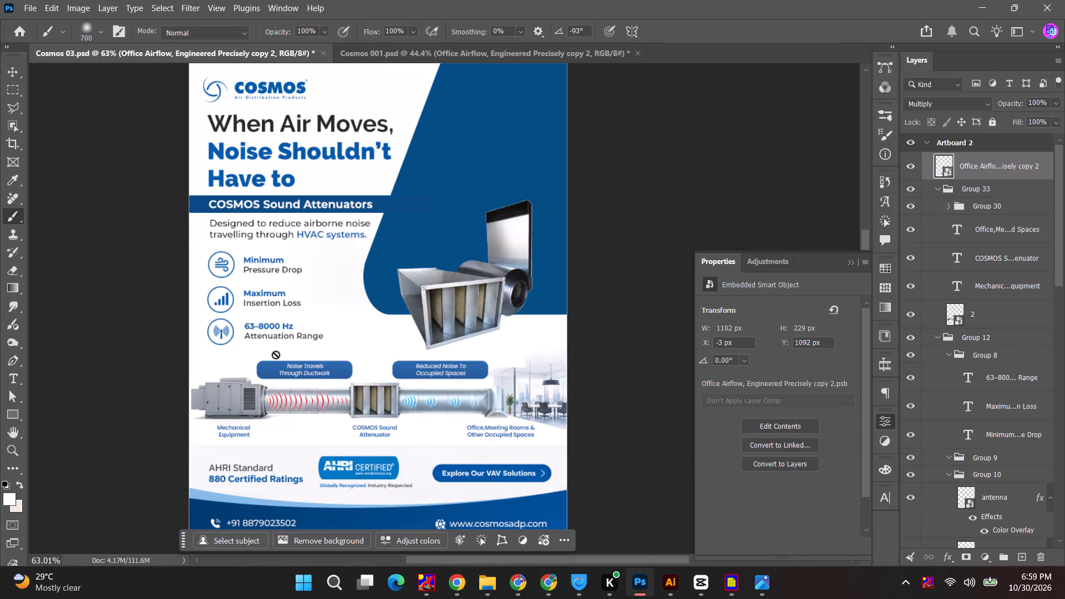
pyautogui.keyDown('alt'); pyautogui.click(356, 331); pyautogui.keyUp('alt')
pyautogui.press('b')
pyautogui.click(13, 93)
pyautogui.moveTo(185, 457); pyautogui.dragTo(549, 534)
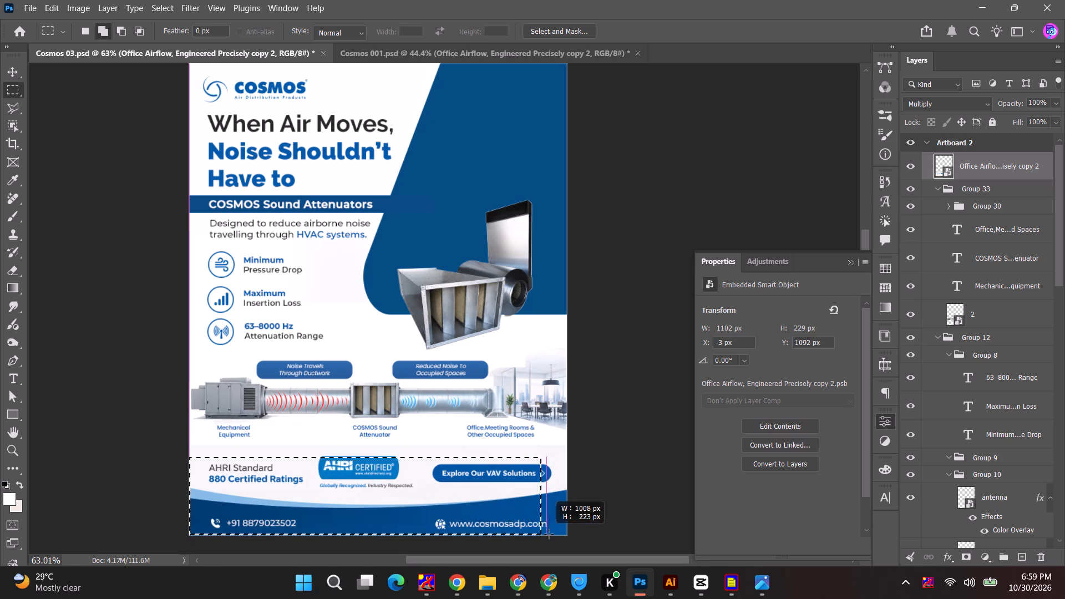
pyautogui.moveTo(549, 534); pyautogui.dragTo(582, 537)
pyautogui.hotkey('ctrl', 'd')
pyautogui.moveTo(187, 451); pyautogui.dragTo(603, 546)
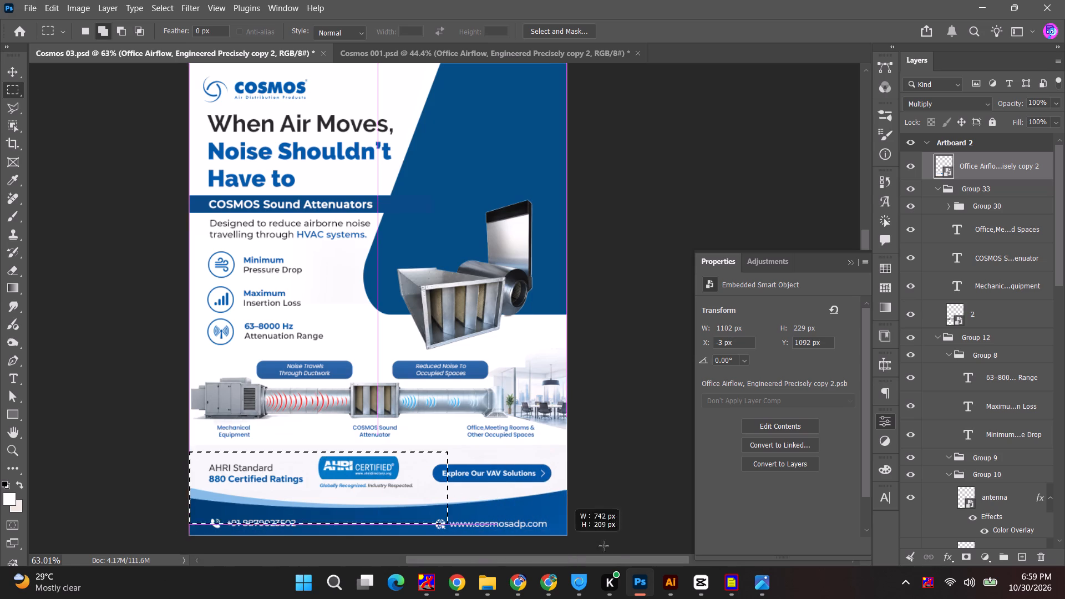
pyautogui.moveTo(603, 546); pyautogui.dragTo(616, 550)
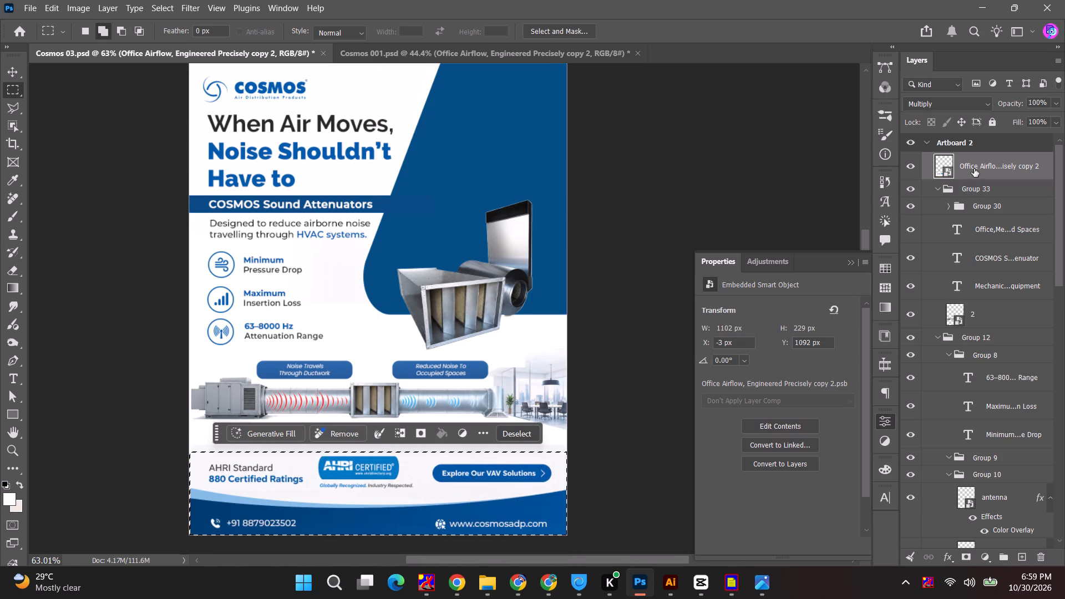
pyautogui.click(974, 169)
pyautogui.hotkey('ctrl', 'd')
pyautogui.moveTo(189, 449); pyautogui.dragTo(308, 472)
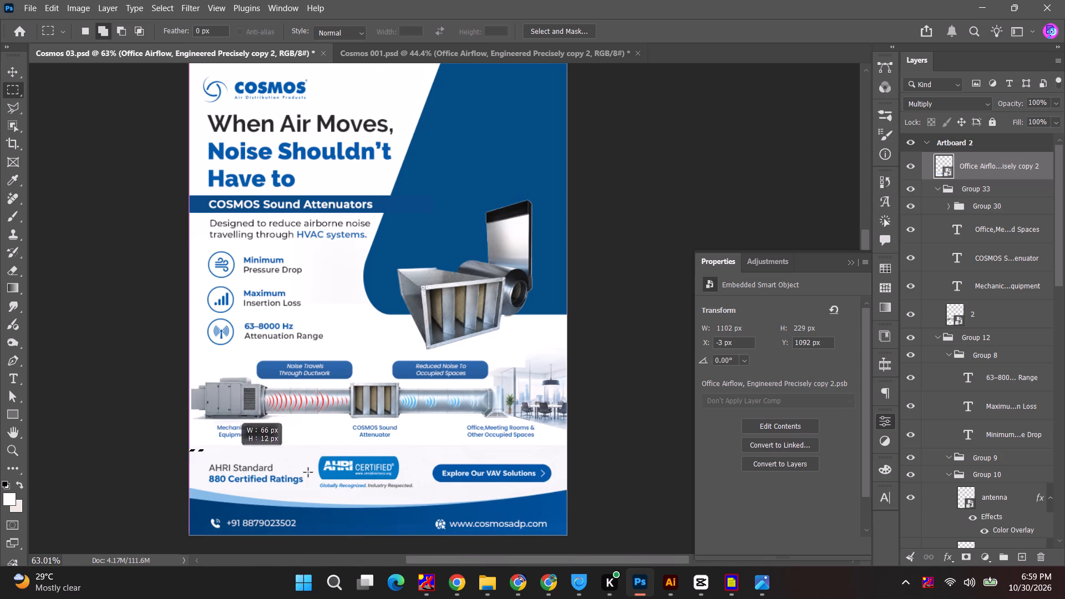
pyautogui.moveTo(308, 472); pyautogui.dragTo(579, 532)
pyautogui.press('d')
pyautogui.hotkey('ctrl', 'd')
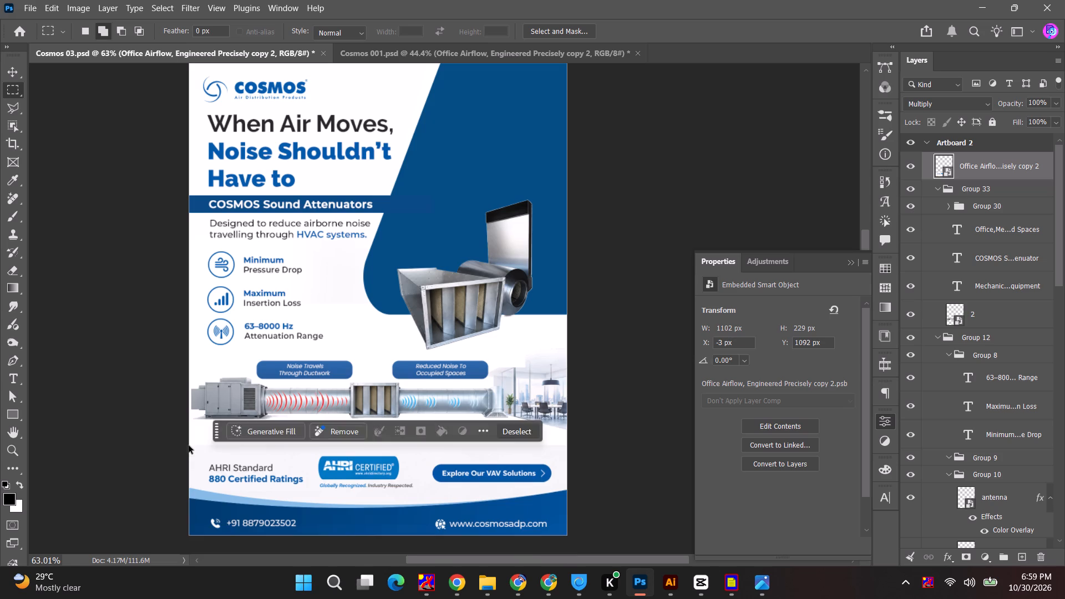
# Marquee-select the full-width area around the certification strip and add a layer mask from that selection to the strip.
pyautogui.moveTo(189, 442); pyautogui.dragTo(580, 521)
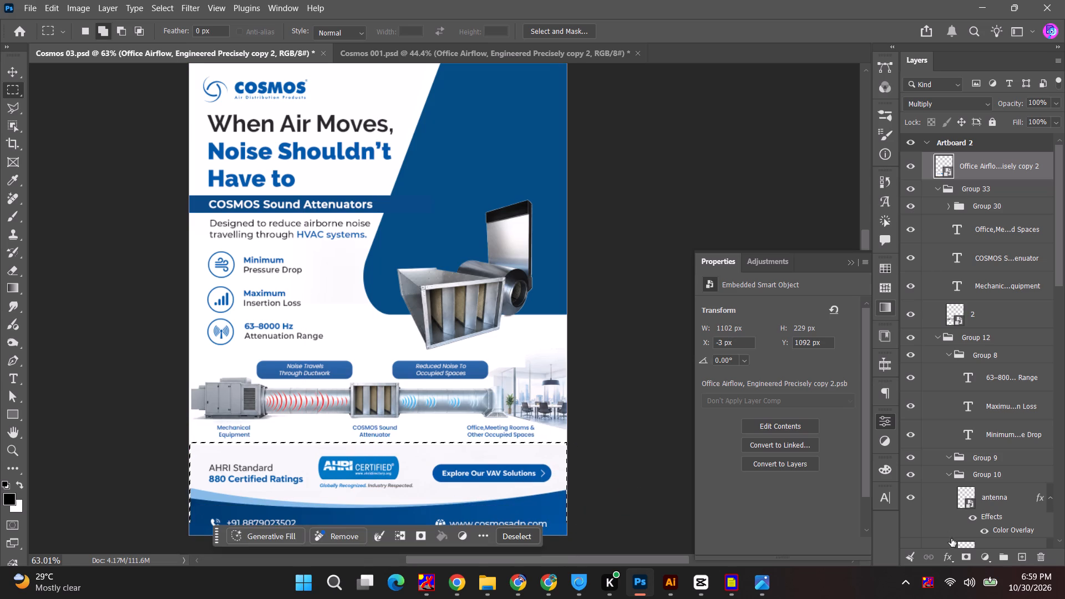
pyautogui.click(965, 555)
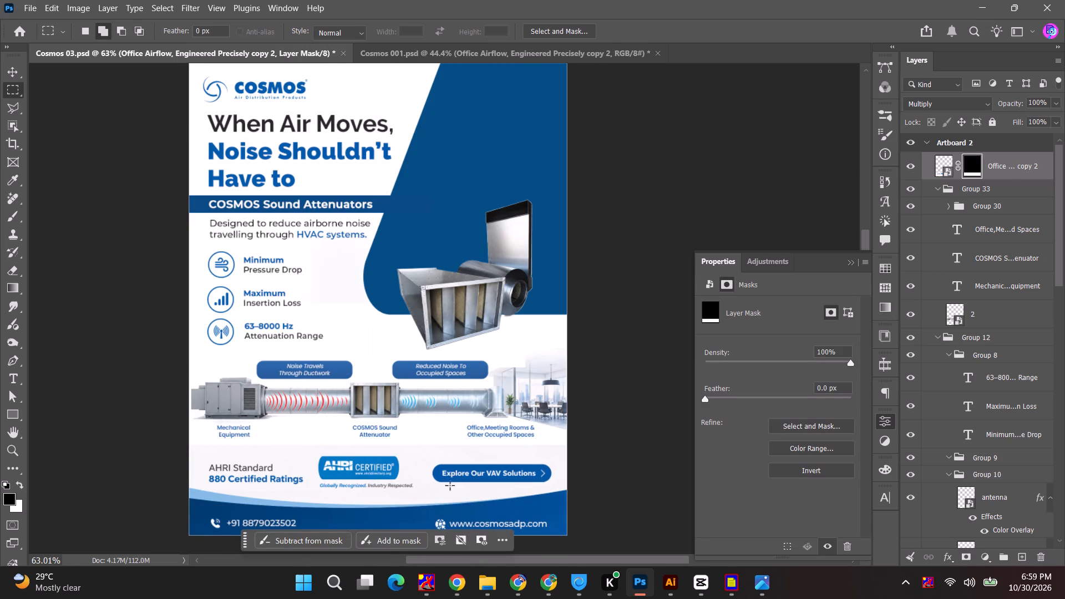
# Brush black across the strip mask's upper edge with a 200 px soft brush to blend it into the background.
pyautogui.press('b')
pyautogui.press('[')
pyautogui.press('[')
pyautogui.press('[')
pyautogui.press('[')
pyautogui.press('[')
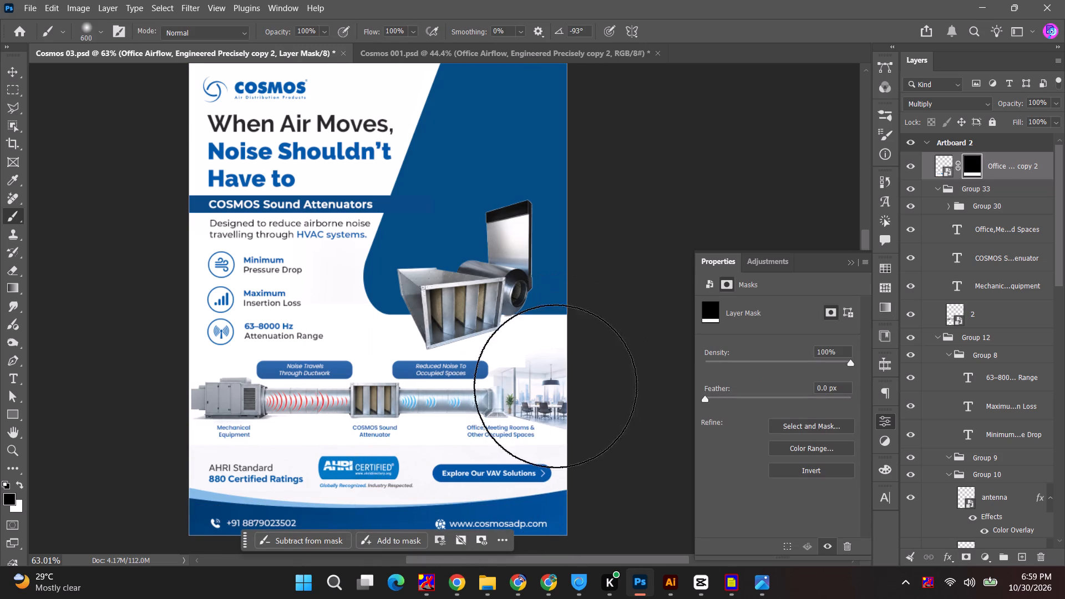
pyautogui.press('[')
pyautogui.moveTo(583, 433); pyautogui.dragTo(252, 417)
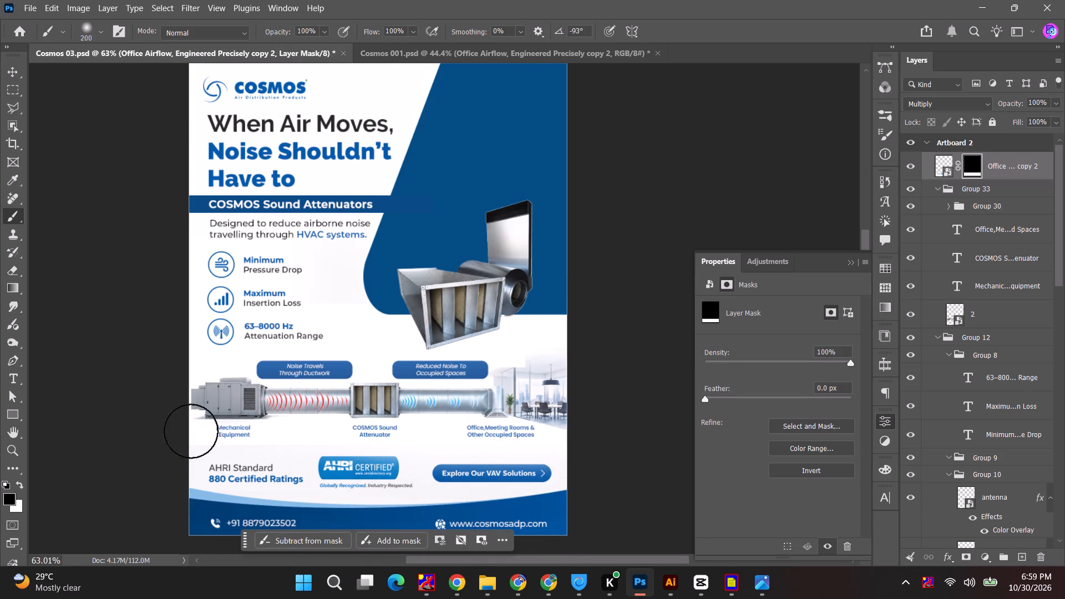
pyautogui.moveTo(137, 426); pyautogui.dragTo(616, 422)
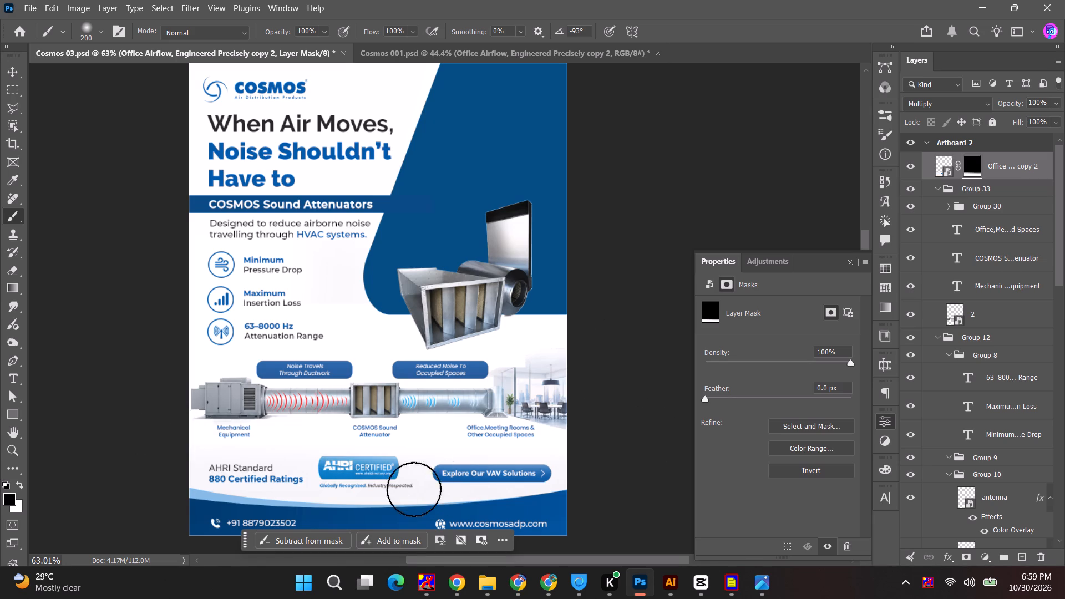
# Restore the AHRI badge and the 880 Certified Ratings text by erasing over them on the mask with a 100 px eraser.
pyautogui.press('e')
pyautogui.write('[[')
pyautogui.press('[')
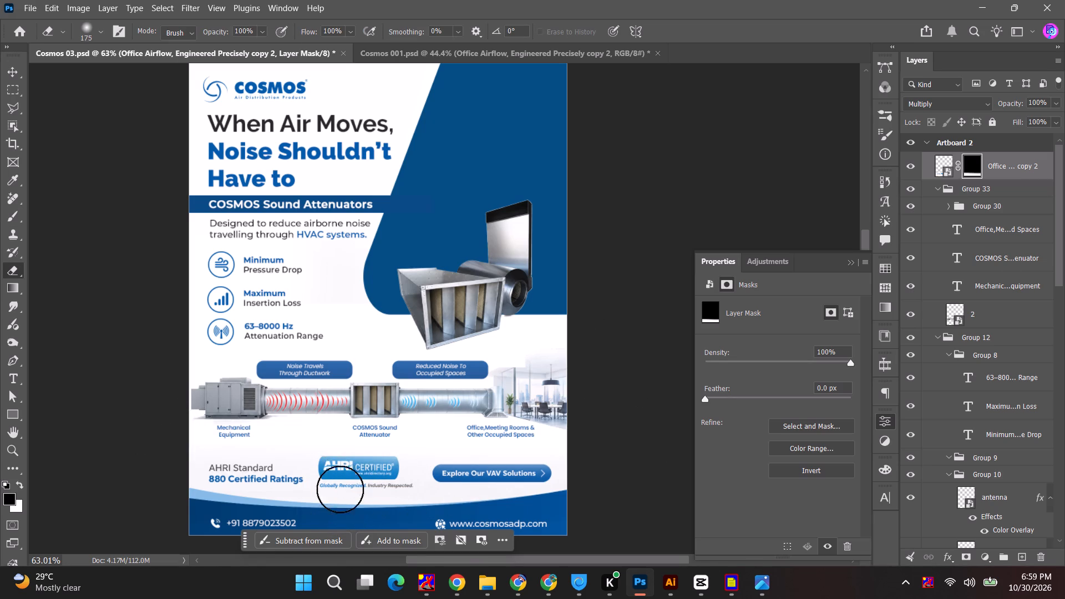
pyautogui.press('[')
pyautogui.press('[')
pyautogui.press('[')
pyautogui.moveTo(326, 471); pyautogui.dragTo(431, 478)
pyautogui.moveTo(320, 471); pyautogui.dragTo(339, 473)
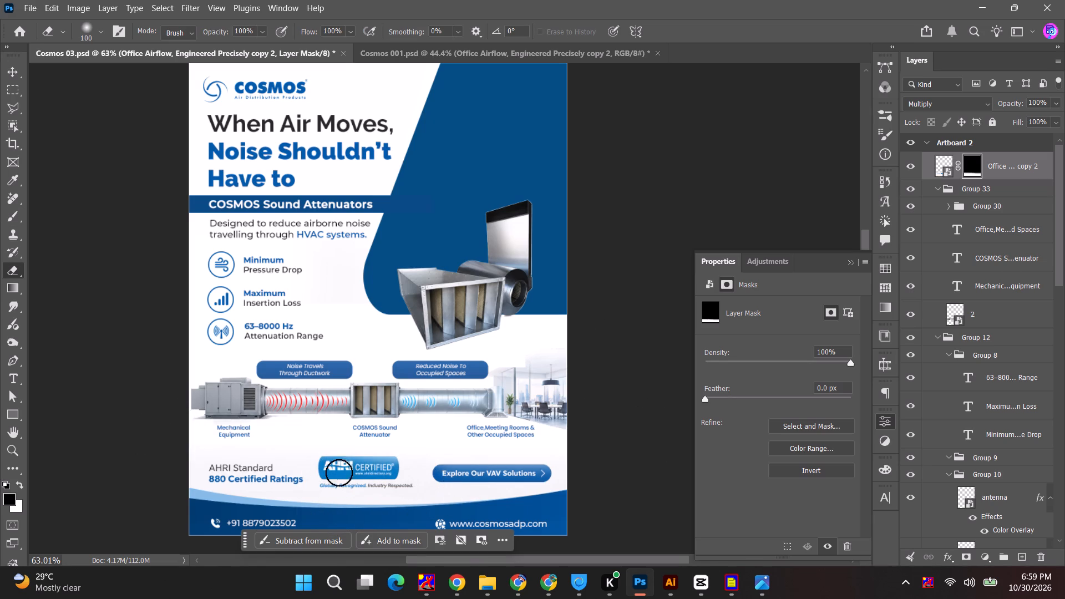
pyautogui.moveTo(339, 473); pyautogui.dragTo(411, 479)
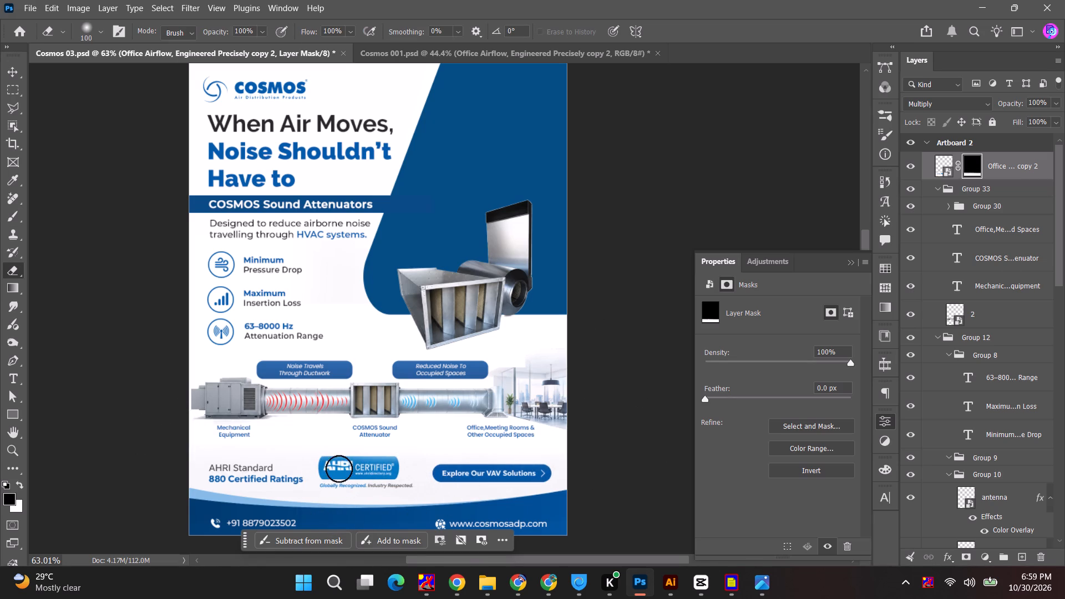
pyautogui.moveTo(310, 469); pyautogui.dragTo(407, 472)
pyautogui.moveTo(204, 475); pyautogui.dragTo(351, 481)
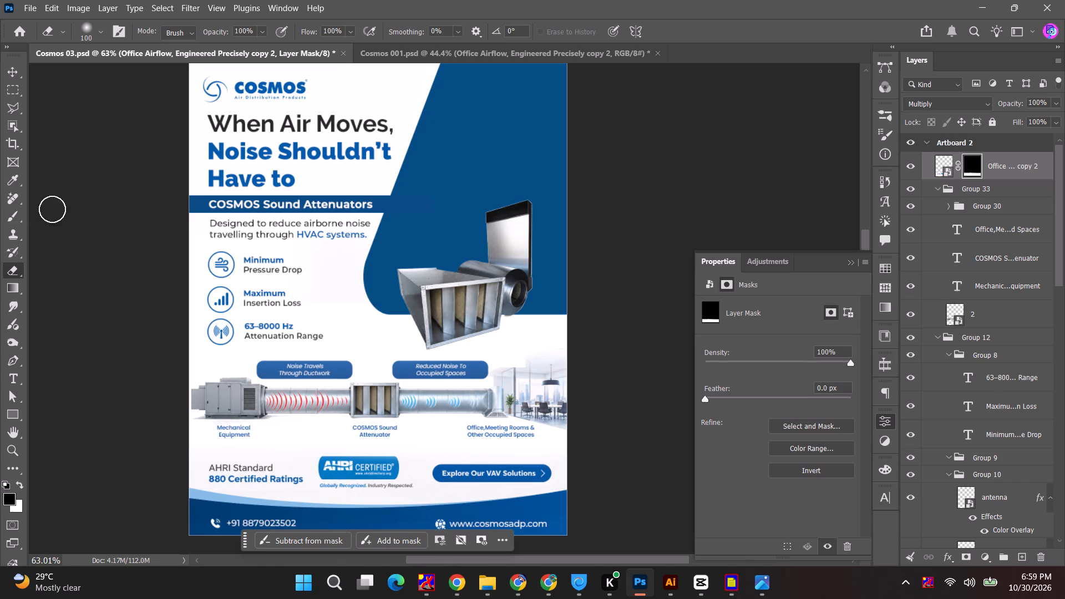
# Nudge the certification strip upward to Y 1076 px and collapse the Properties panel.
pyautogui.click(17, 58)
pyautogui.click(15, 78)
pyautogui.click(1028, 170)
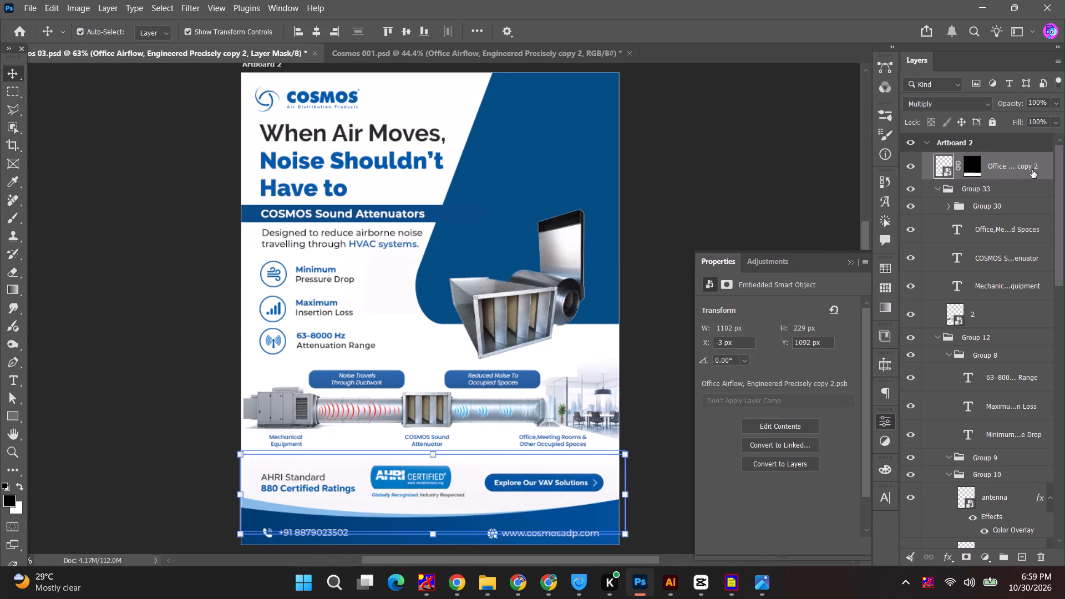
pyautogui.hotkey('shift', 'Up')
pyautogui.hotkey('shift', 'Up')
pyautogui.press('Down')
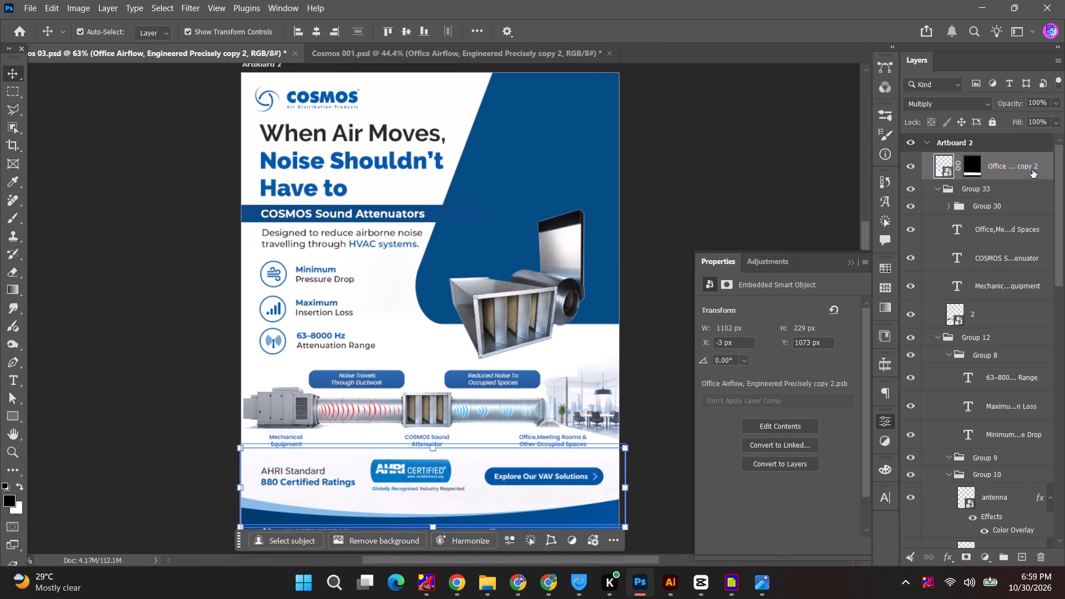
pyautogui.press('Down')
pyautogui.press('Down')
pyautogui.press('Down')
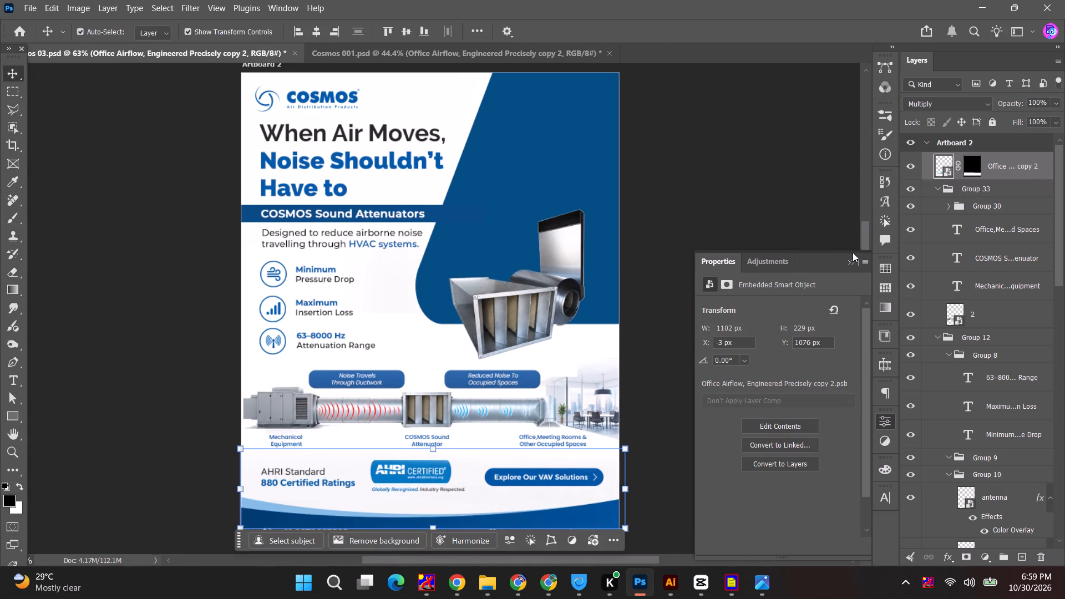
pyautogui.click(848, 262)
pyautogui.click(770, 264)
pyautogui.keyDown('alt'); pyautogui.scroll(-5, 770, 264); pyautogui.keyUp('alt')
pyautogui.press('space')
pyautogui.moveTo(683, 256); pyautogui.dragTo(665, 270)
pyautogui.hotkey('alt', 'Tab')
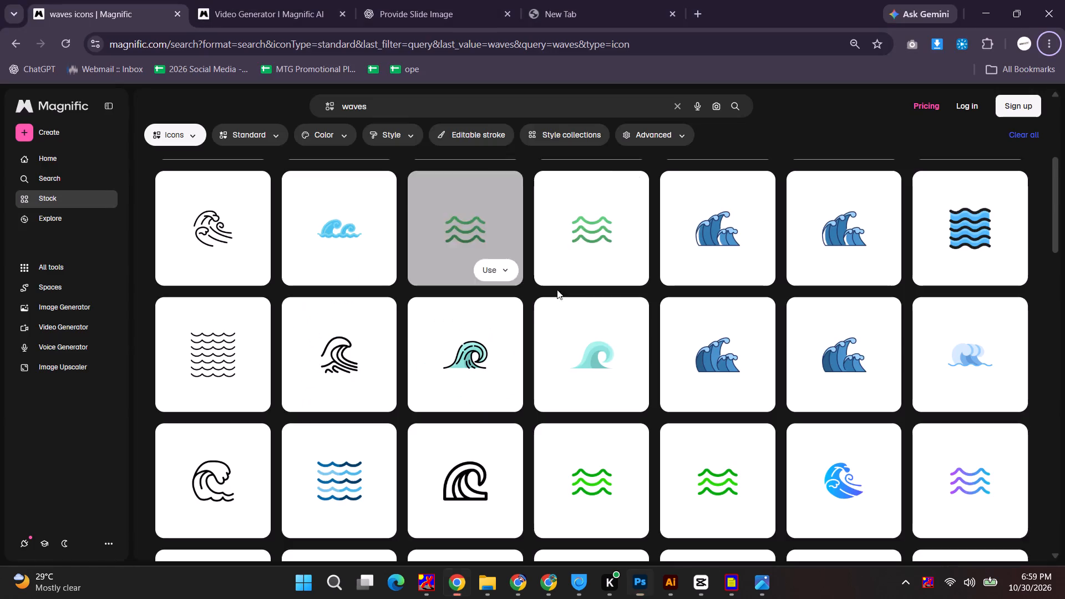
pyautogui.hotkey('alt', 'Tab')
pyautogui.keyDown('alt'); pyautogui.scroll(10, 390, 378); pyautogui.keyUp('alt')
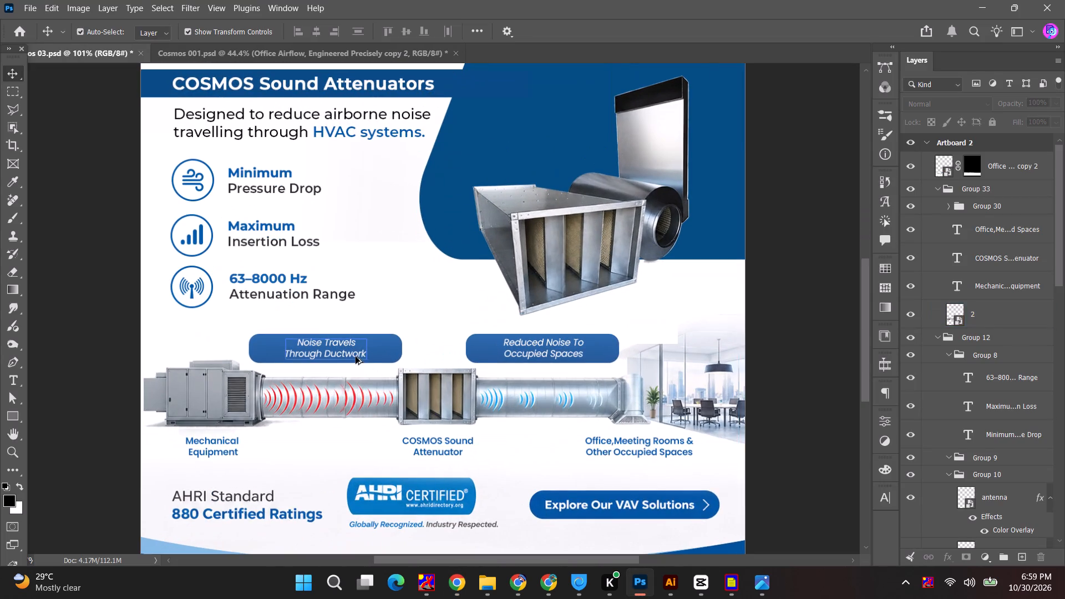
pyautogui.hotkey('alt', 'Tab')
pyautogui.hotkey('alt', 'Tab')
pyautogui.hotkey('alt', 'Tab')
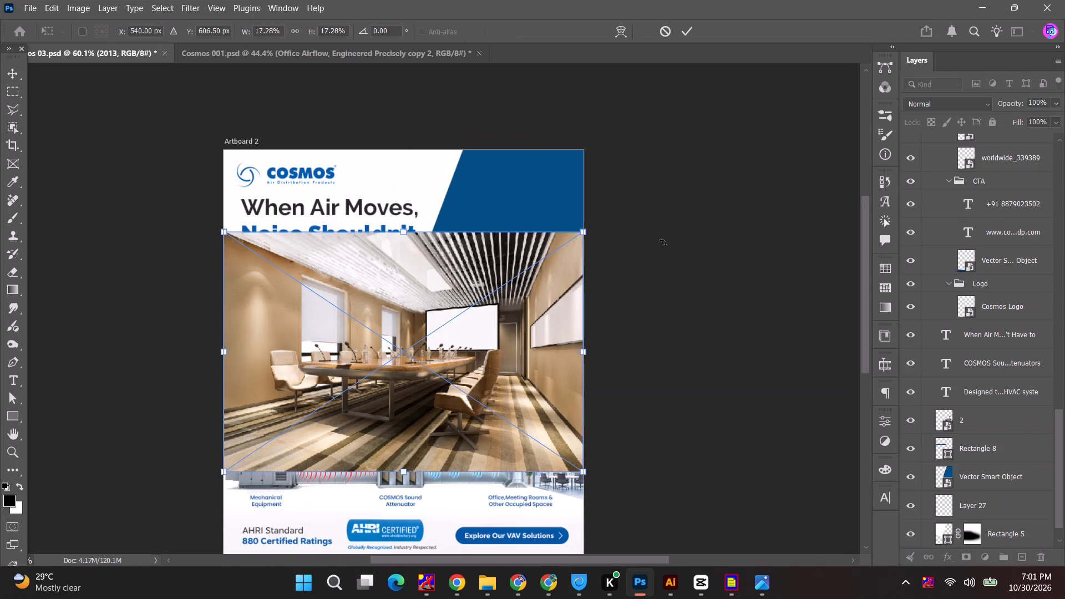
pyautogui.moveTo(521, 302); pyautogui.dragTo(578, 206)
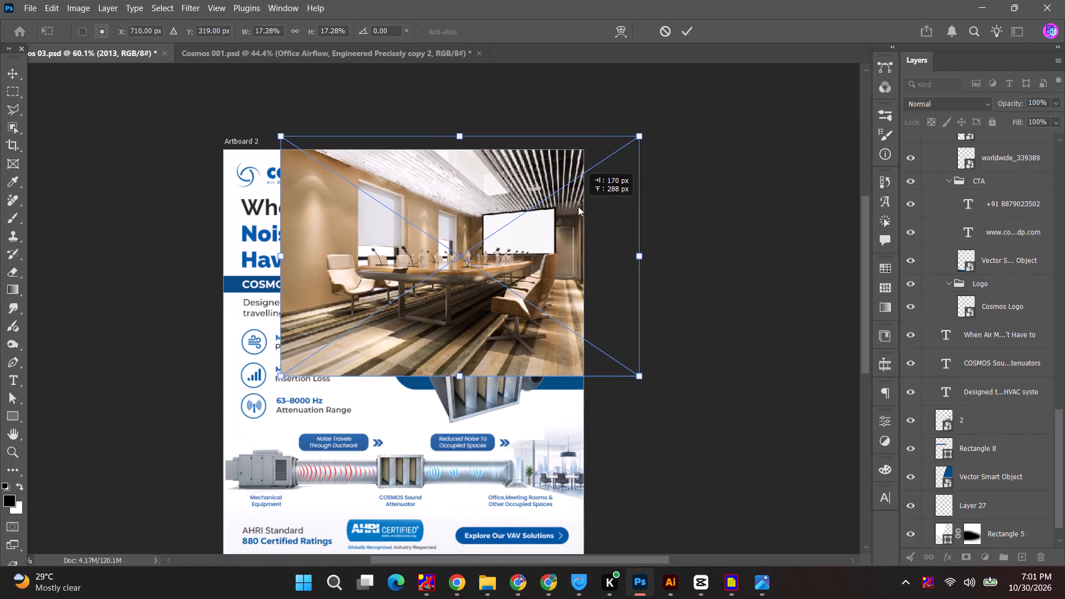
pyautogui.moveTo(578, 206); pyautogui.dragTo(576, 206)
pyautogui.click(684, 30)
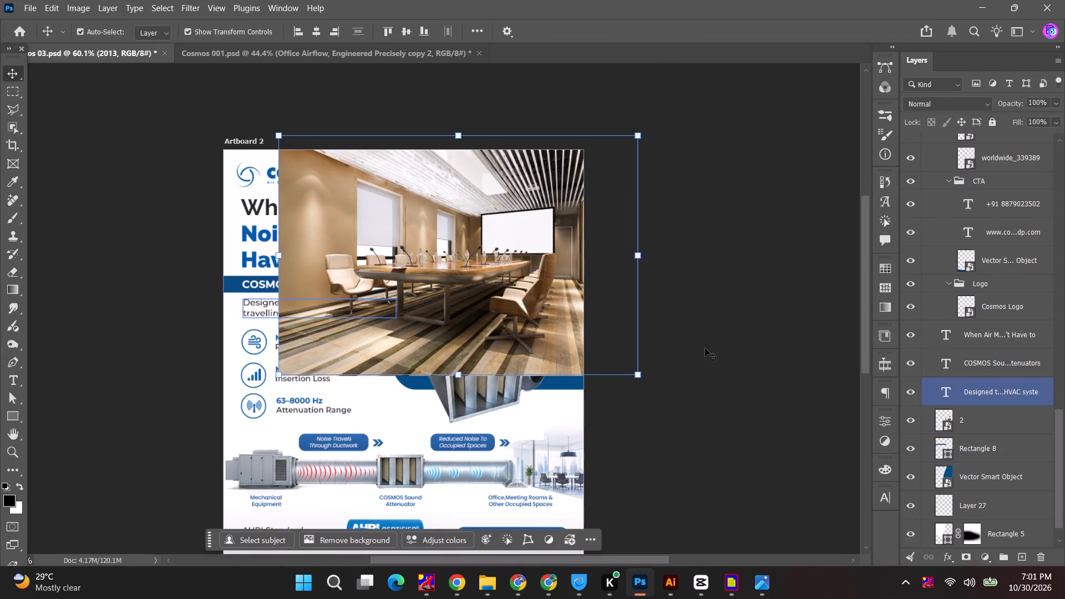
# Collapse the open layer groups, move the 2013 photo layer directly above the blue Vector Smart Object, and clip it to that shape.
pyautogui.scroll(11, 995, 278)
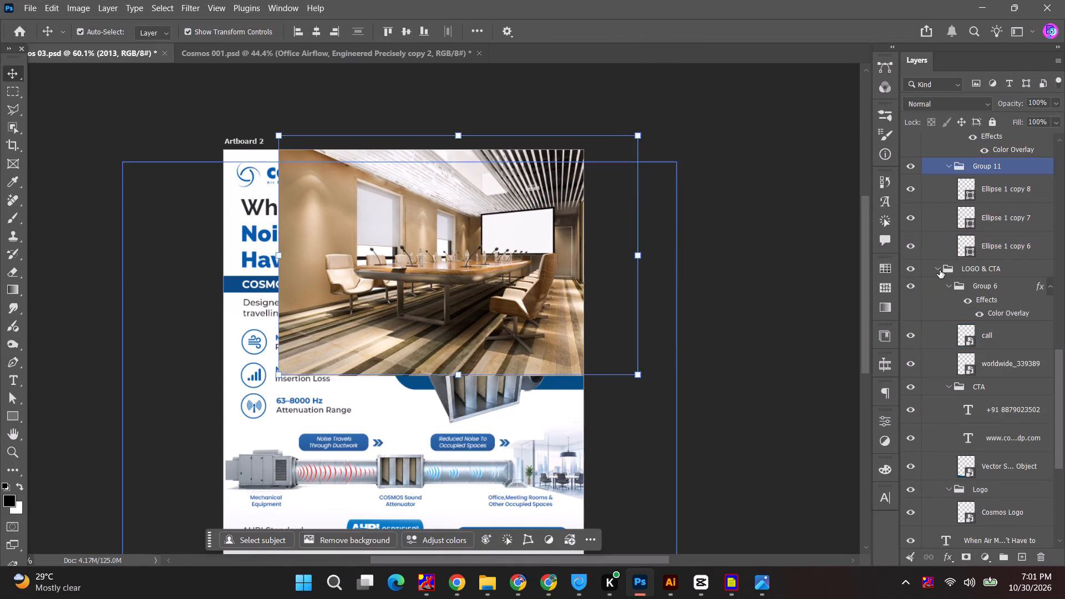
pyautogui.click(938, 268)
pyautogui.scroll(16, 965, 283)
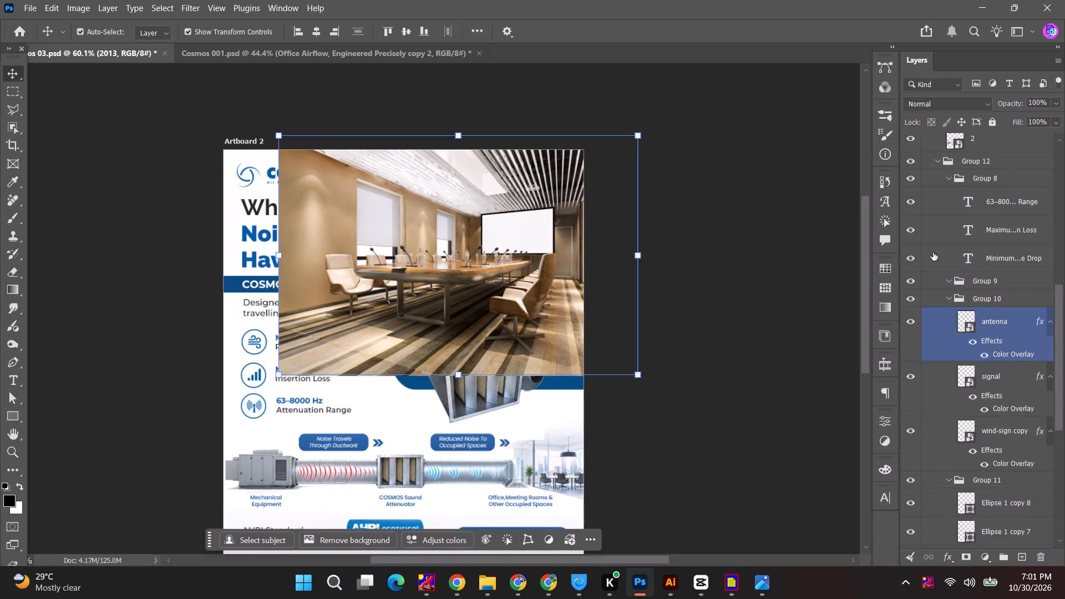
pyautogui.scroll(3, 932, 231)
pyautogui.click(937, 218)
pyautogui.scroll(12, 946, 283)
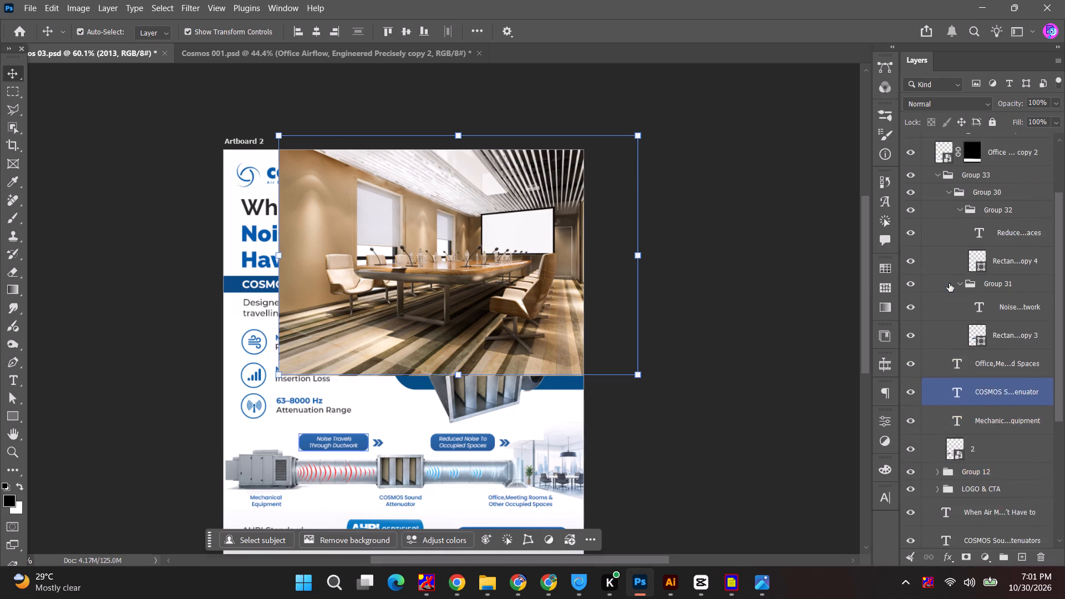
pyautogui.scroll(3, 949, 283)
pyautogui.click(939, 250)
pyautogui.moveTo(986, 157); pyautogui.dragTo(980, 478)
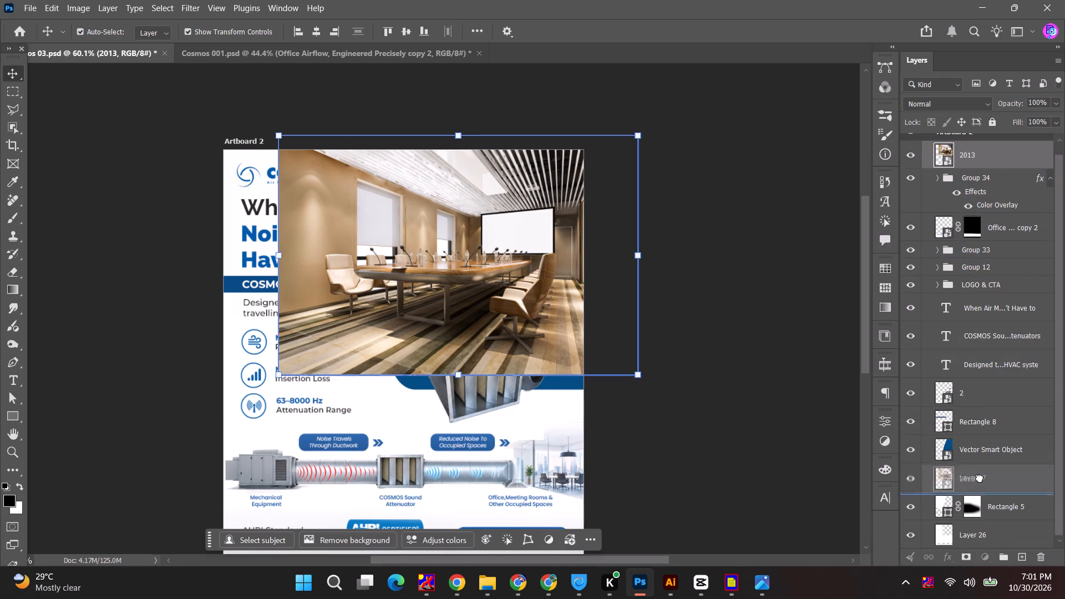
pyautogui.moveTo(980, 478); pyautogui.dragTo(982, 443)
pyautogui.keyDown('alt'); pyautogui.click(977, 437); pyautogui.keyUp('alt')
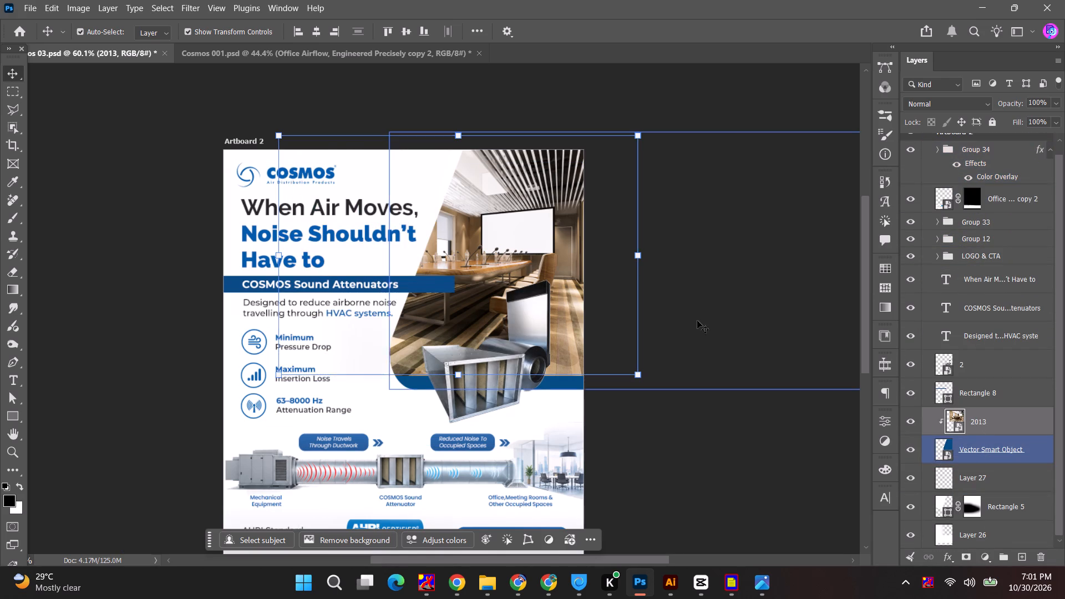
pyautogui.click(709, 290)
# Enlarge the clipped meeting-room photo to 18.37% and reposition it so it fills the curved shape behind the attenuators.
pyautogui.click(556, 336)
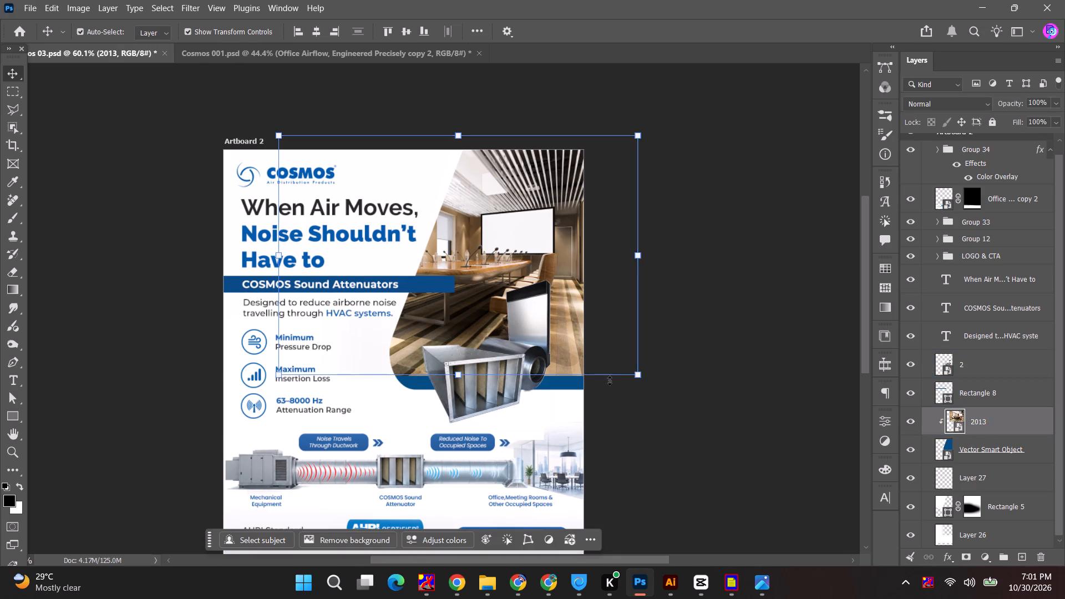
pyautogui.keyDown('shift'); pyautogui.moveTo(641, 377); pyautogui.dragTo(659, 399); pyautogui.keyUp('shift')
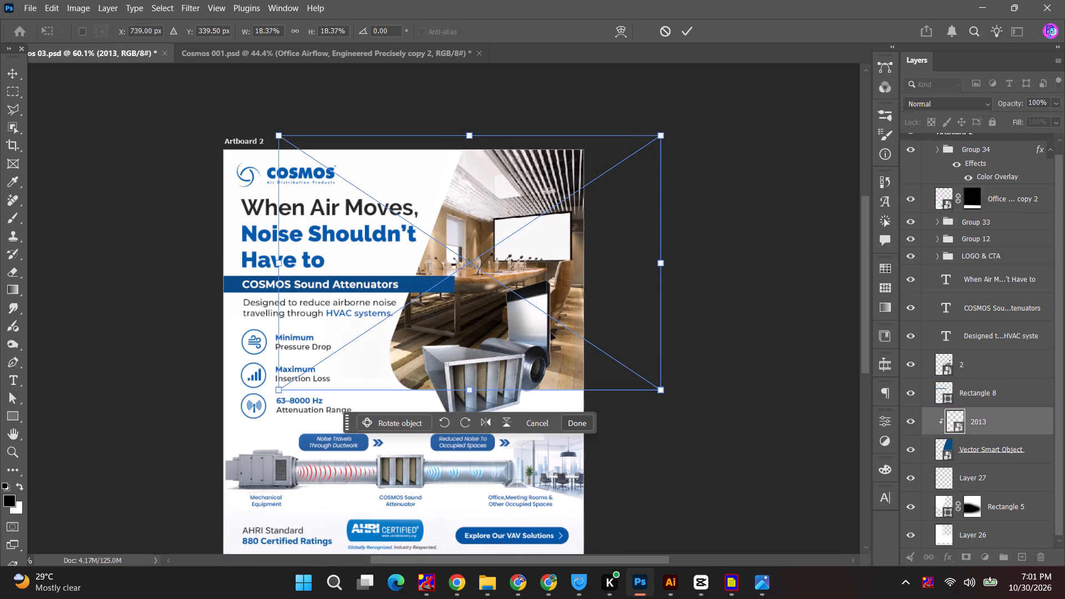
pyautogui.moveTo(544, 269); pyautogui.dragTo(482, 273)
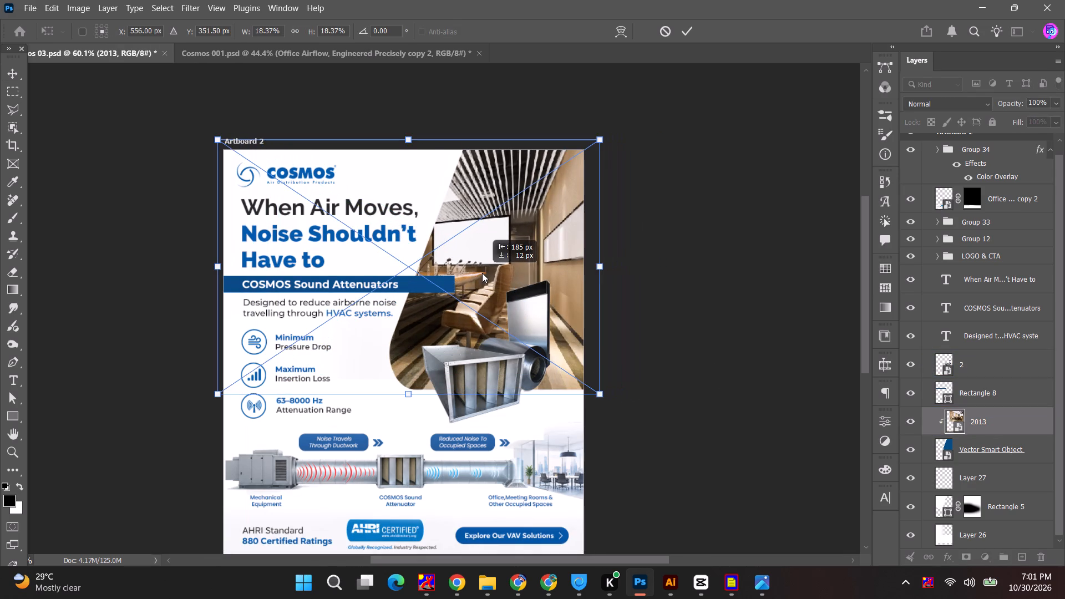
pyautogui.moveTo(482, 273); pyautogui.dragTo(531, 273)
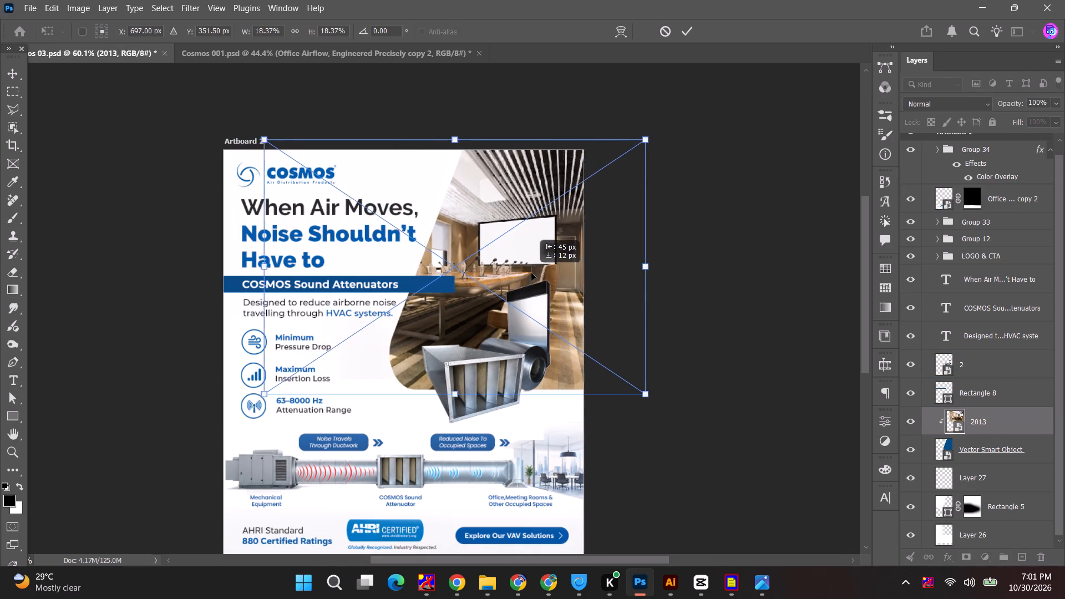
pyautogui.moveTo(531, 273); pyautogui.dragTo(523, 273)
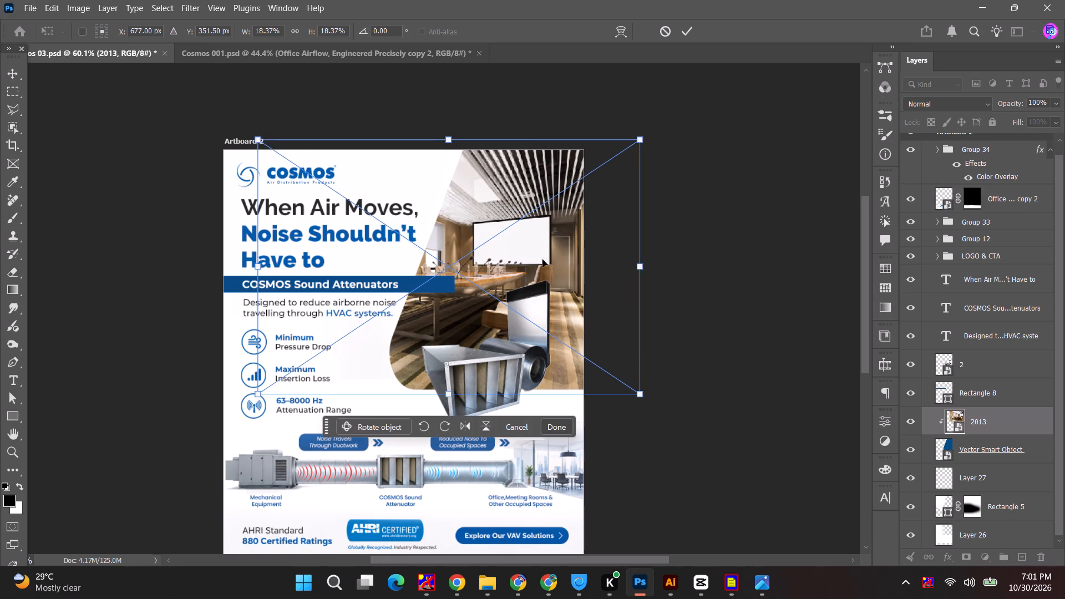
pyautogui.click(694, 28)
pyautogui.click(818, 325)
# Move Rectangle 8, the blue band behind "COSMOS Sound Attenuators", below the Vector Smart Object in the layer stack.
pyautogui.click(982, 400)
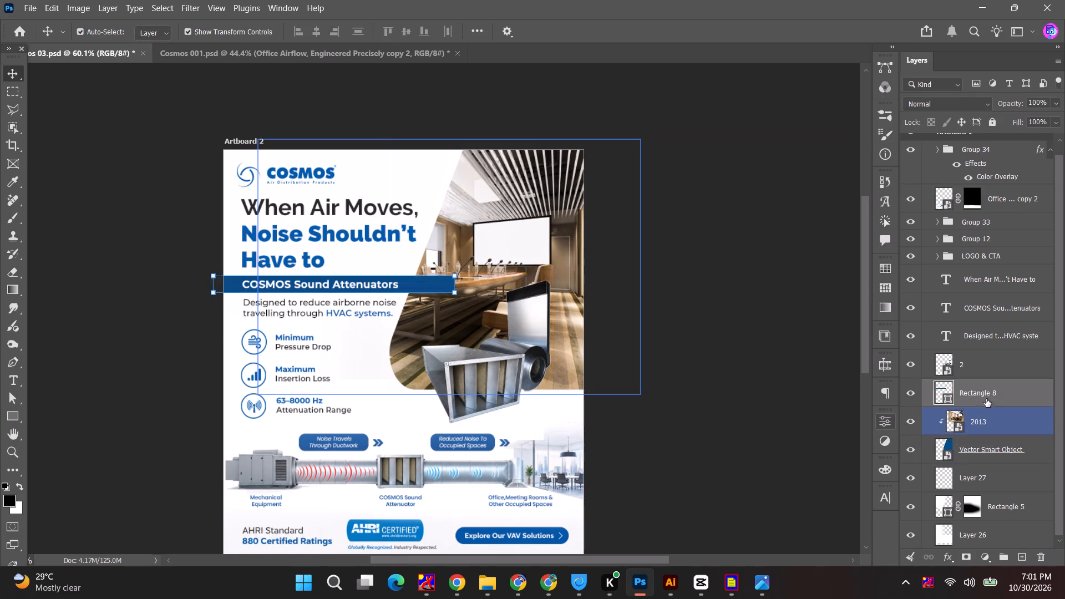
pyautogui.moveTo(999, 399); pyautogui.dragTo(997, 460)
pyautogui.click(680, 296)
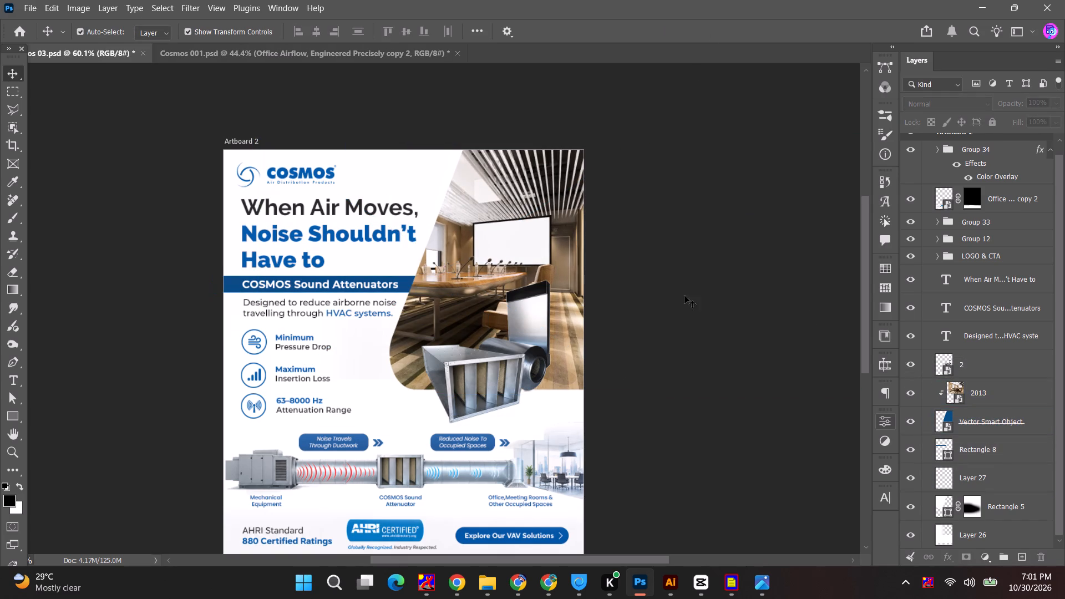
# Shift the "Designed to reduce airborne noise" text slightly down, away from the blue band.
pyautogui.keyDown('alt'); pyautogui.scroll(3, 260, 314); pyautogui.keyUp('alt')
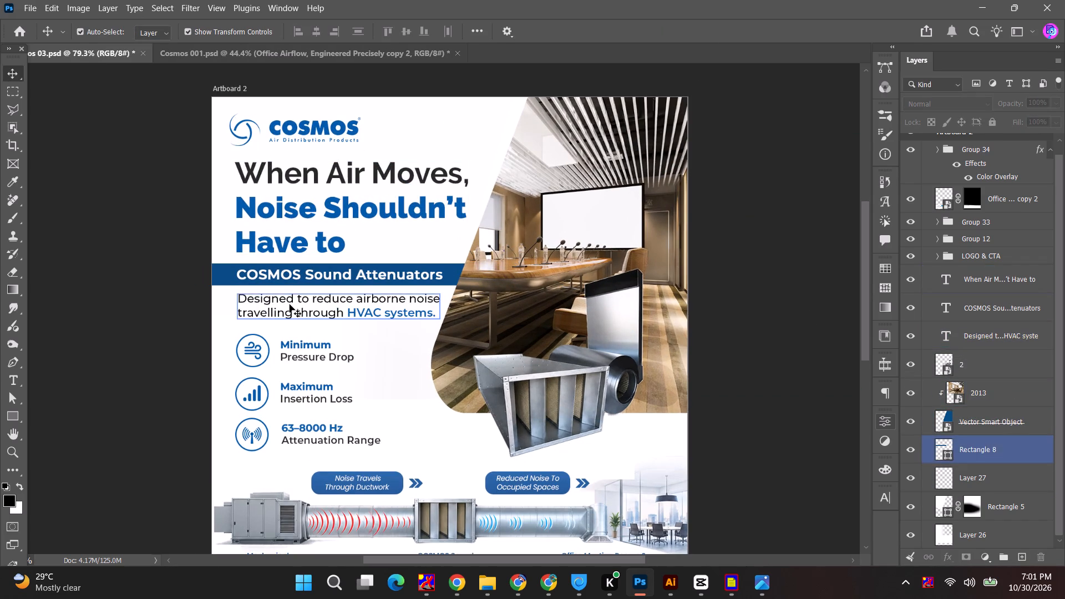
pyautogui.click(290, 304)
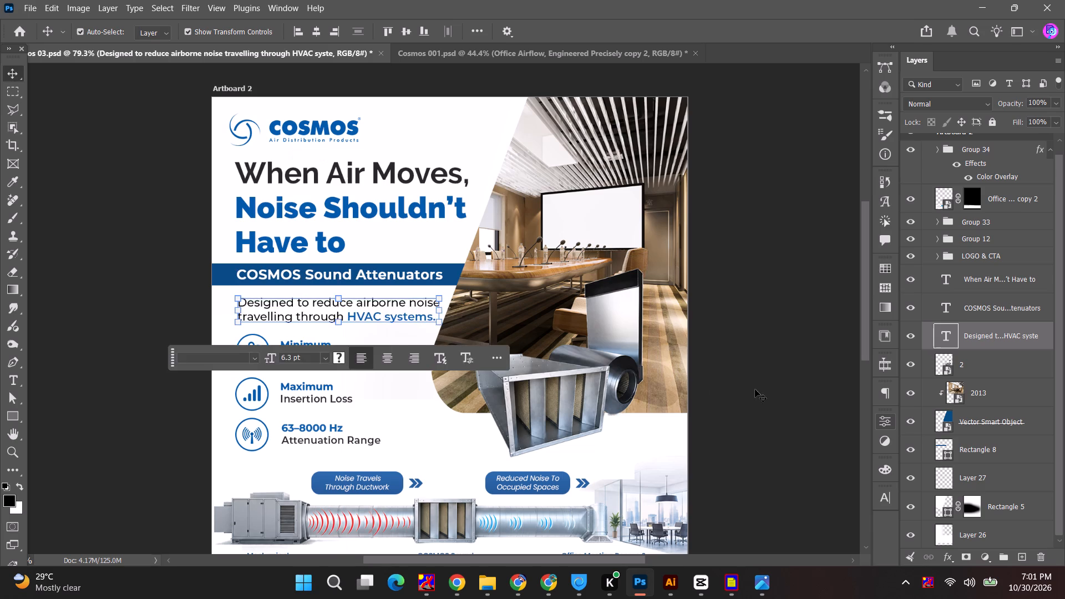
pyautogui.click(786, 390)
# Duplicate the Vector Smart Object layer and place the copy directly beneath the original, above Rectangle 8.
pyautogui.keyDown('alt'); pyautogui.scroll(-5, 784, 390); pyautogui.keyUp('alt')
pyautogui.press('space')
pyautogui.moveTo(764, 412); pyautogui.dragTo(749, 348)
pyautogui.press('space')
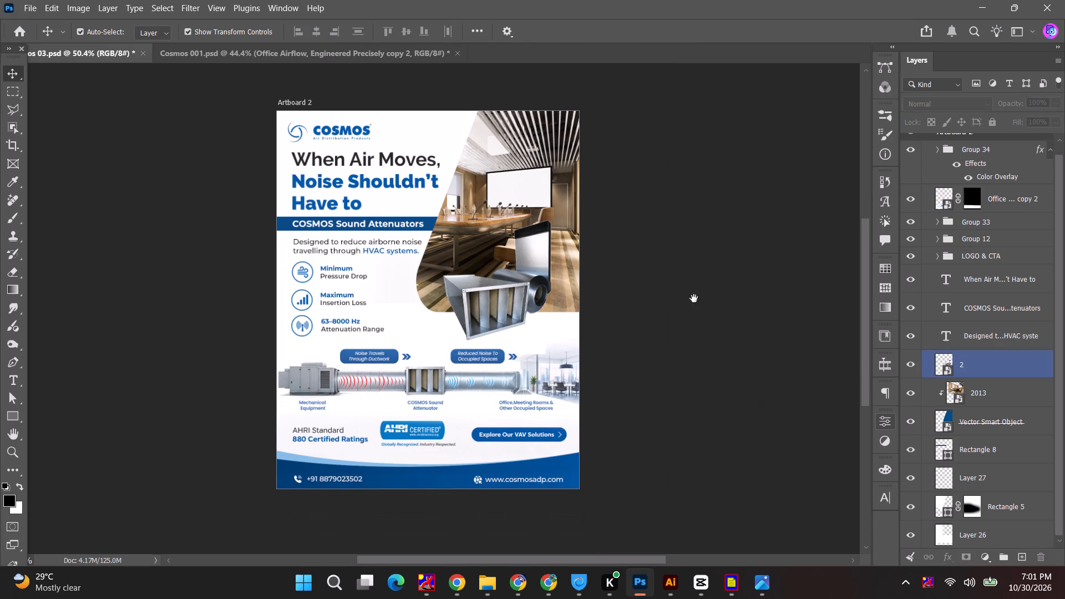
pyautogui.moveTo(694, 298); pyautogui.dragTo(684, 328)
pyautogui.click(518, 259)
pyautogui.click(966, 419)
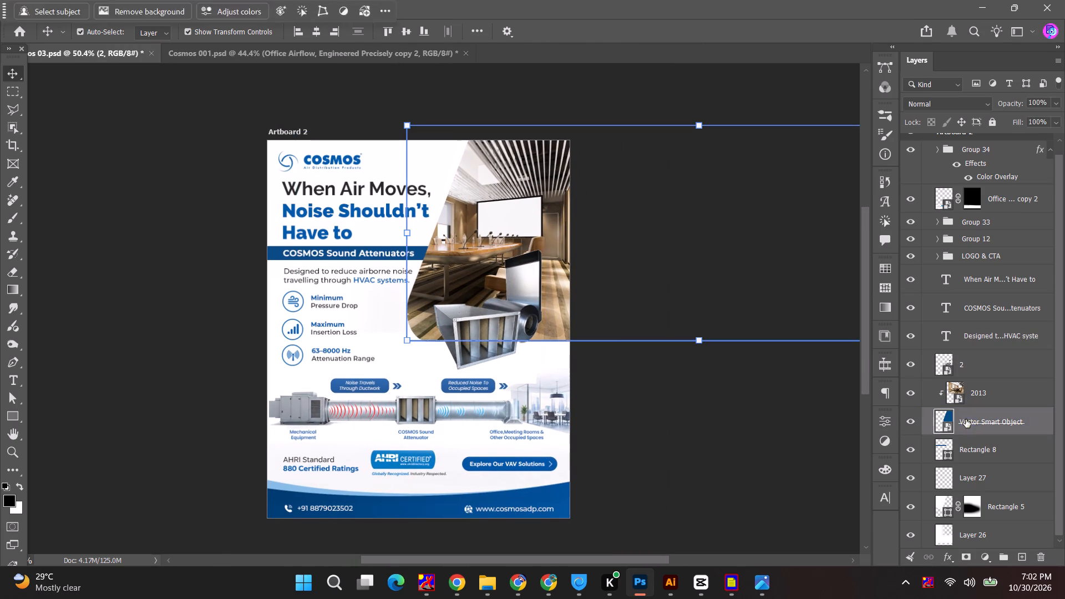
pyautogui.keyDown('alt'); pyautogui.moveTo(993, 424); pyautogui.dragTo(993, 435); pyautogui.keyUp('alt')
# Offset the shape copy to about X 1531.5, Y 350.5 px with about 0.36° rotation, forming a blue border along the photo's left and lower edges.
pyautogui.hotkey('ctrl', 't')
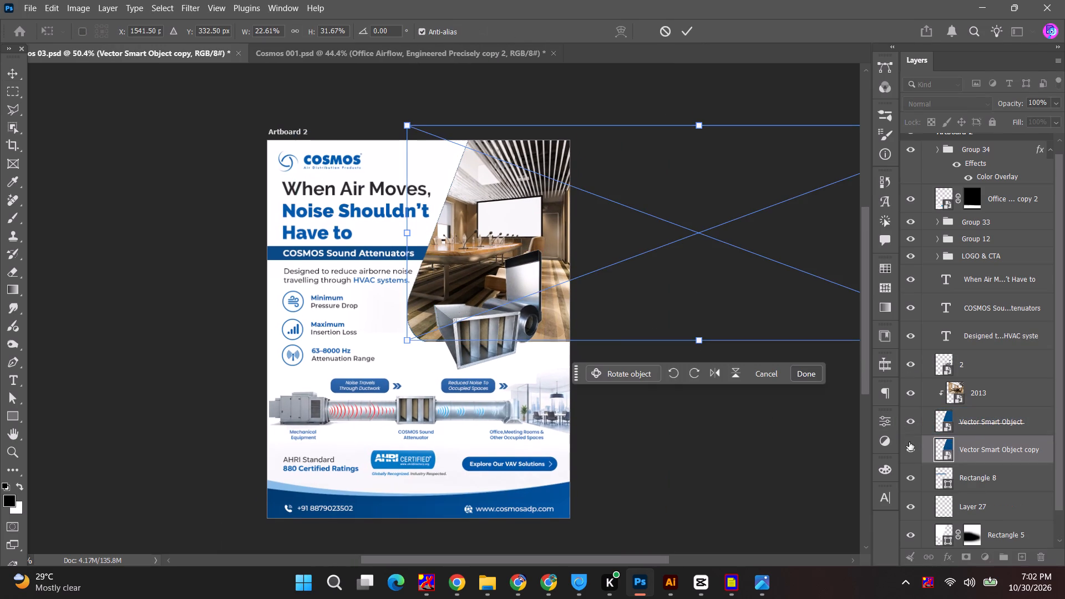
pyautogui.hotkey('shift', 'Down')
pyautogui.press('Down')
pyautogui.press('Down')
pyautogui.press('Down')
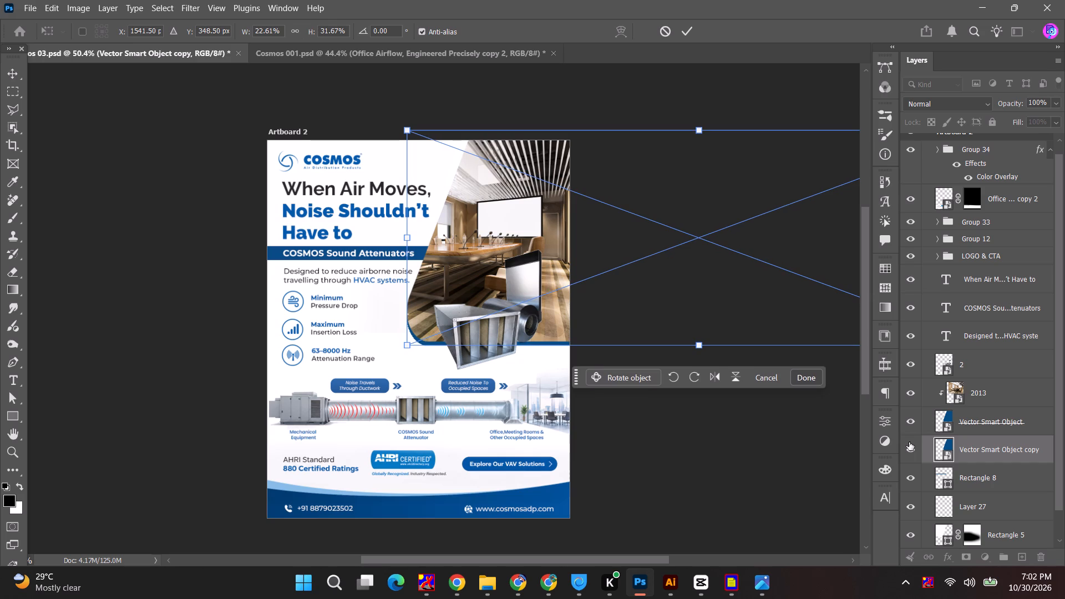
pyautogui.press('Left')
pyautogui.press('Left')
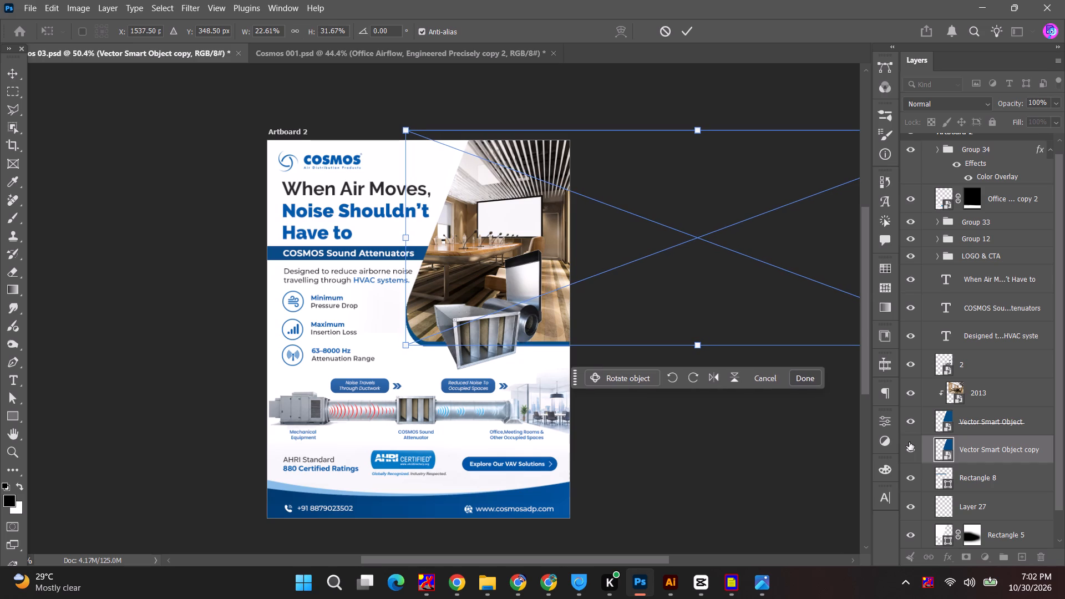
pyautogui.press('Left')
pyautogui.press('Left')
pyautogui.press('Left')
pyautogui.press('Left')
pyautogui.press('Left')
pyautogui.press('Left')
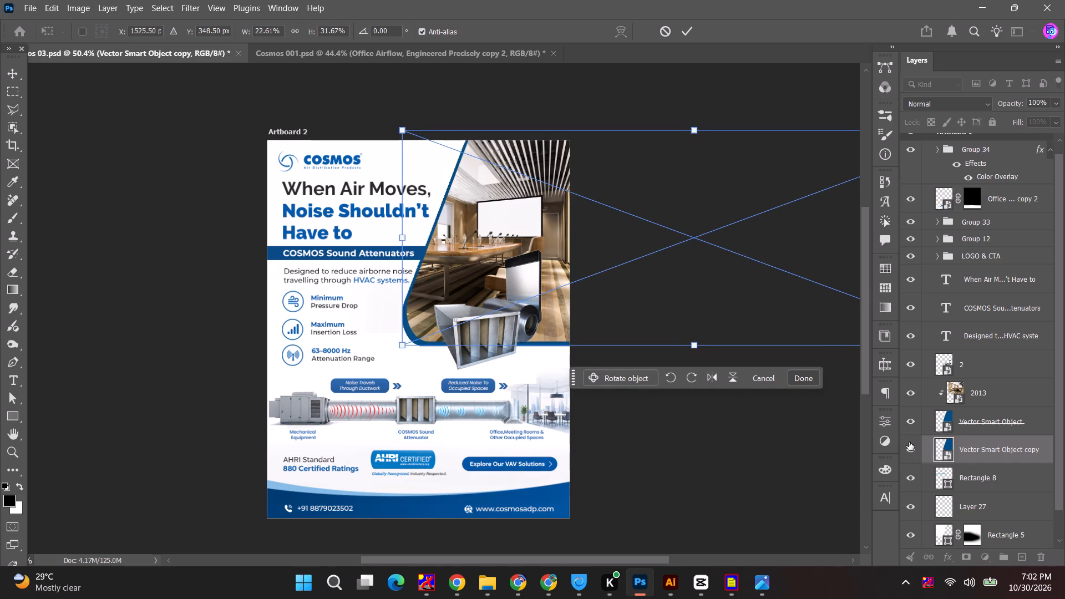
pyautogui.press('Left')
pyautogui.press('Left')
pyautogui.press('Left')
pyautogui.press('Left')
pyautogui.press('Left')
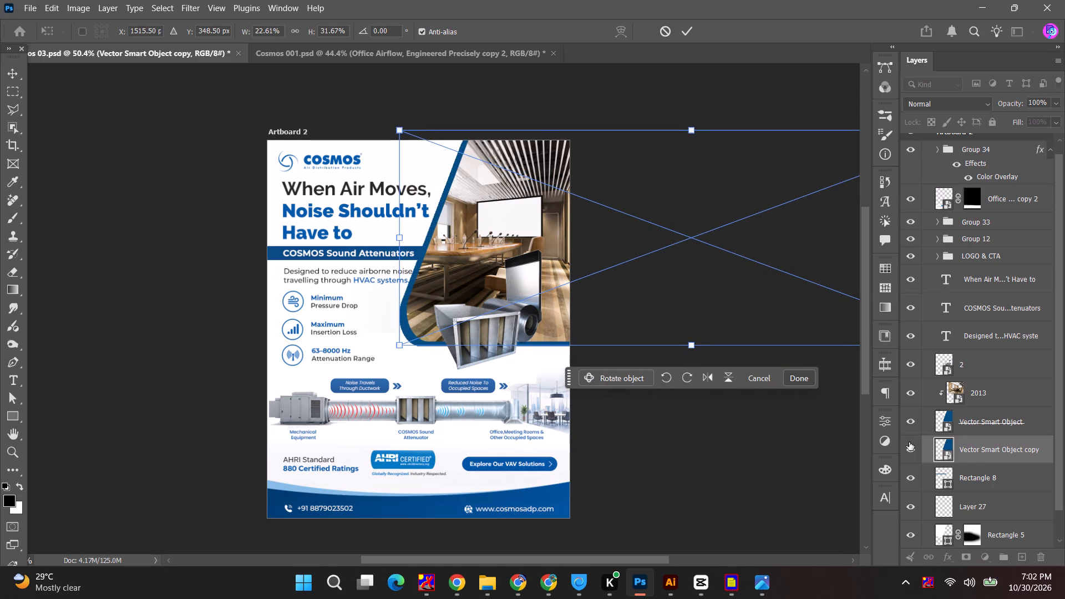
pyautogui.press('Right')
pyautogui.press('Right')
pyautogui.press('Right')
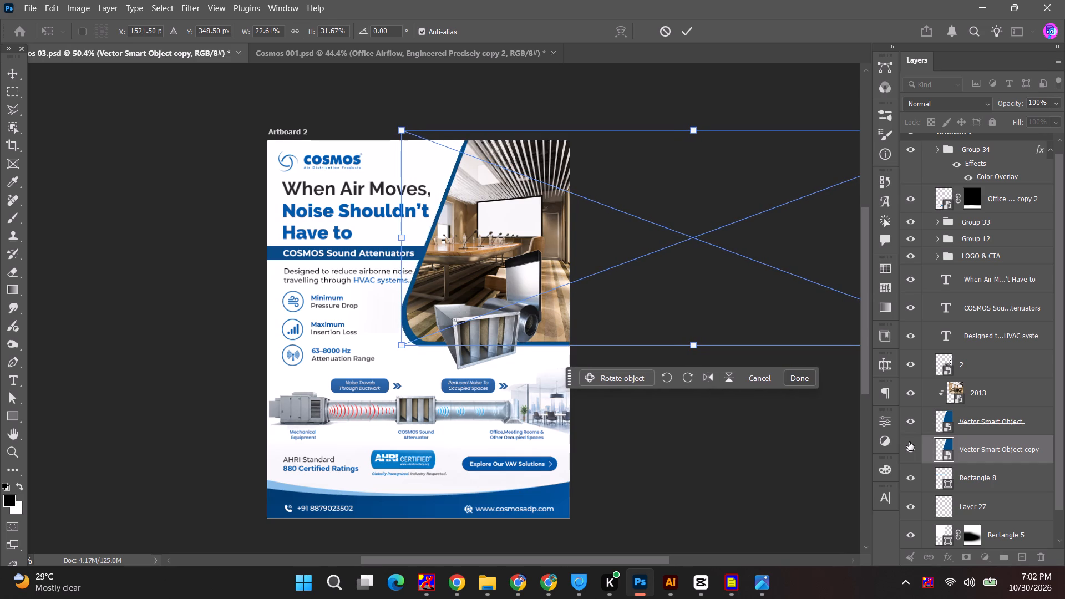
pyautogui.press('Up')
pyautogui.press('Up')
pyautogui.press('Up')
pyautogui.press('Right')
pyautogui.press('Right')
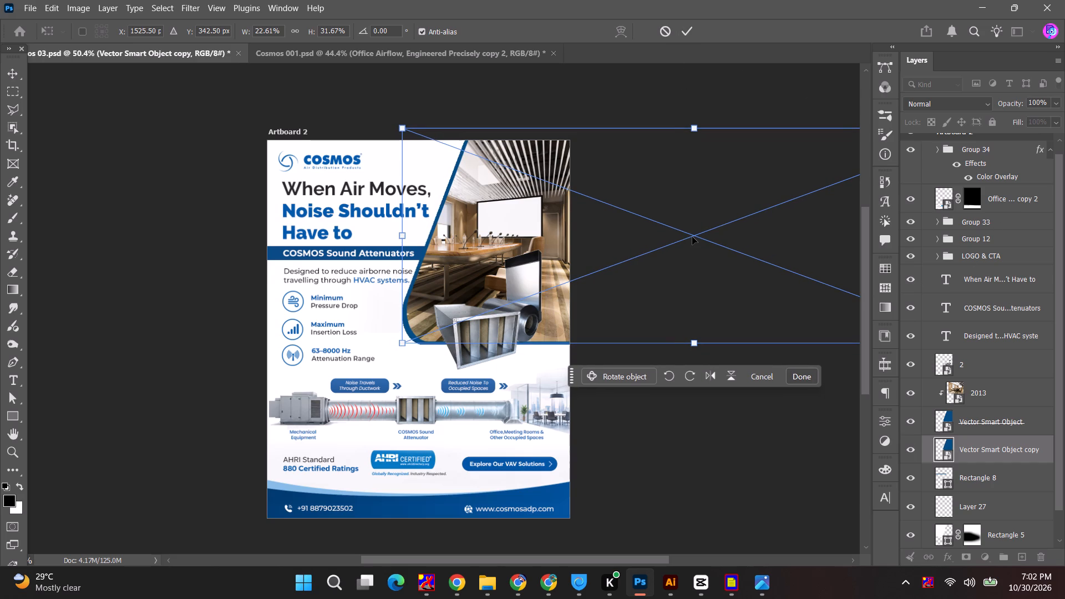
pyautogui.press('Right')
pyautogui.press('Right')
pyautogui.press('Right')
pyautogui.press('Down')
pyautogui.press('Down')
pyautogui.press('Down')
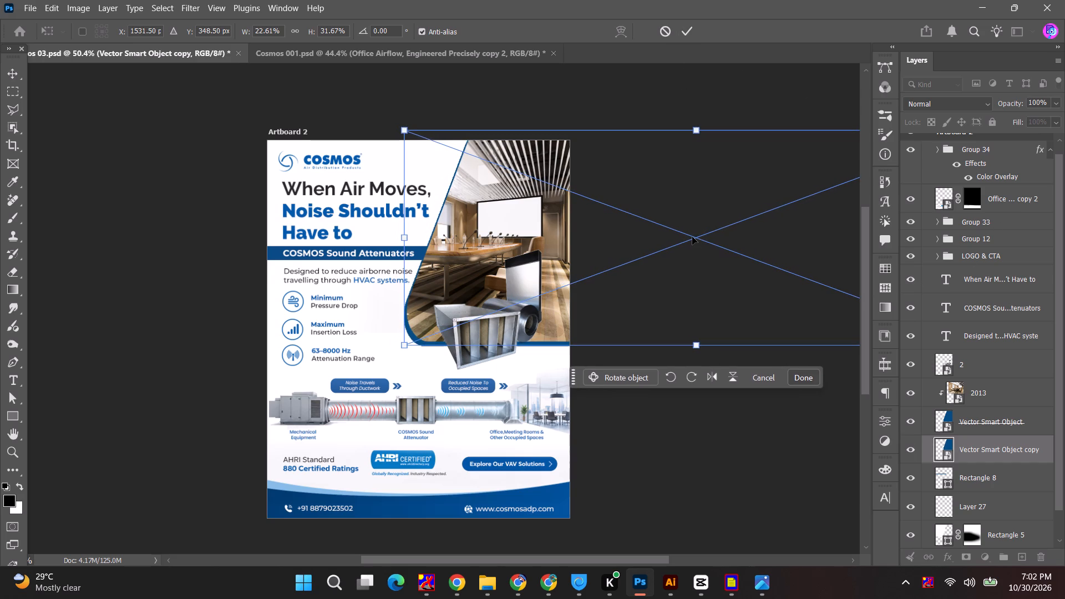
pyautogui.press('Down')
pyautogui.click(557, 85)
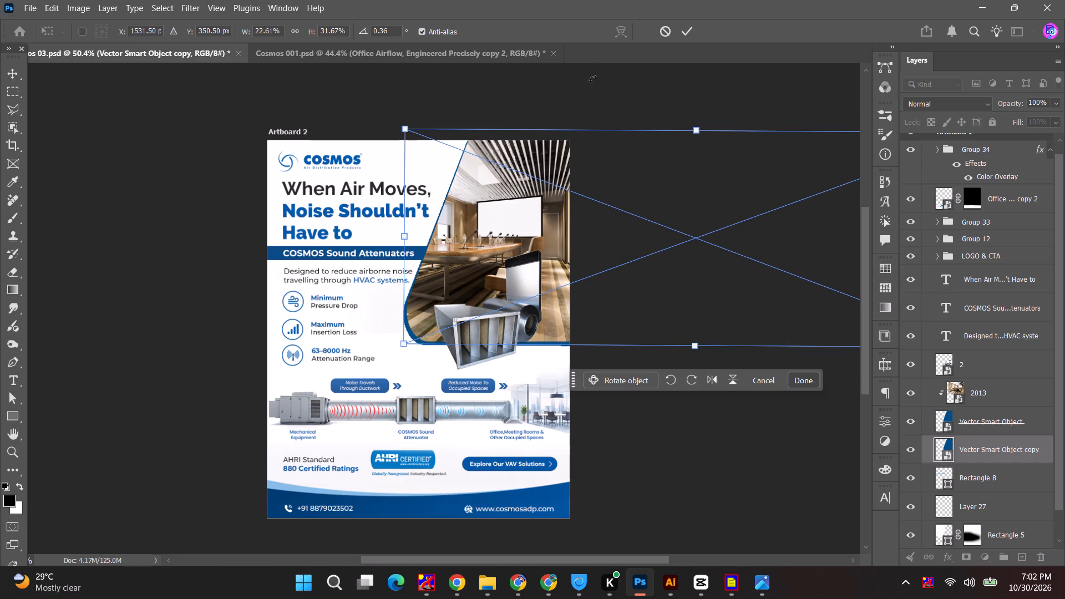
pyautogui.click(688, 31)
pyautogui.click(692, 108)
# Harmonize layer 2, the sound attenuators image, with the meeting-room photo behind it.
pyautogui.click(519, 316)
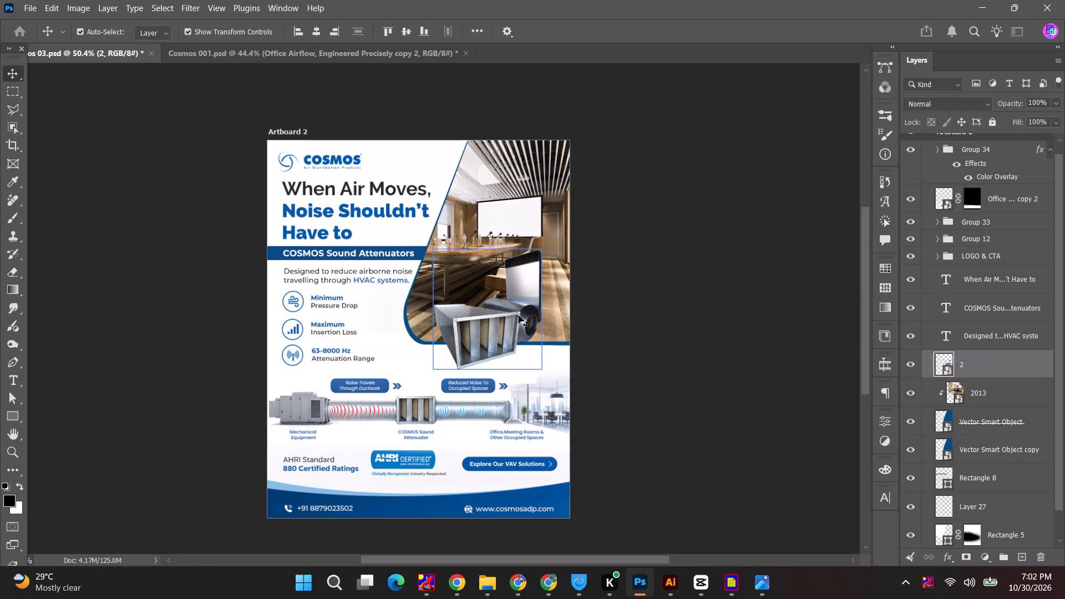
pyautogui.click(518, 316)
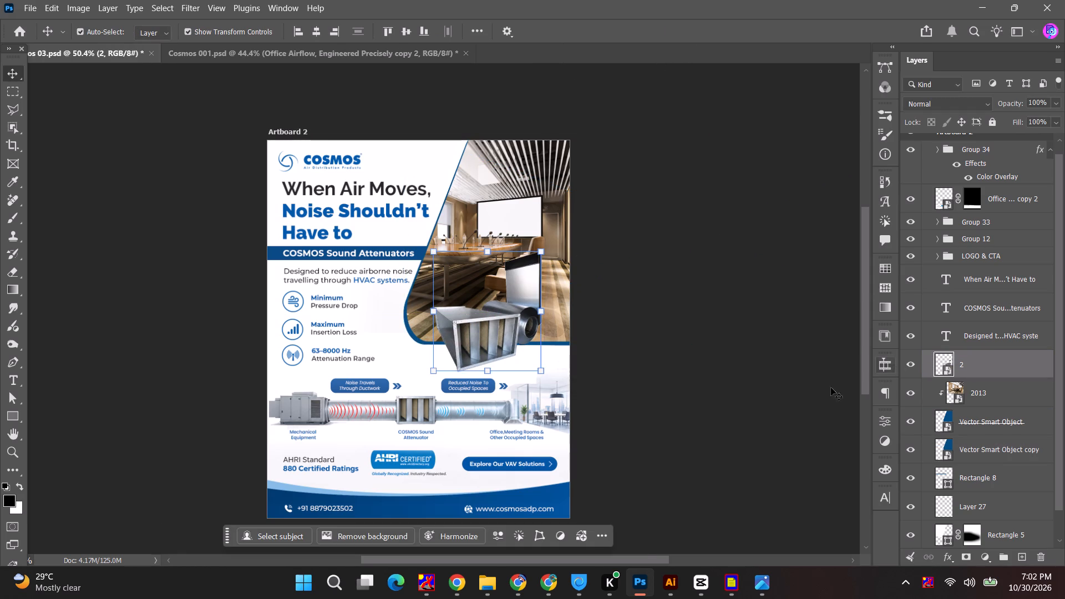
pyautogui.click(454, 535)
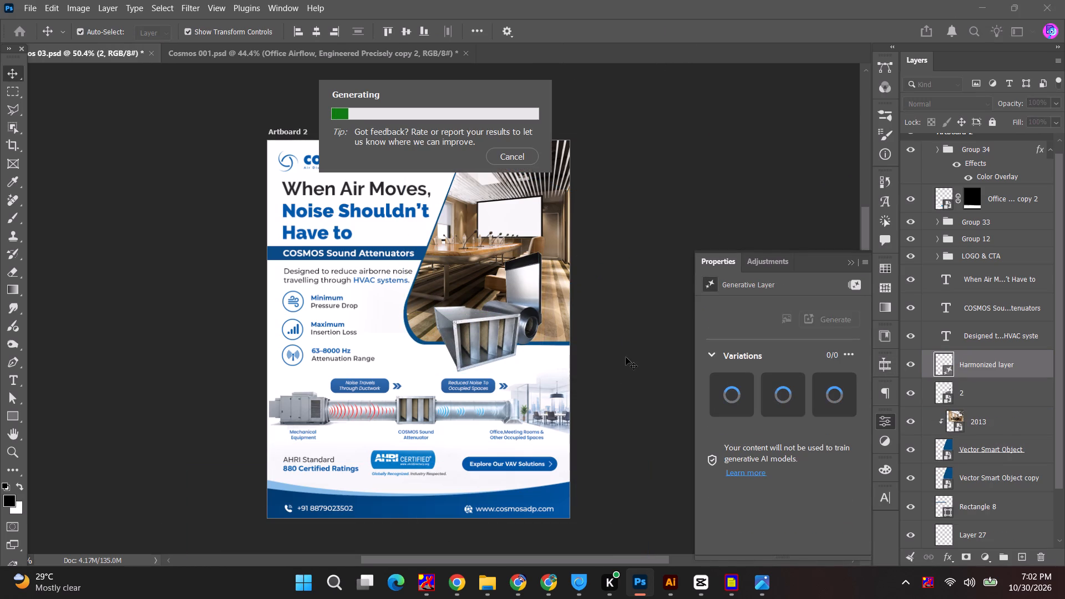
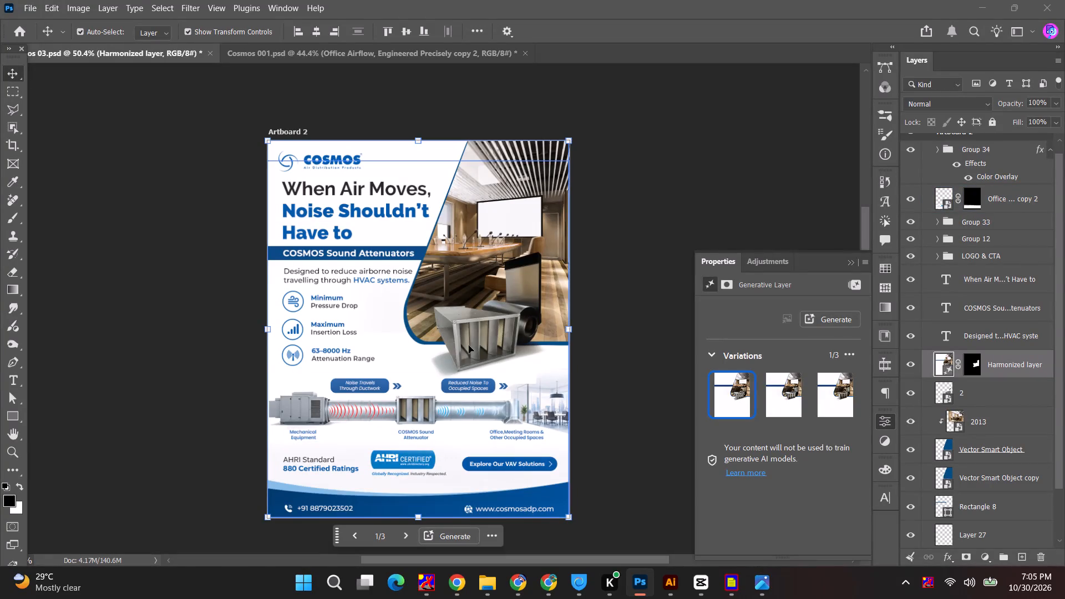
# Compare the Harmonized layer's generated variations, keep the second one, and check it against the artwork with the layer hidden.
pyautogui.click(784, 403)
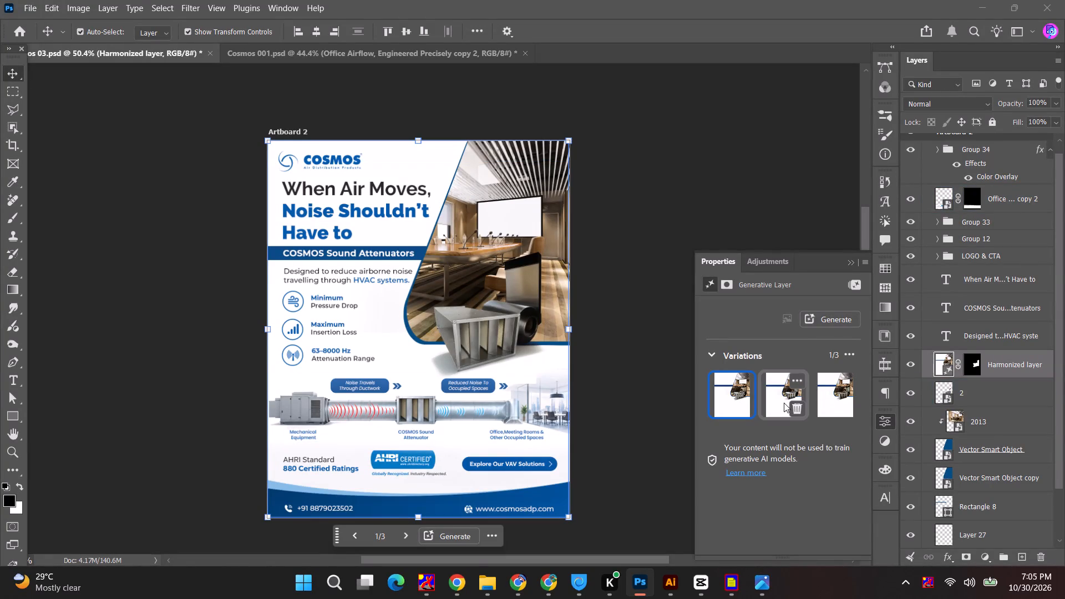
pyautogui.click(826, 410)
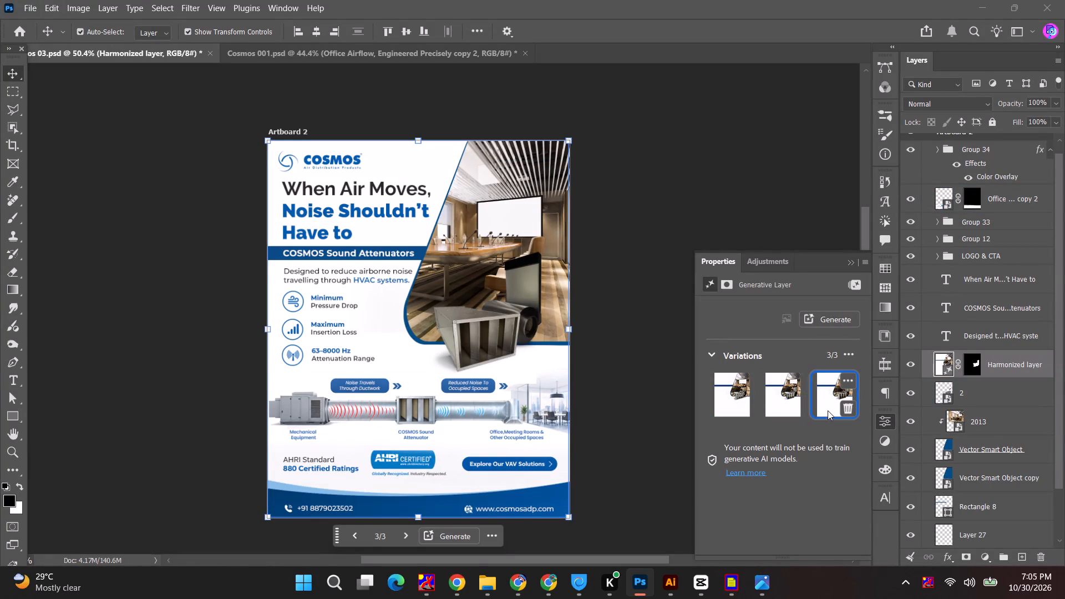
pyautogui.click(777, 397)
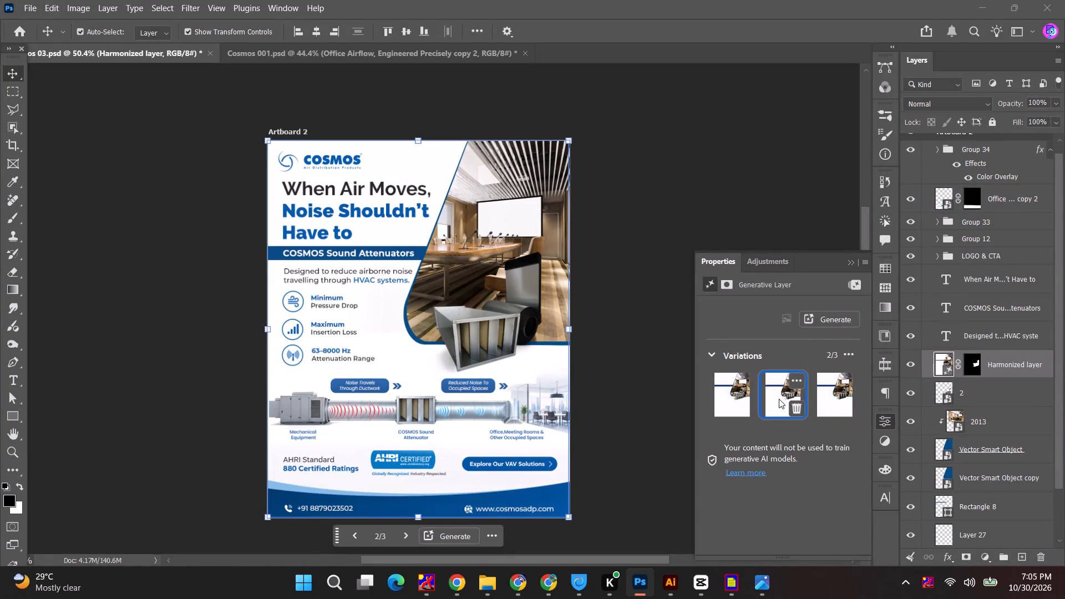
pyautogui.click(909, 364)
pyautogui.click(909, 364)
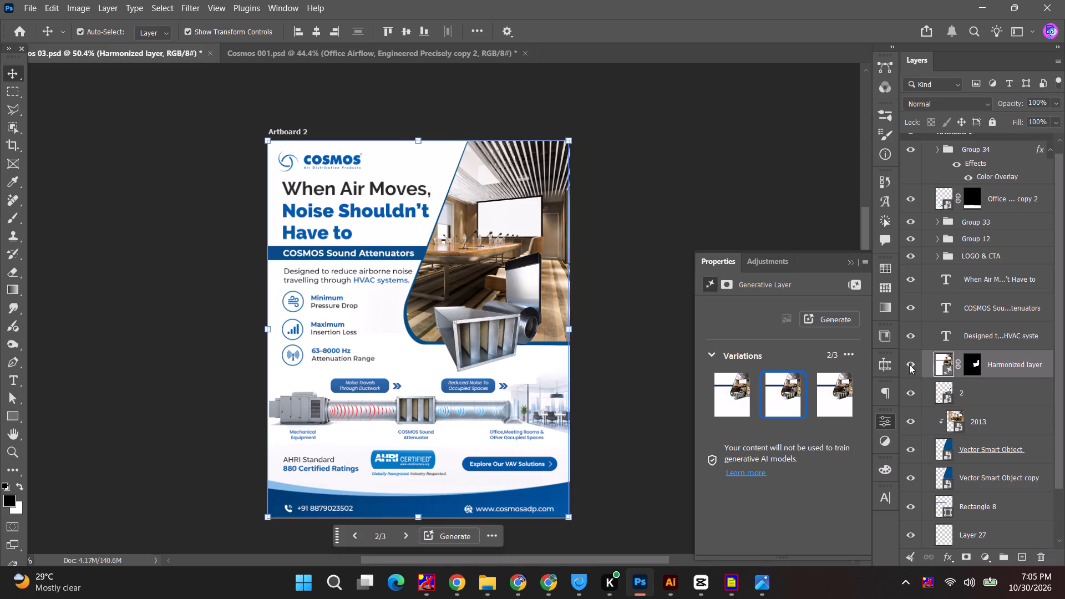
pyautogui.click(909, 364)
pyautogui.click(909, 364)
pyautogui.click(909, 364)
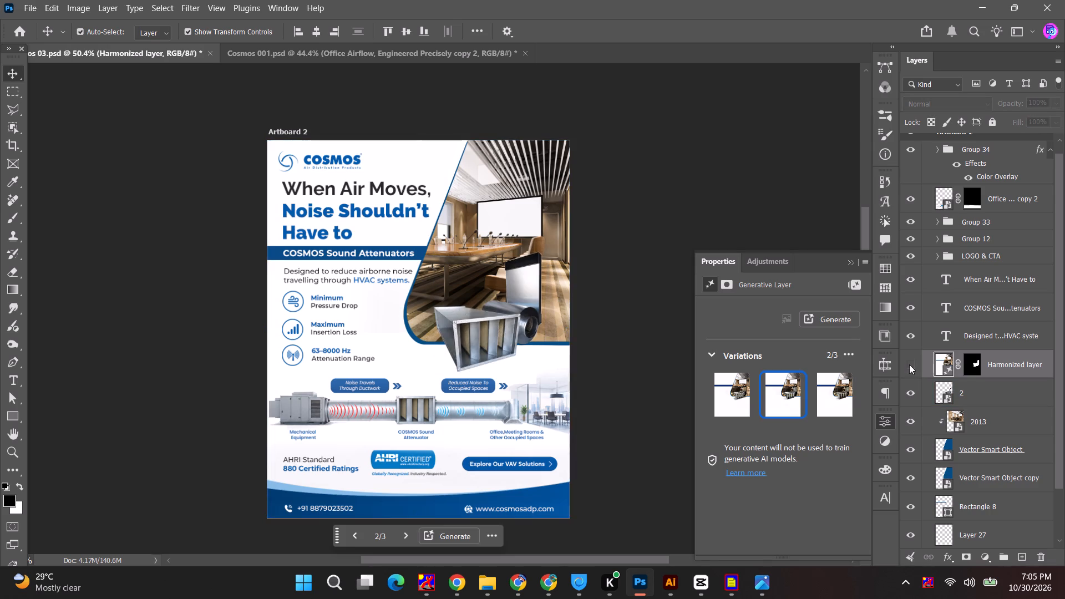
pyautogui.click(909, 364)
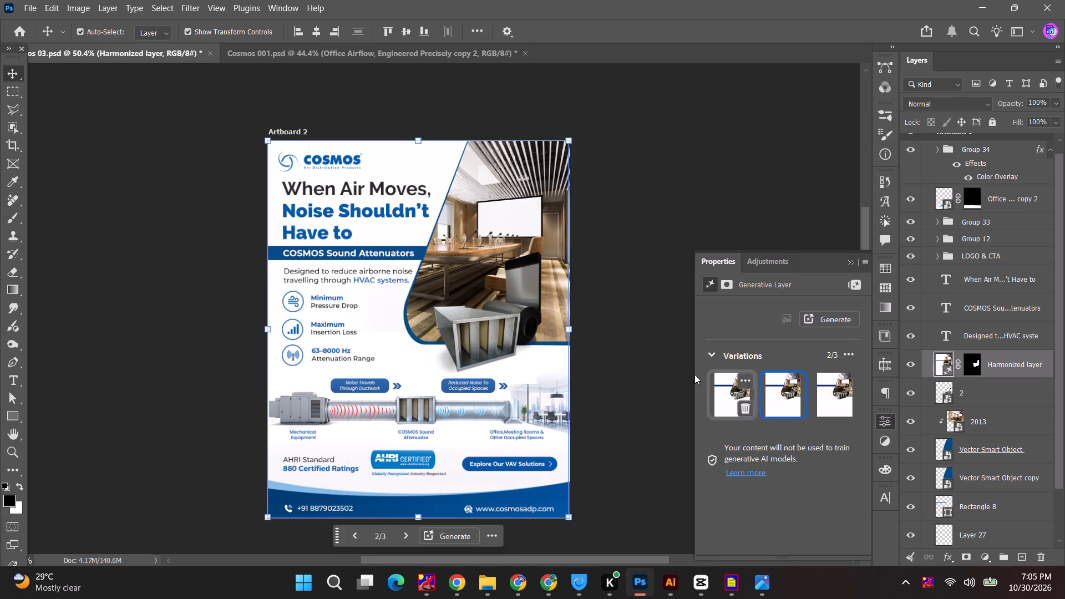
# Load the outline of the product layer 2 as a selection, fill it with black on the Harmonized layer's mask, and compare the result.
pyautogui.keyDown('ctrl'); pyautogui.click(947, 386); pyautogui.keyUp('ctrl')
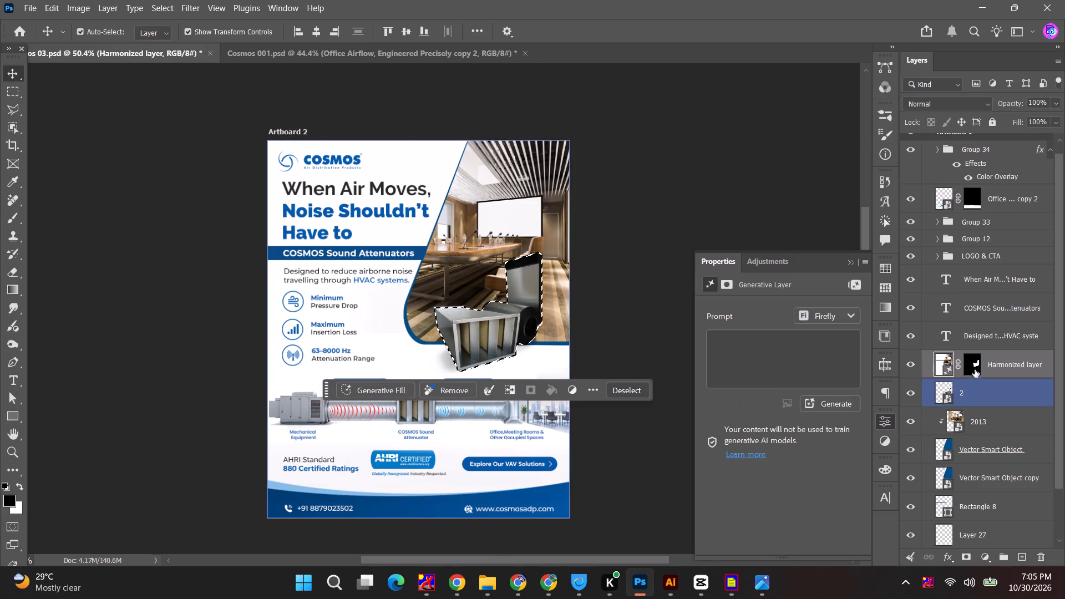
pyautogui.click(977, 363)
pyautogui.hotkey('alt', 'BackSpace')
pyautogui.hotkey('ctrl', 'd')
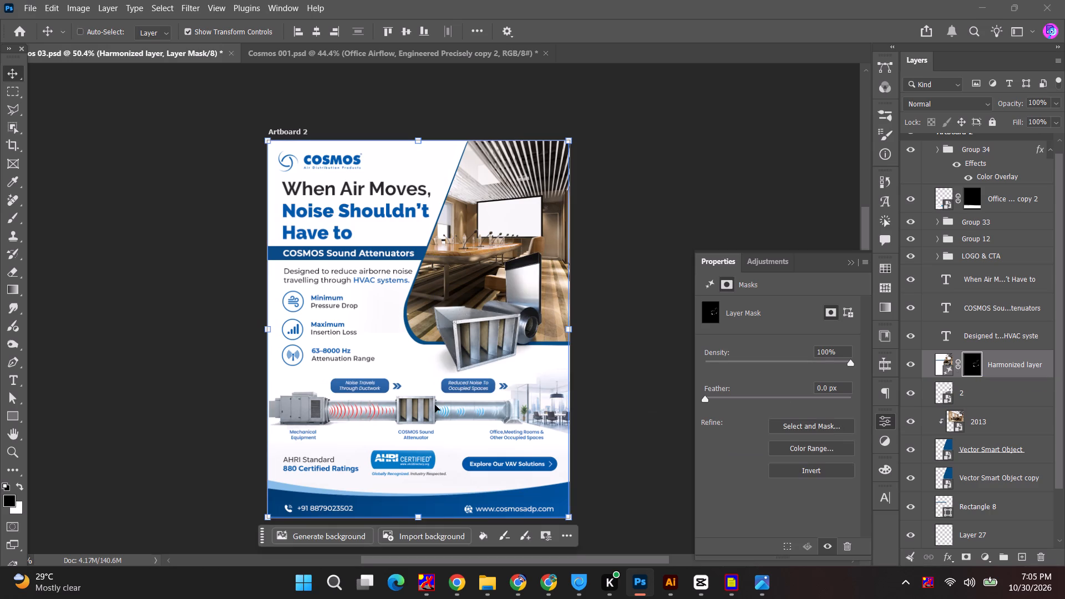
pyautogui.click(911, 366)
pyautogui.click(911, 366)
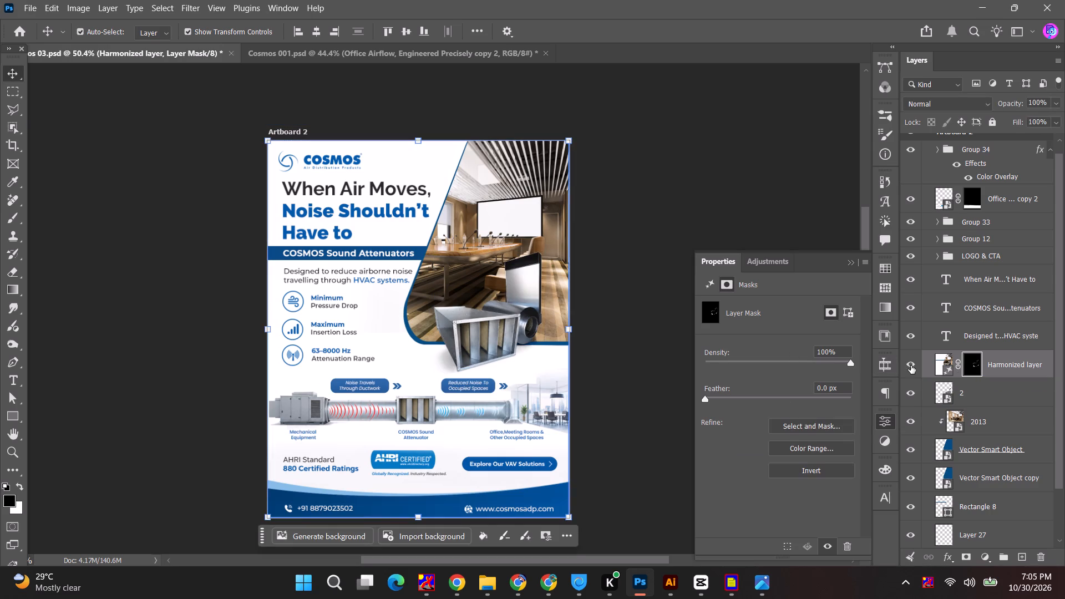
pyautogui.doubleClick(911, 366)
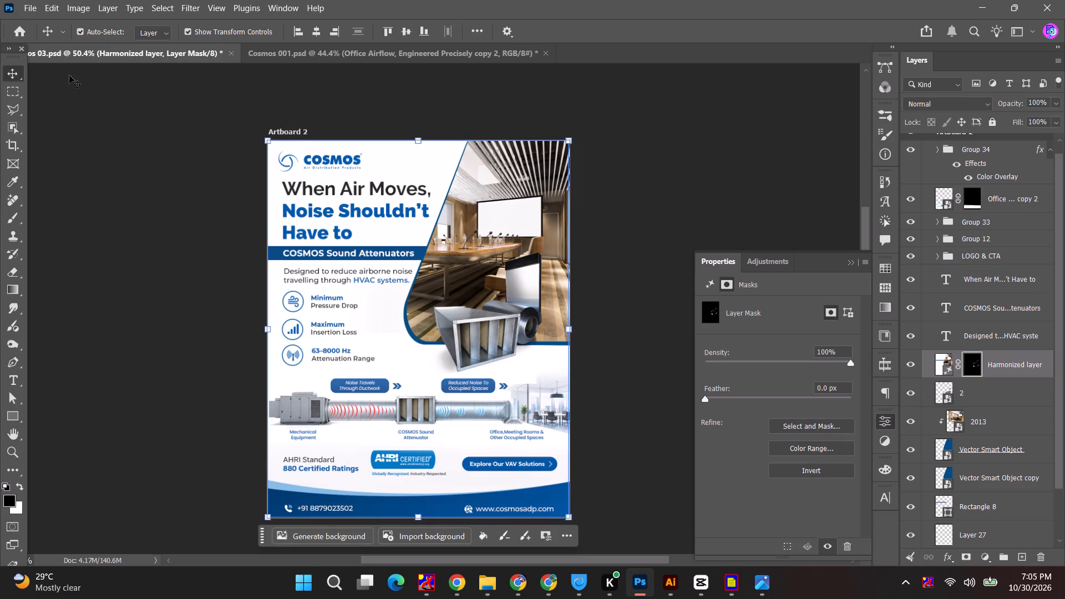
# Reposition the 2013 meeting-room photo inside its blue frame and enlarge it to about 1236 × 823 px.
pyautogui.click(11, 74)
pyautogui.click(610, 146)
pyautogui.click(517, 212)
pyautogui.moveTo(529, 218); pyautogui.dragTo(530, 207)
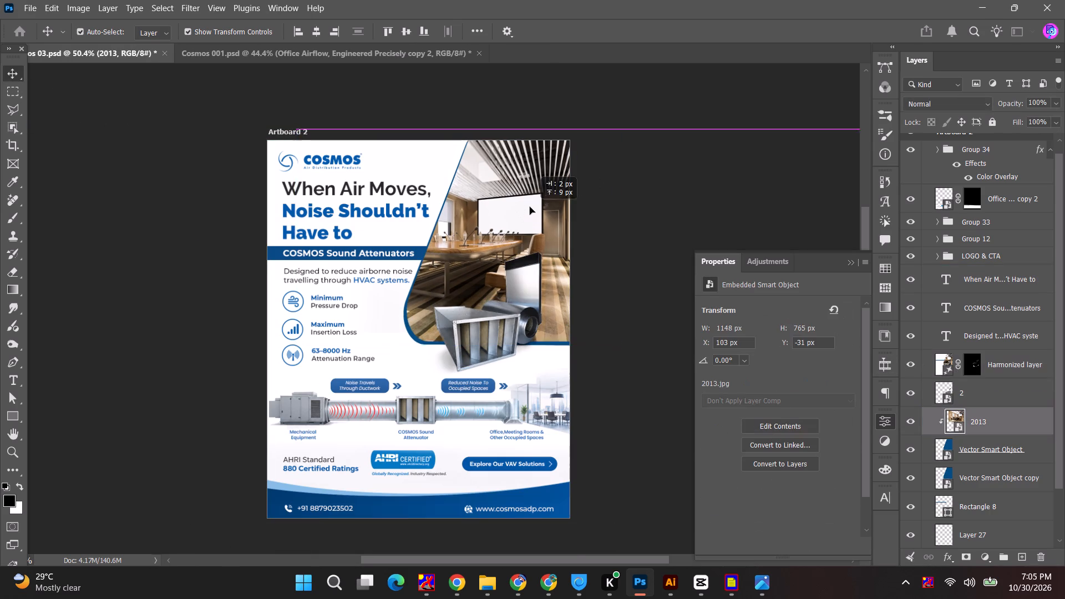
pyautogui.moveTo(530, 207); pyautogui.dragTo(531, 209)
pyautogui.keyDown('shift'); pyautogui.moveTo(615, 334); pyautogui.dragTo(655, 362); pyautogui.keyUp('shift')
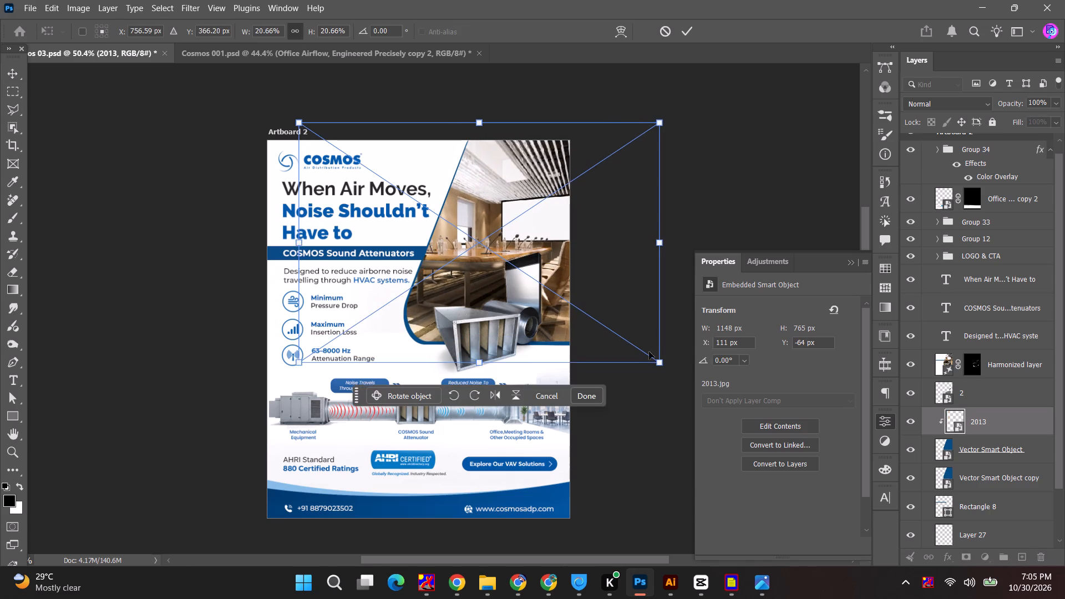
pyautogui.moveTo(541, 214); pyautogui.dragTo(588, 248)
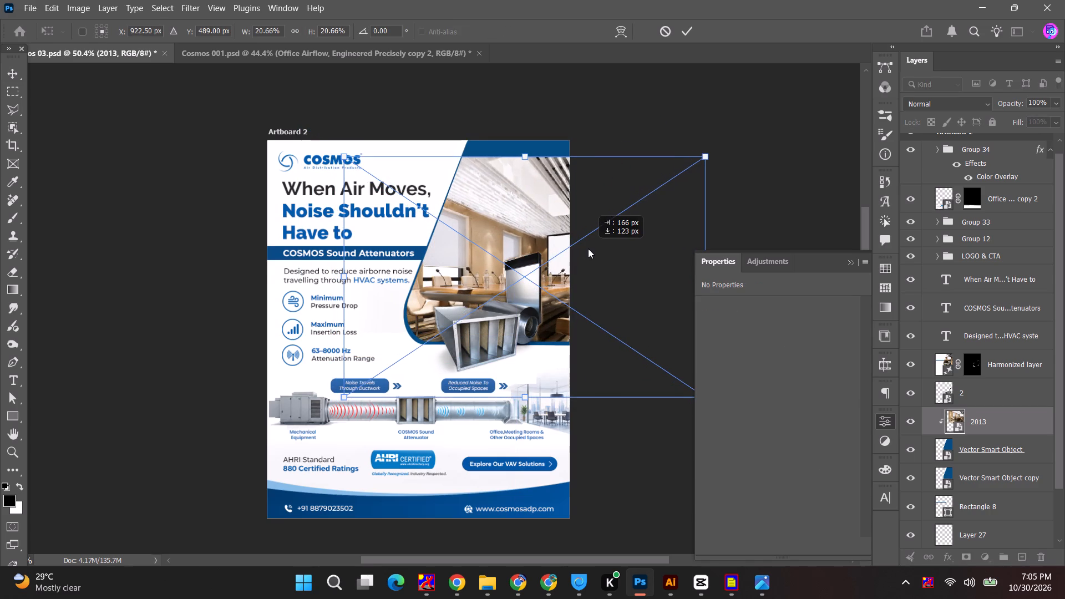
pyautogui.moveTo(588, 248); pyautogui.dragTo(494, 239)
pyautogui.moveTo(498, 233); pyautogui.dragTo(500, 222)
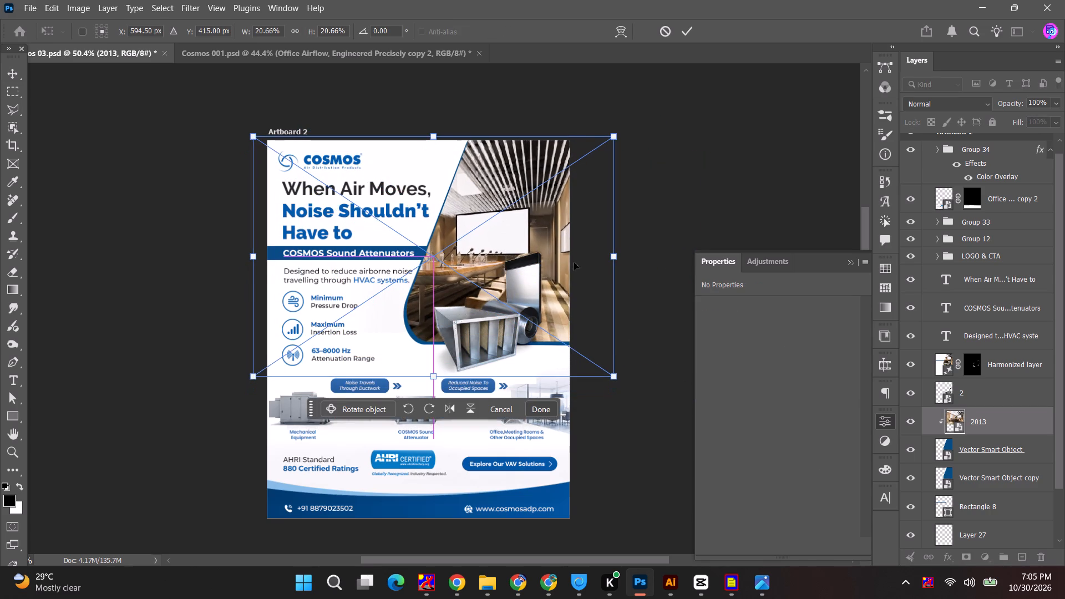
pyautogui.keyDown('alt'); pyautogui.keyDown('shift'); pyautogui.moveTo(618, 377); pyautogui.dragTo(611, 370); pyautogui.keyUp('shift'); pyautogui.keyUp('alt')
pyautogui.moveTo(518, 194); pyautogui.dragTo(511, 191)
# In the 2013 smart object's contents, outline the projection screen, apply Generative Fill with the prompt "remove", and keep the second variation.
pyautogui.doubleClick(953, 413)
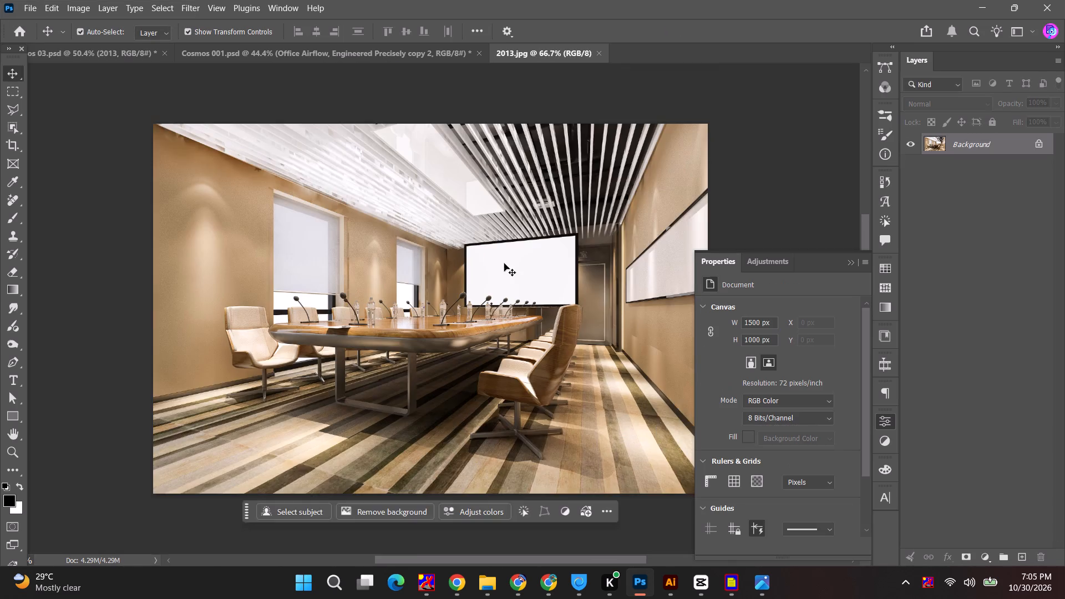
pyautogui.keyDown('alt'); pyautogui.scroll(7, 499, 286); pyautogui.keyUp('alt')
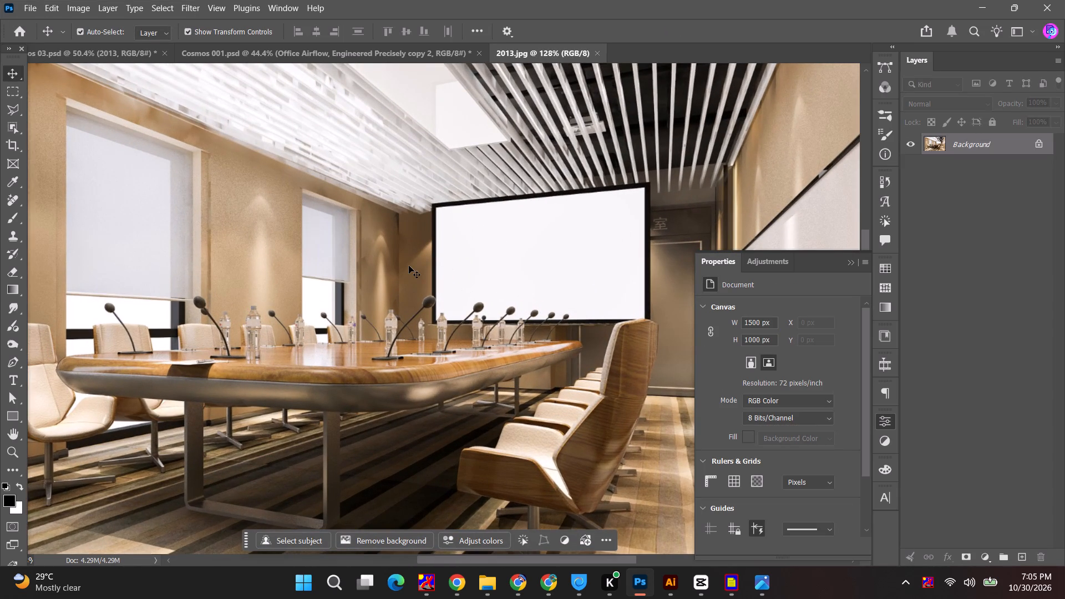
pyautogui.click(19, 104)
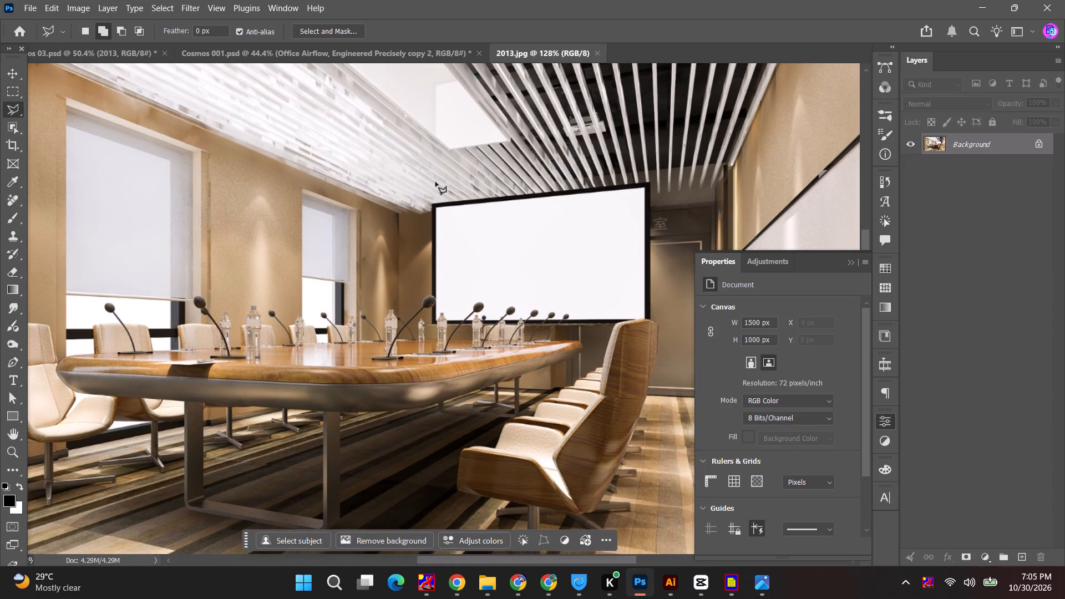
pyautogui.click(428, 196)
pyautogui.click(658, 177)
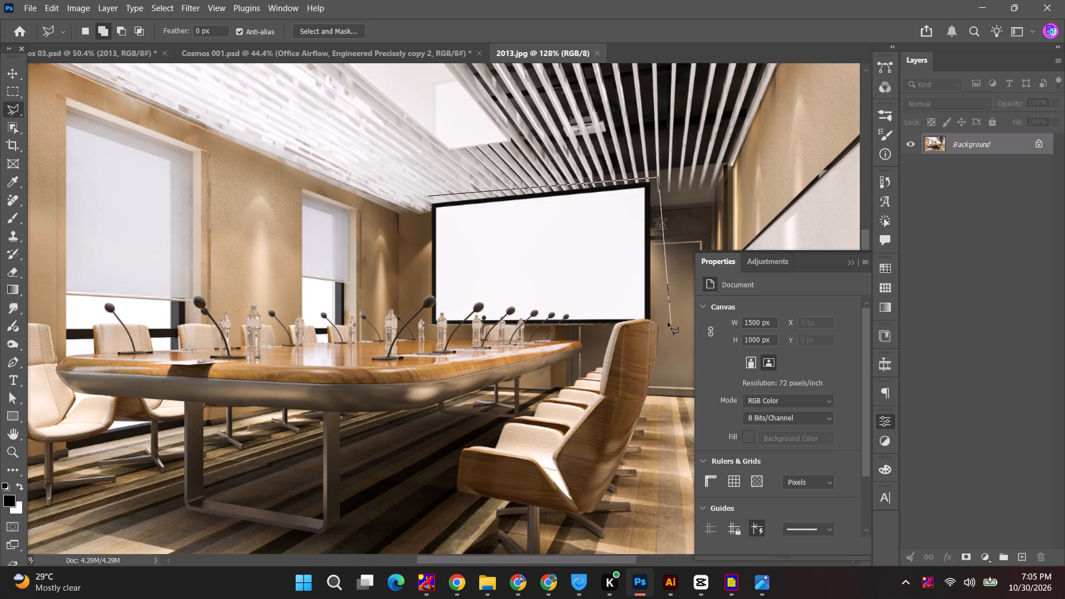
pyautogui.click(658, 319)
pyautogui.click(537, 330)
pyautogui.click(425, 326)
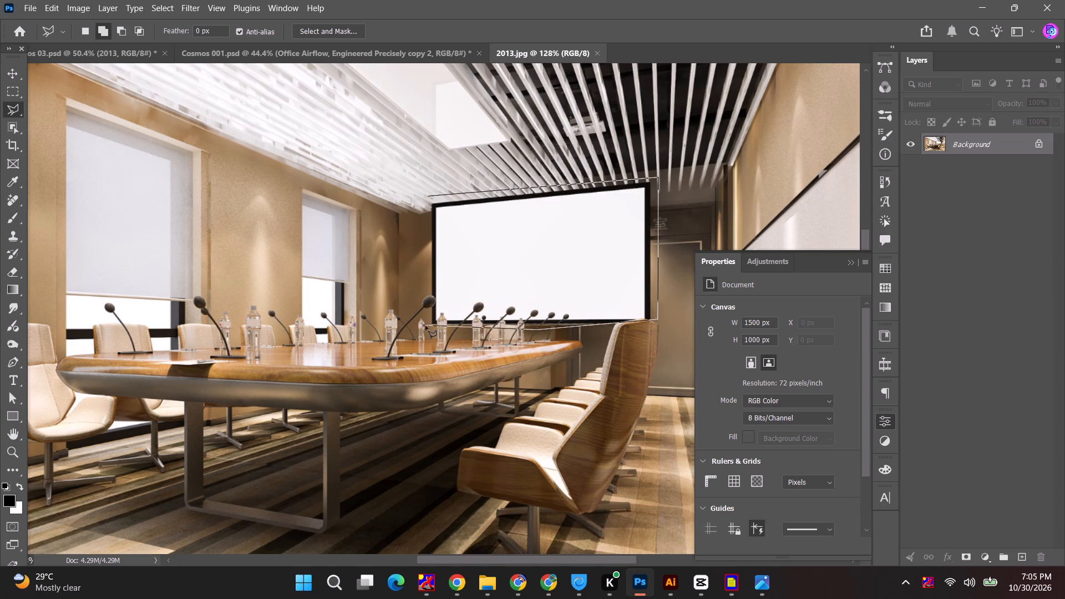
pyautogui.doubleClick(424, 195)
pyautogui.click(425, 344)
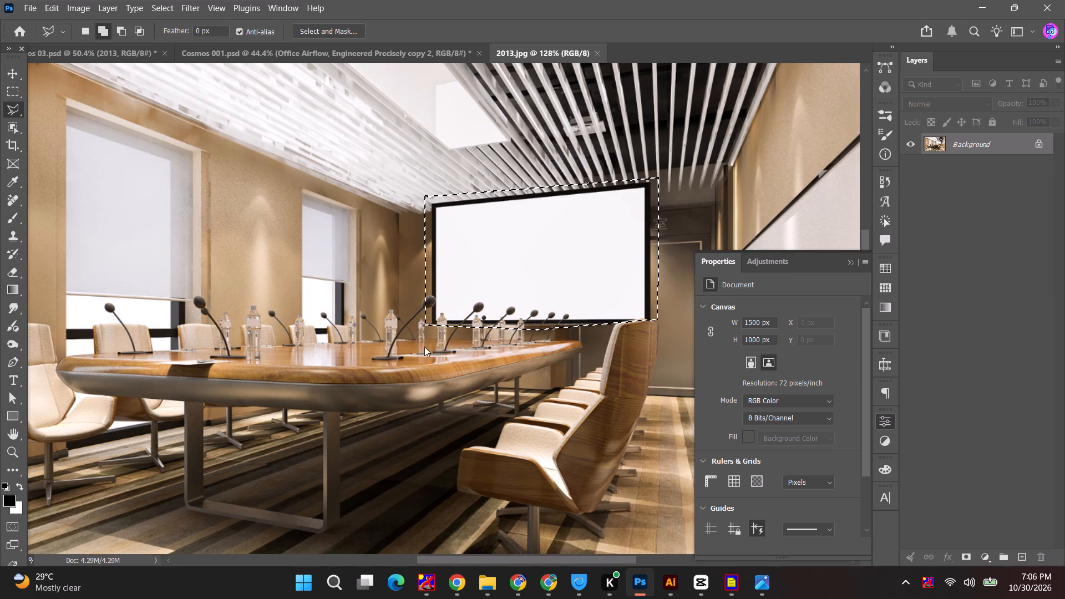
pyautogui.write('remove')
pyautogui.press('Return')
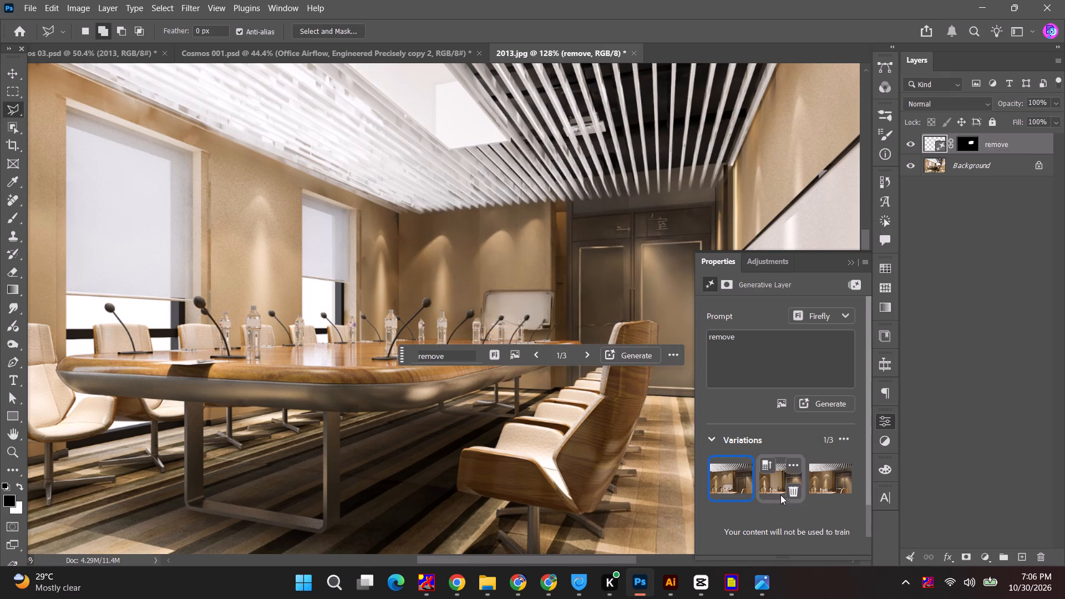
pyautogui.click(776, 477)
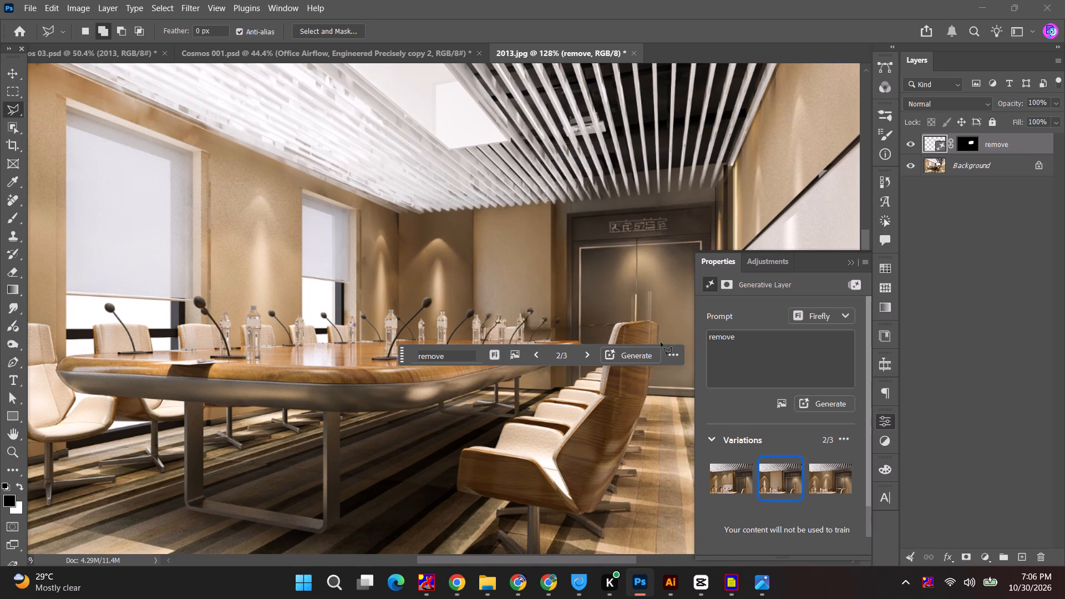
# Merge the generated layer with the background, save the embedded 2013 image at JPEG quality 12, and close it.
pyautogui.hotkey('ctrl', 's')
pyautogui.click(627, 259)
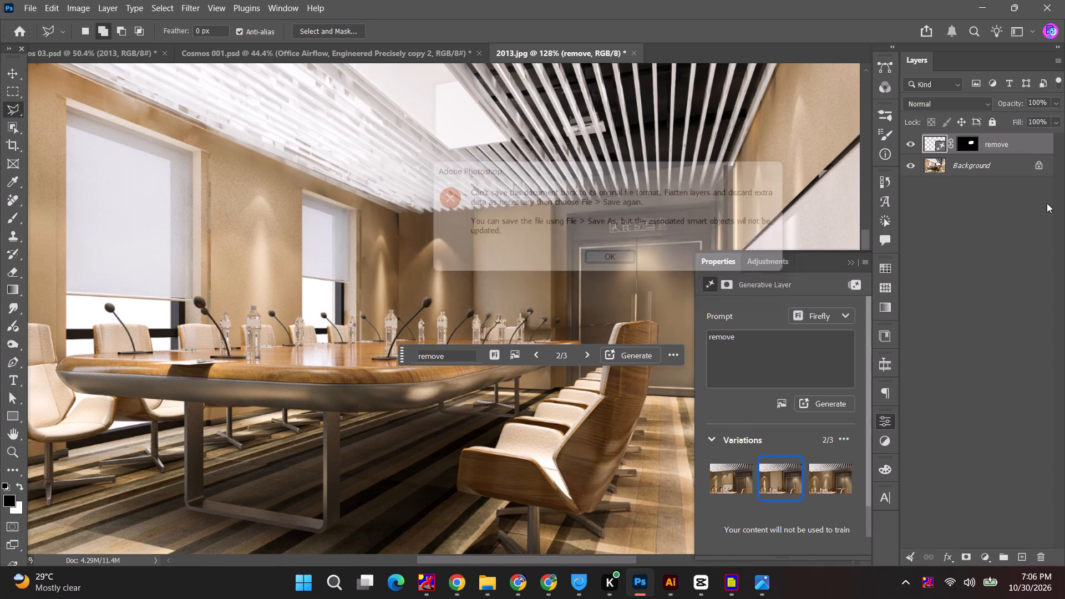
pyautogui.keyDown('ctrl'); pyautogui.click(995, 169); pyautogui.keyUp('ctrl')
pyautogui.hotkey('ctrl', 'e')
pyautogui.hotkey('ctrl', 's')
pyautogui.hotkey('ctrl', 'w')
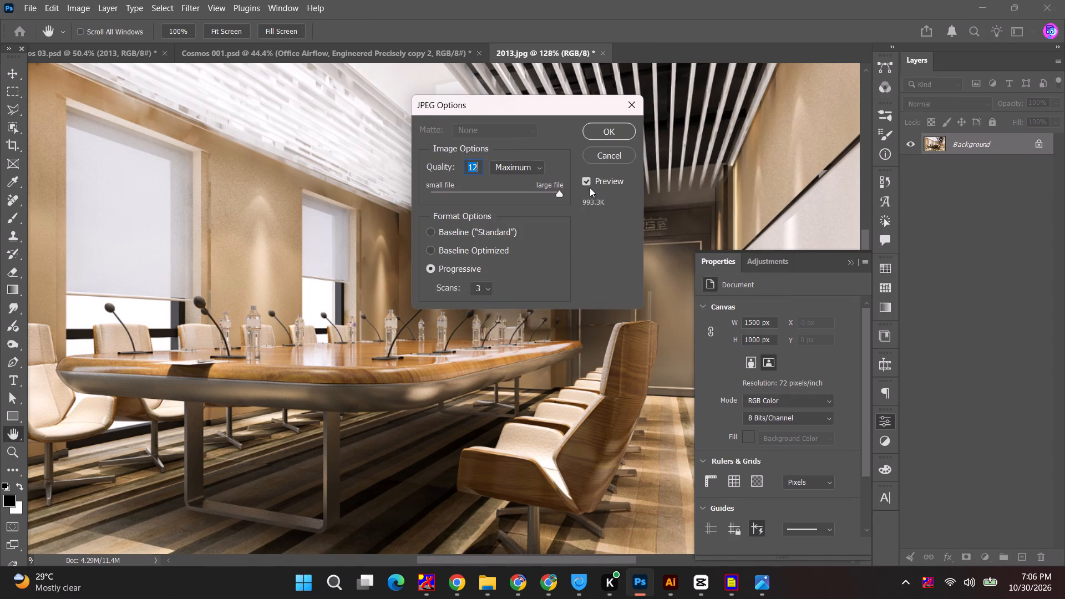
pyautogui.click(595, 124)
pyautogui.hotkey('ctrl', 'w')
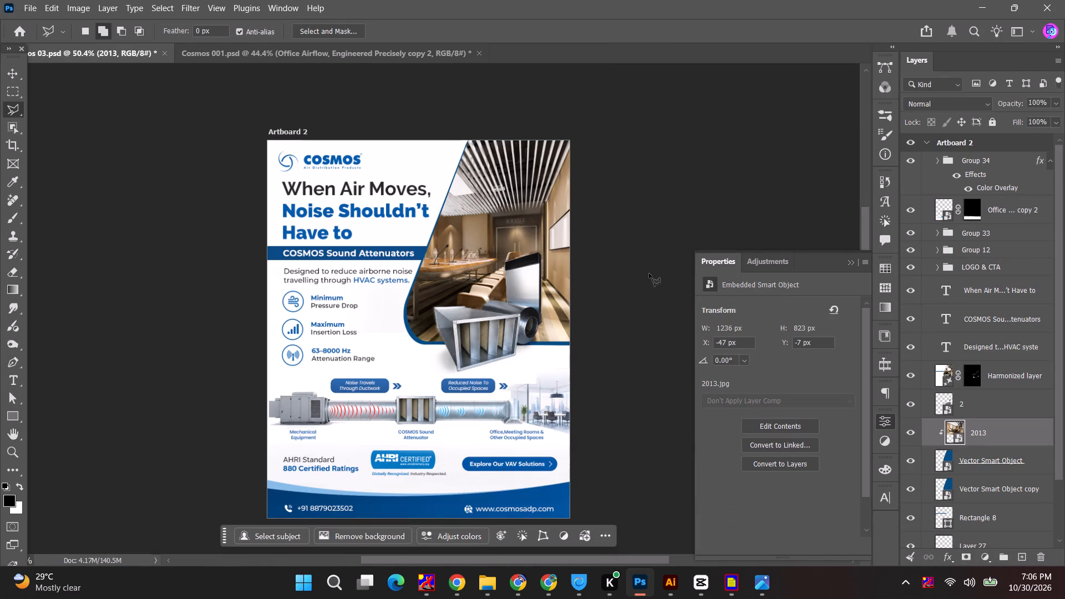
# Draw a rectangle of about 1106 × 283 px over the airflow diagram band, directly above the diagram image layer in Group 33.
pyautogui.click(14, 74)
pyautogui.click(136, 204)
pyautogui.press('space')
pyautogui.moveTo(164, 271); pyautogui.dragTo(138, 266)
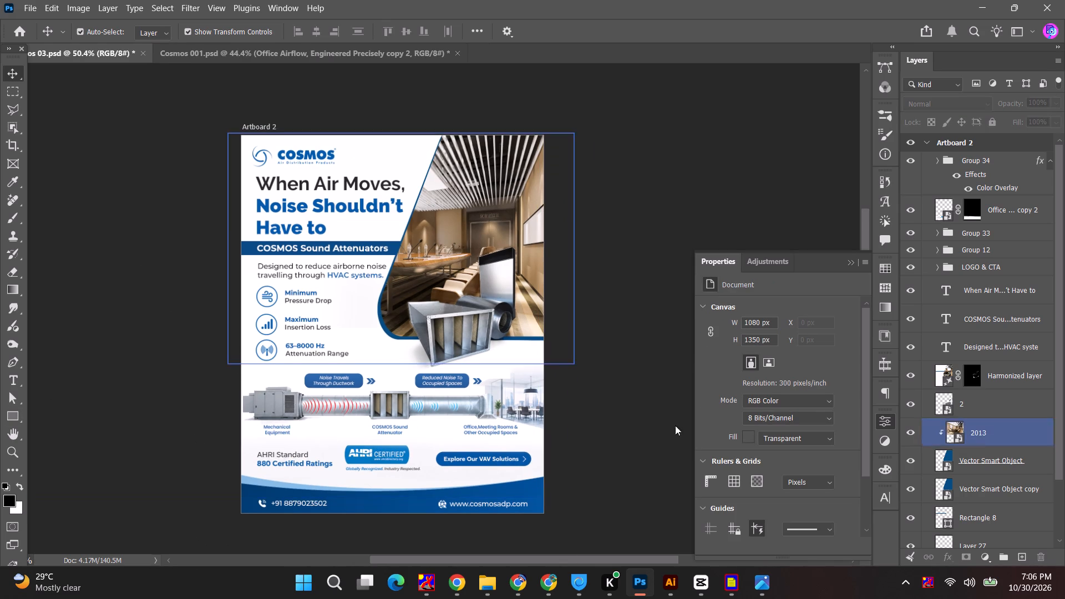
pyautogui.click(406, 403)
pyautogui.click(13, 412)
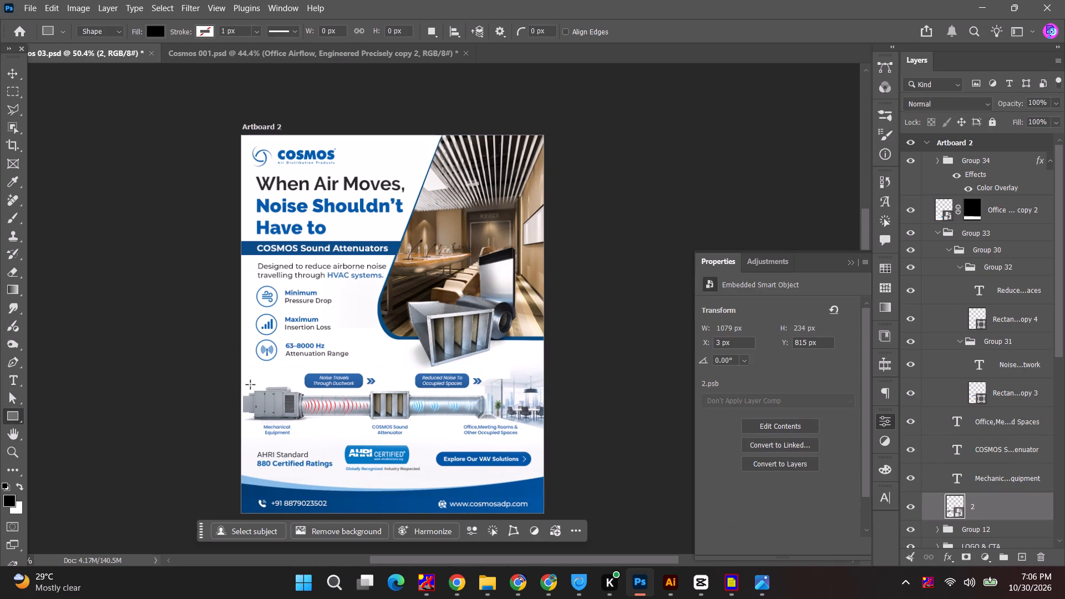
pyautogui.moveTo(235, 364); pyautogui.dragTo(544, 441)
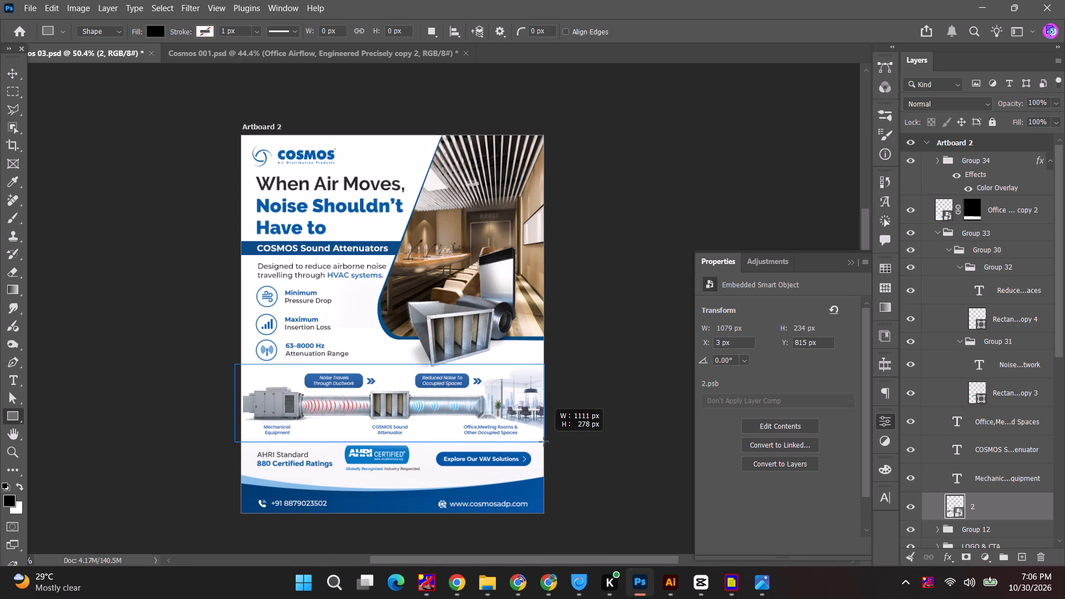
pyautogui.moveTo(544, 441); pyautogui.dragTo(544, 443)
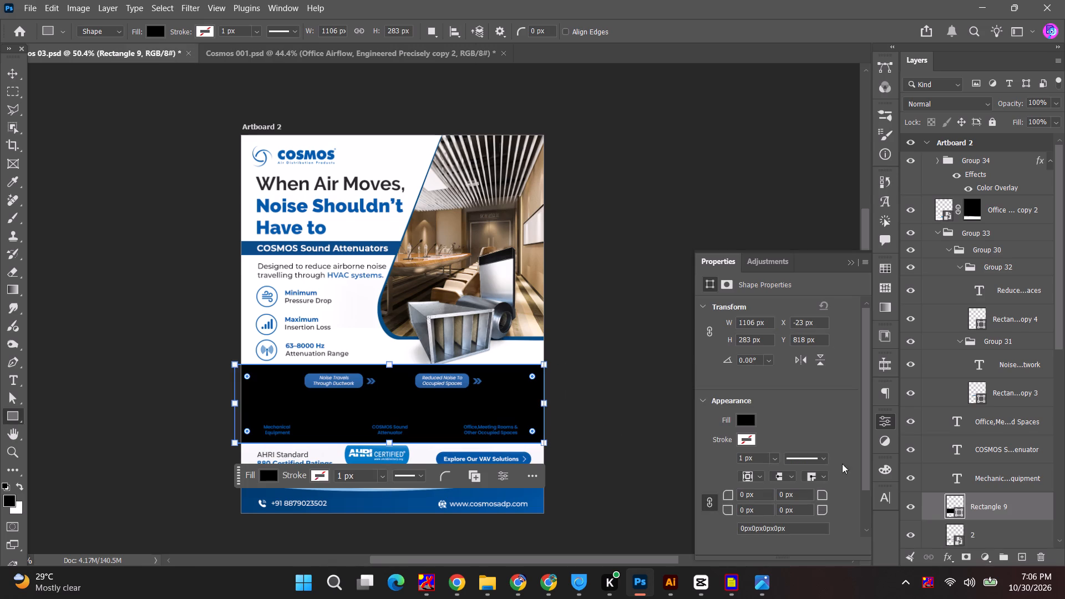
# Set the new rectangle's fill colour to white (ffffff).
pyautogui.scroll(-6, 961, 479)
pyautogui.doubleClick(950, 395)
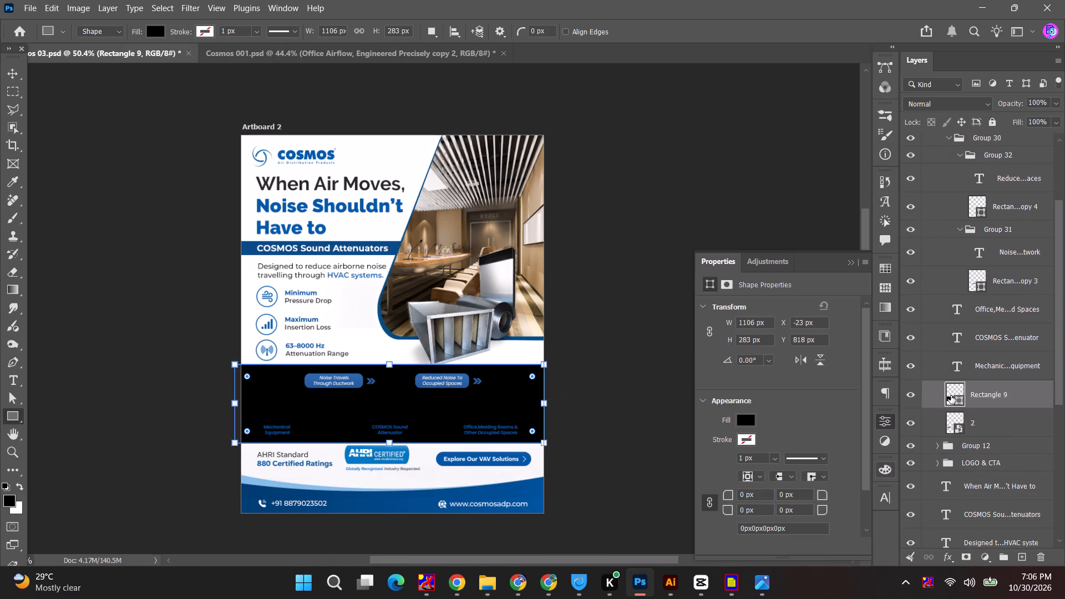
pyautogui.moveTo(689, 238); pyautogui.dragTo(498, 59)
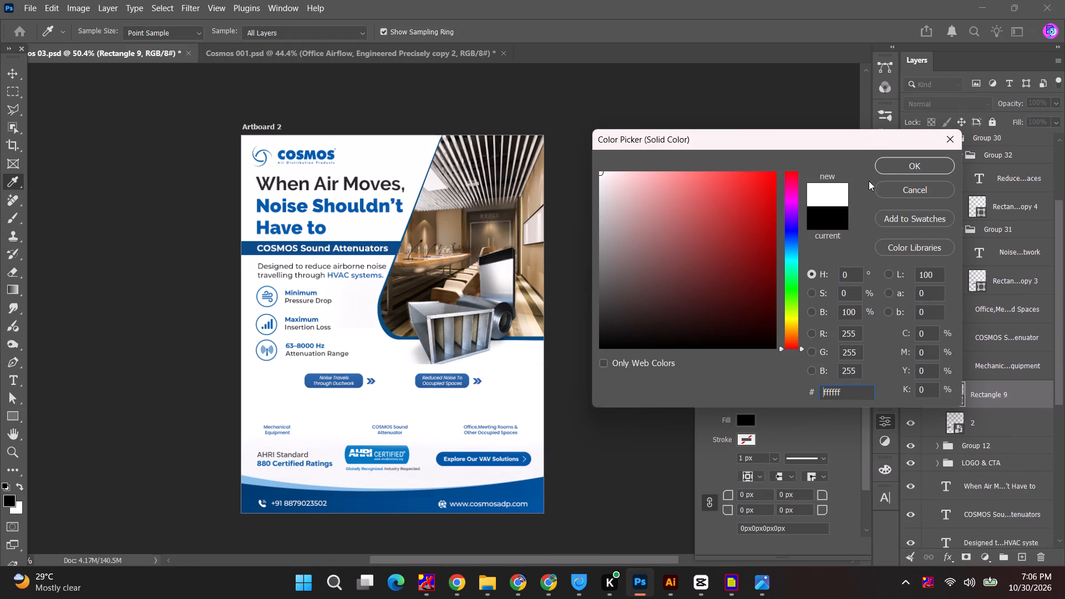
pyautogui.click(894, 165)
# Move the Rectangle 9 layer out of its group and down the stack, between Rectangle 5 and Layer 26.
pyautogui.moveTo(1000, 396); pyautogui.dragTo(1004, 598)
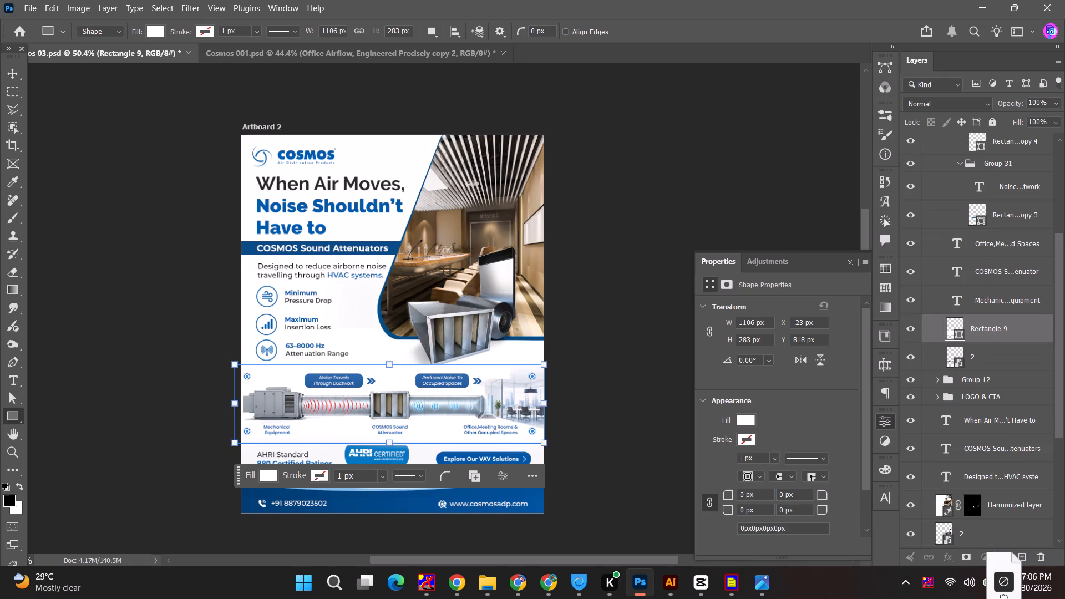
pyautogui.moveTo(1004, 598); pyautogui.dragTo(1010, 516)
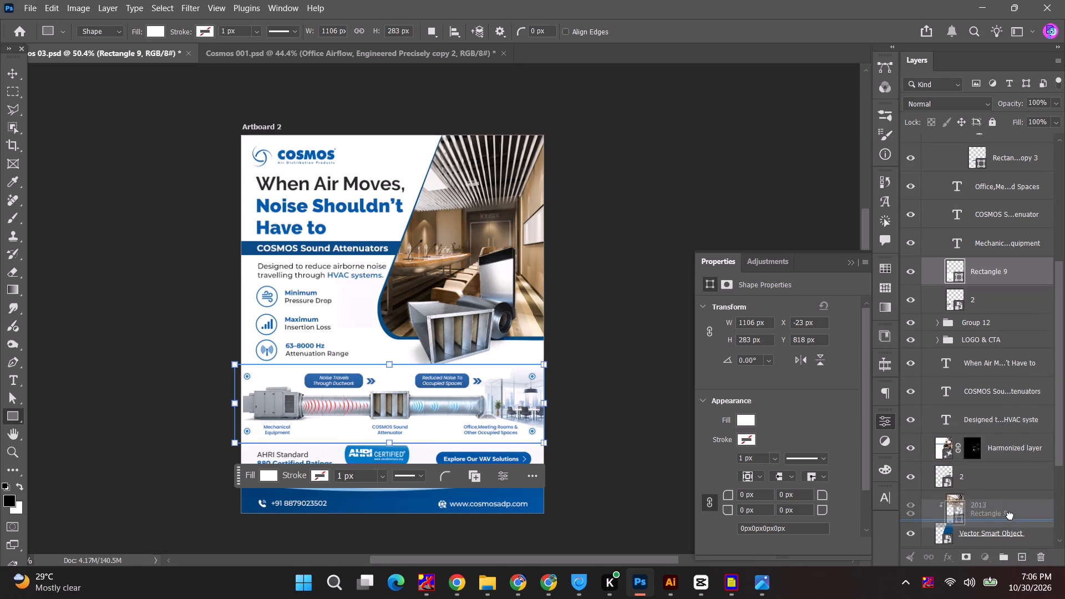
pyautogui.moveTo(1010, 516); pyautogui.dragTo(1017, 479)
pyautogui.scroll(-4, 906, 451)
pyautogui.scroll(-2, 951, 435)
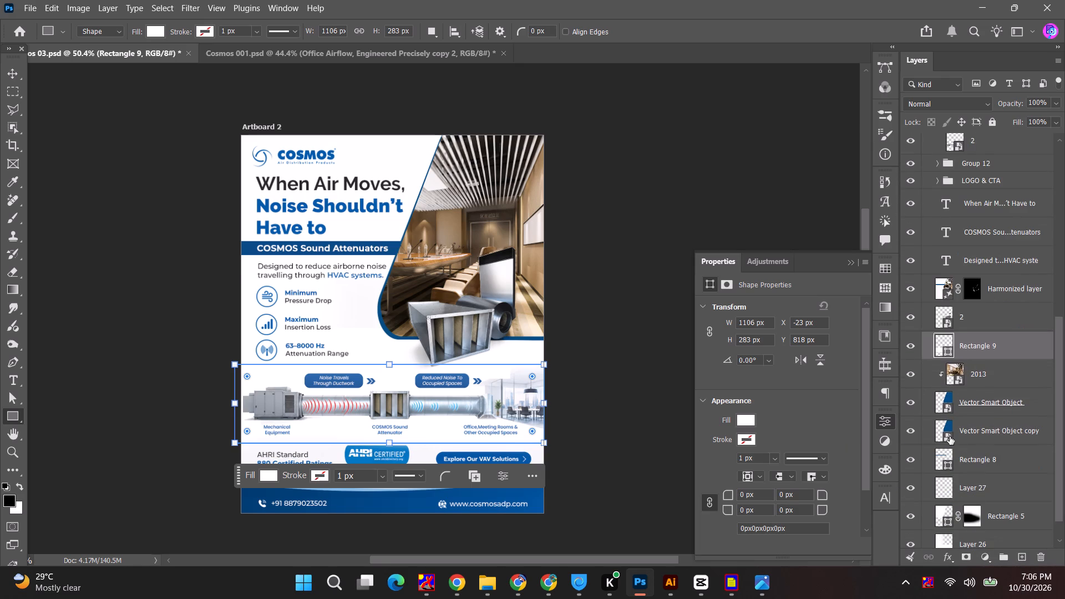
pyautogui.scroll(-8, 950, 436)
pyautogui.moveTo(994, 336); pyautogui.dragTo(1031, 522)
# Set the fill colour of Rectangle 9 behind the airflow diagram to a very light blue, e5fbff.
pyautogui.doubleClick(943, 498)
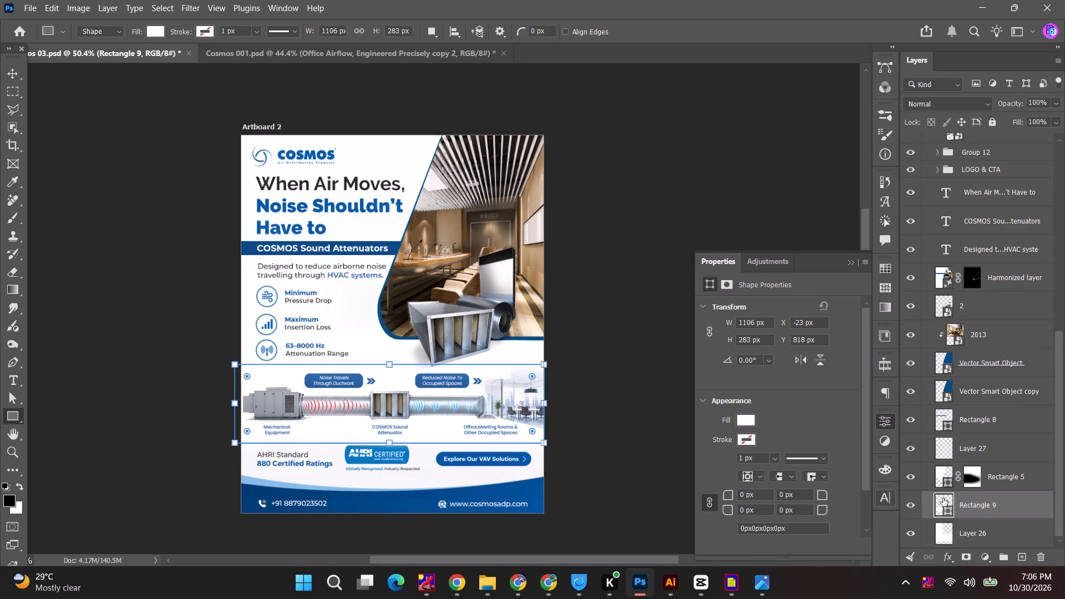
pyautogui.click(658, 268)
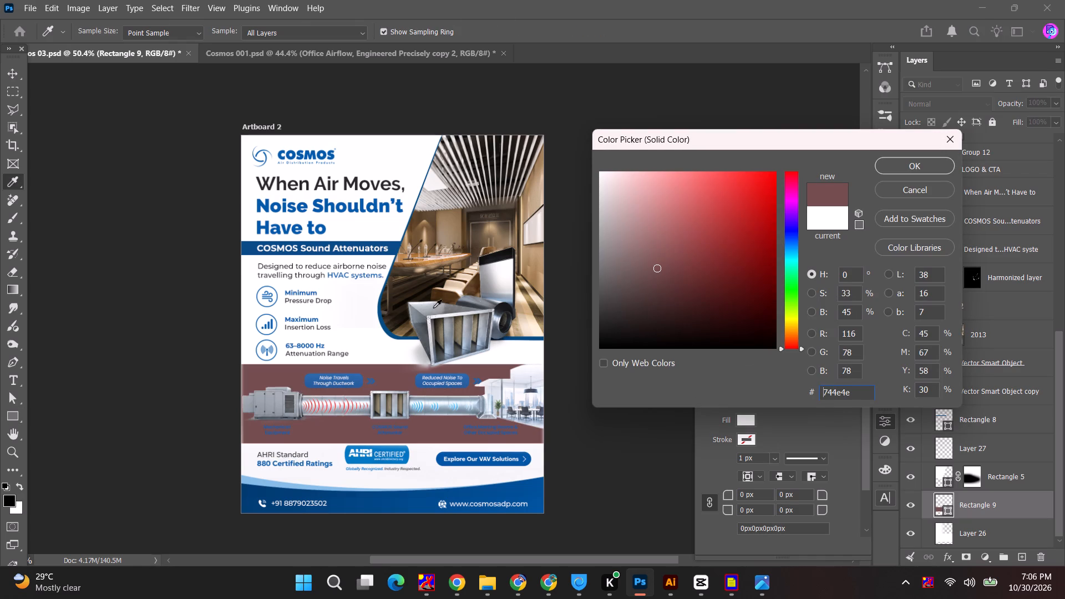
pyautogui.click(798, 255)
pyautogui.moveTo(649, 205); pyautogui.dragTo(597, 166)
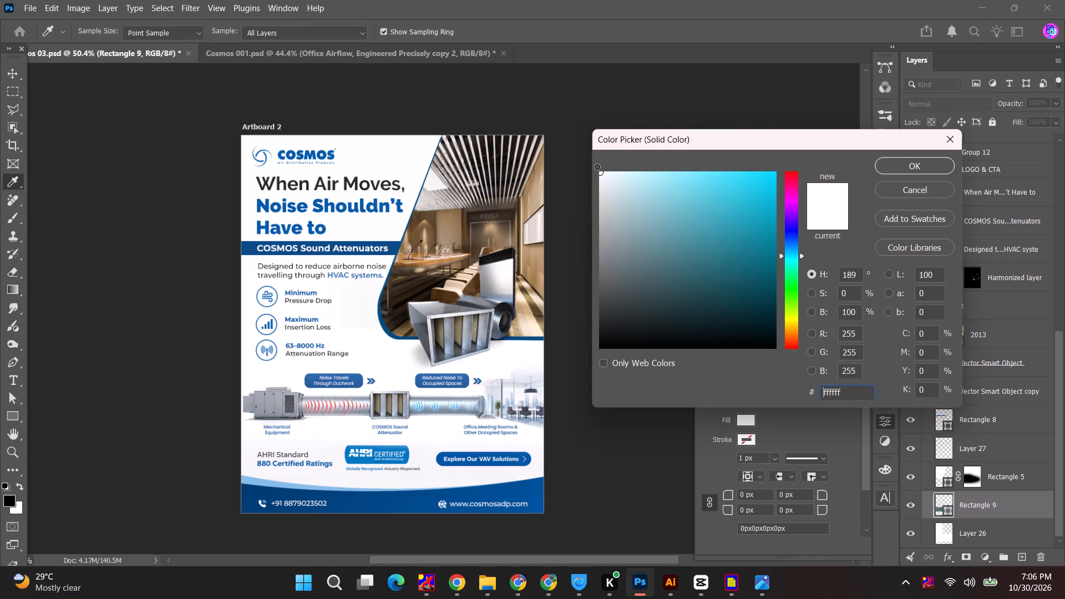
pyautogui.moveTo(597, 166); pyautogui.dragTo(618, 166)
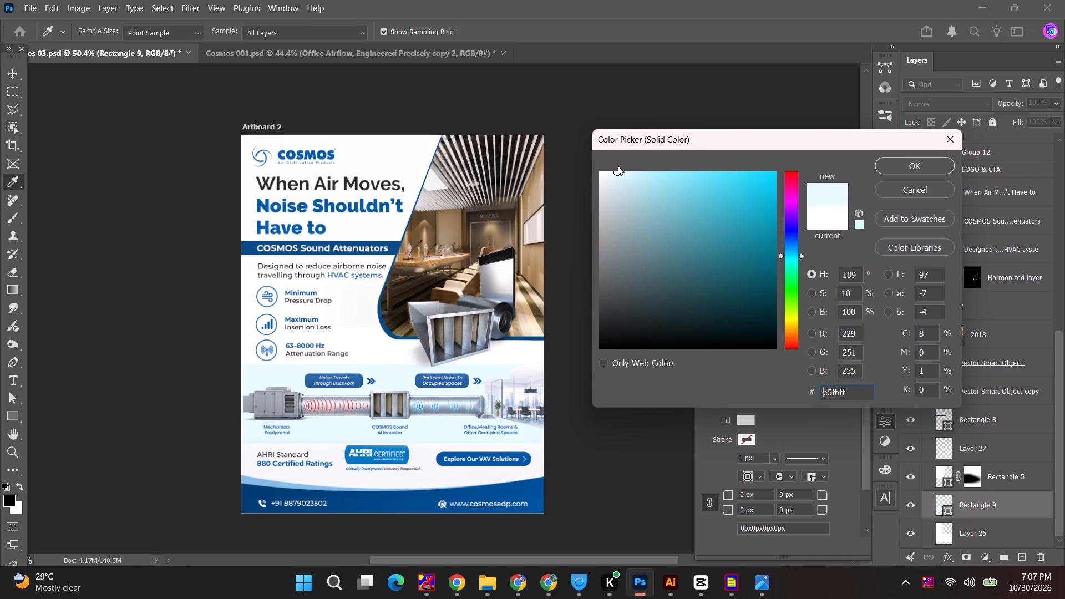
pyautogui.click(927, 163)
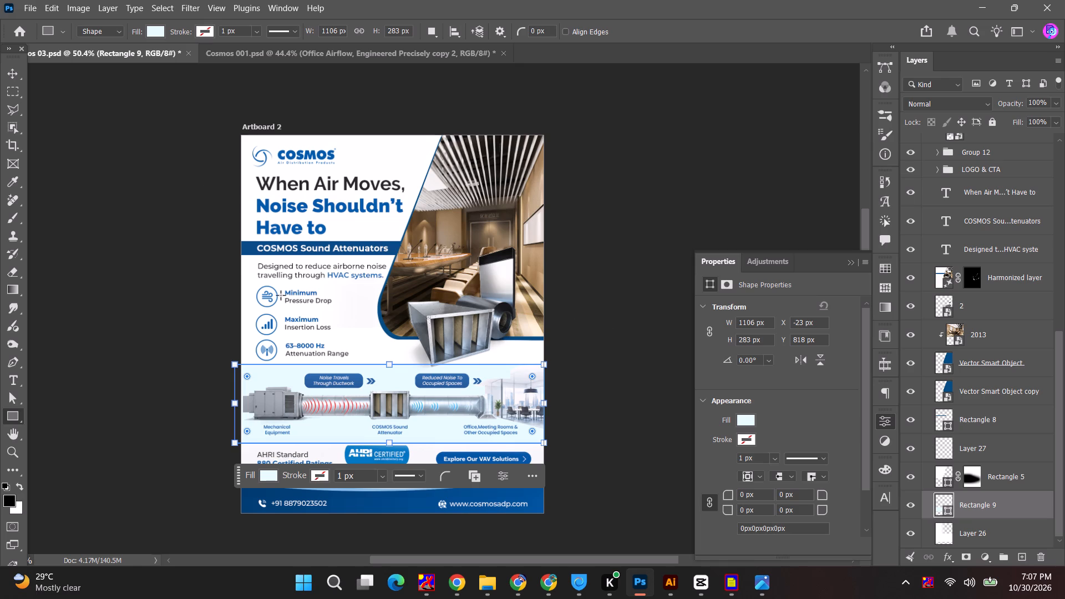
# Reduce the light blue band's height to 274 px by raising its bottom edge, keeping its top edge in place.
pyautogui.click(17, 70)
pyautogui.click(101, 247)
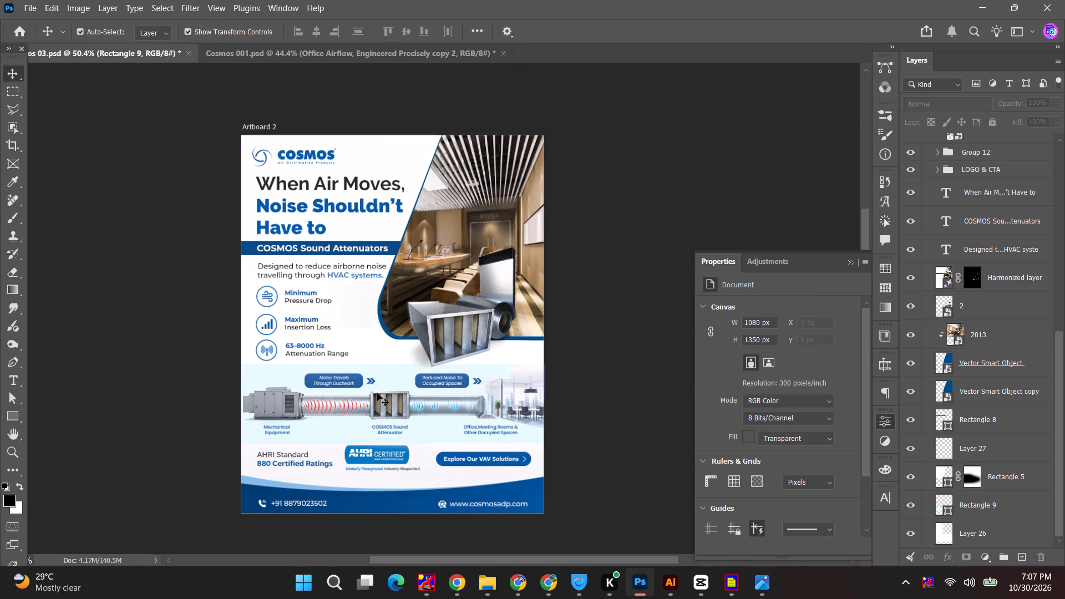
pyautogui.keyDown('alt'); pyautogui.scroll(3, 404, 383); pyautogui.keyUp('alt')
pyautogui.click(402, 365)
pyautogui.click(388, 358)
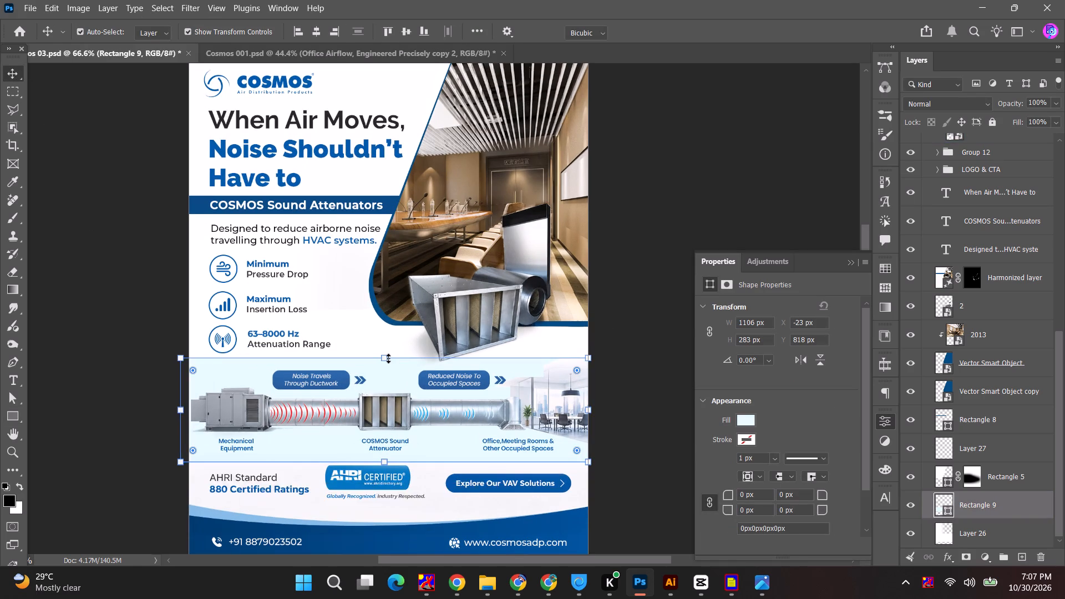
pyautogui.click(671, 261)
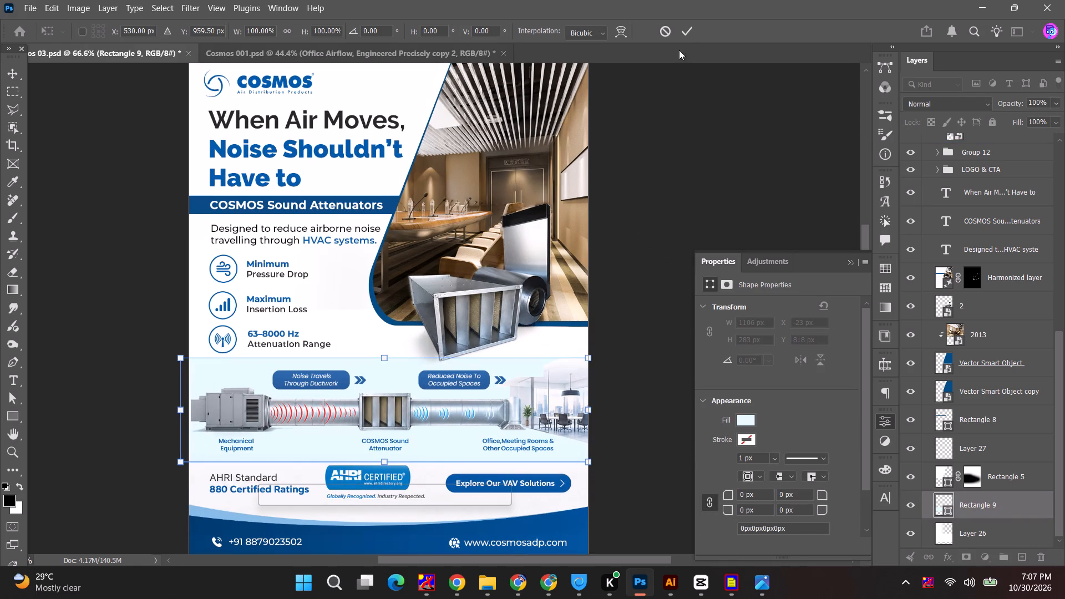
pyautogui.click(686, 33)
pyautogui.click(664, 230)
pyautogui.click(429, 448)
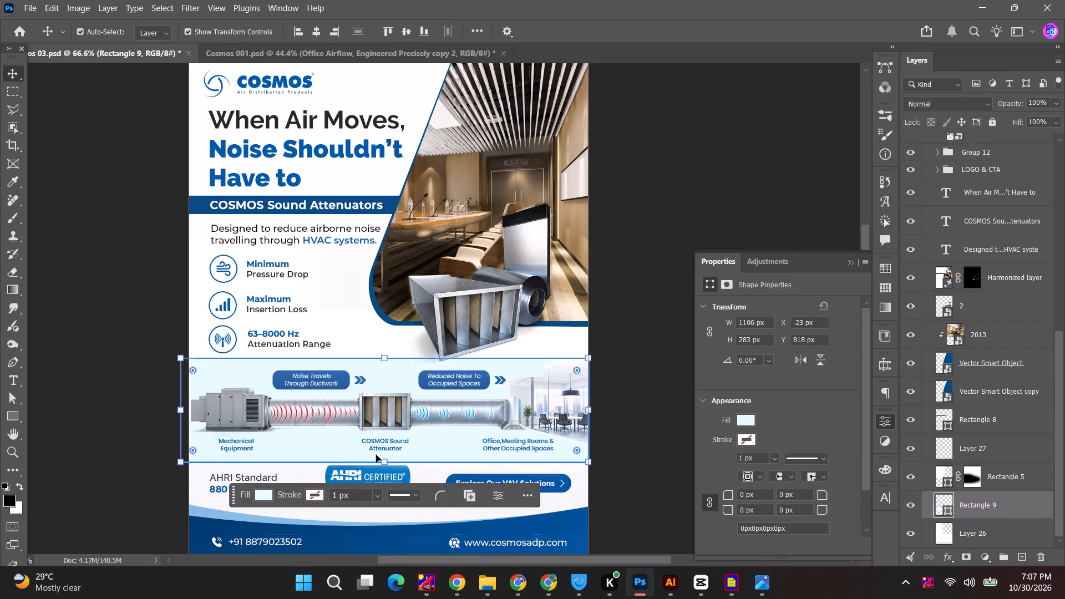
pyautogui.click(386, 464)
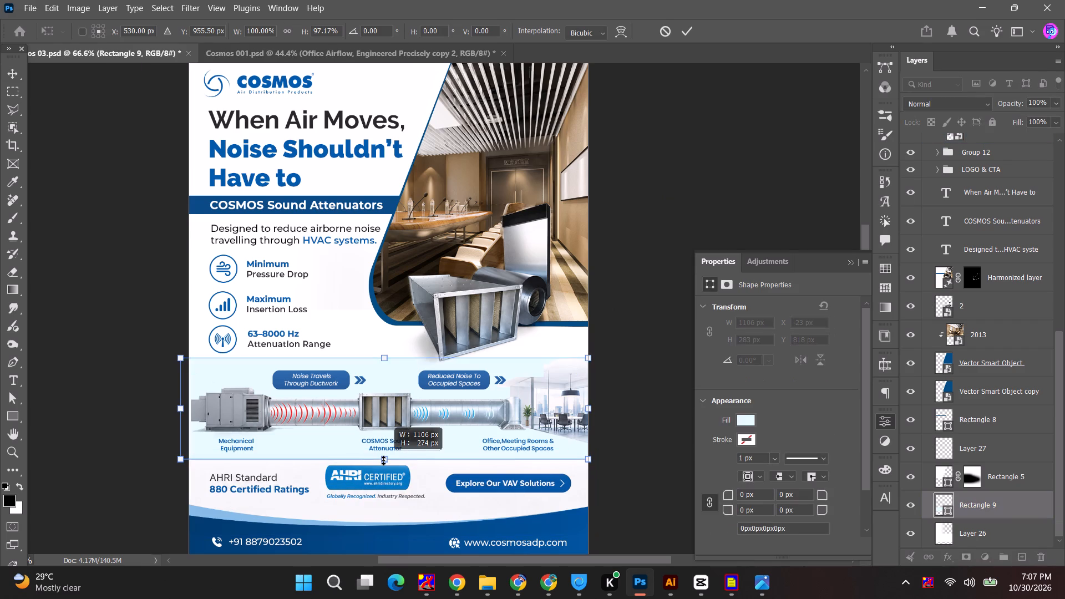
pyautogui.click(691, 30)
pyautogui.click(703, 187)
# Move the three captions below the airflow diagram down together by about 6 px.
pyautogui.keyDown('alt'); pyautogui.scroll(4, 457, 490); pyautogui.keyUp('alt')
pyautogui.click(535, 415)
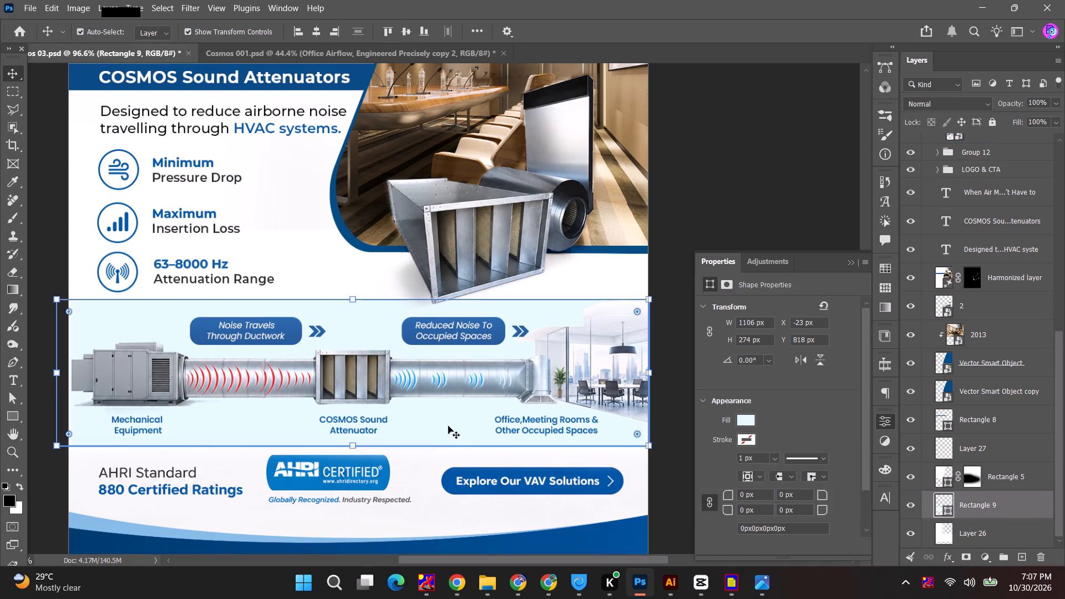
pyautogui.click(544, 424)
pyautogui.keyDown('shift'); pyautogui.click(370, 425); pyautogui.keyUp('shift')
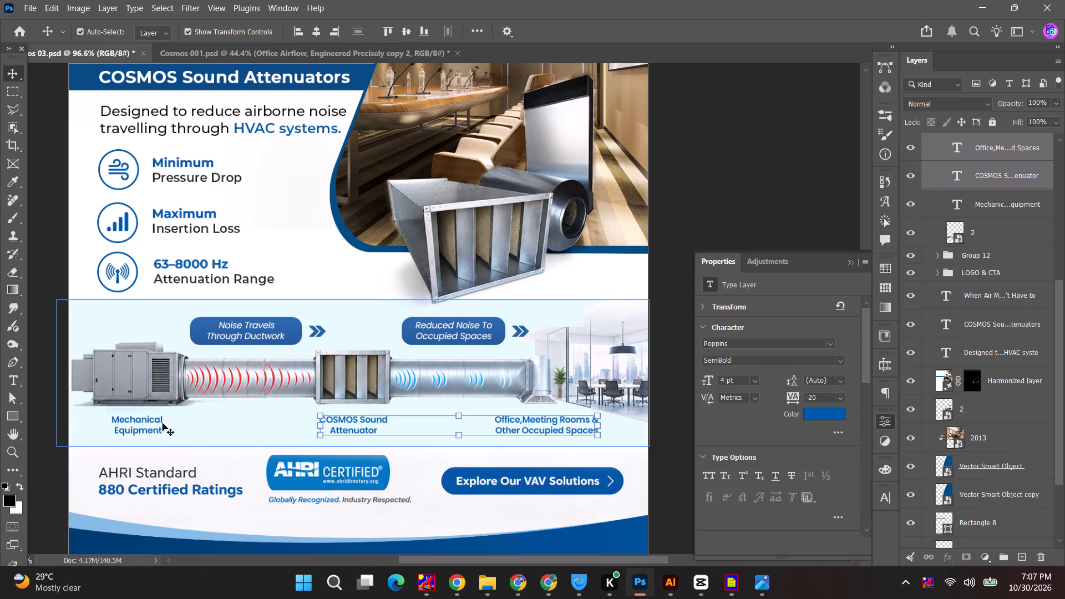
pyautogui.keyDown('shift'); pyautogui.click(150, 423); pyautogui.keyUp('shift')
pyautogui.click(560, 425)
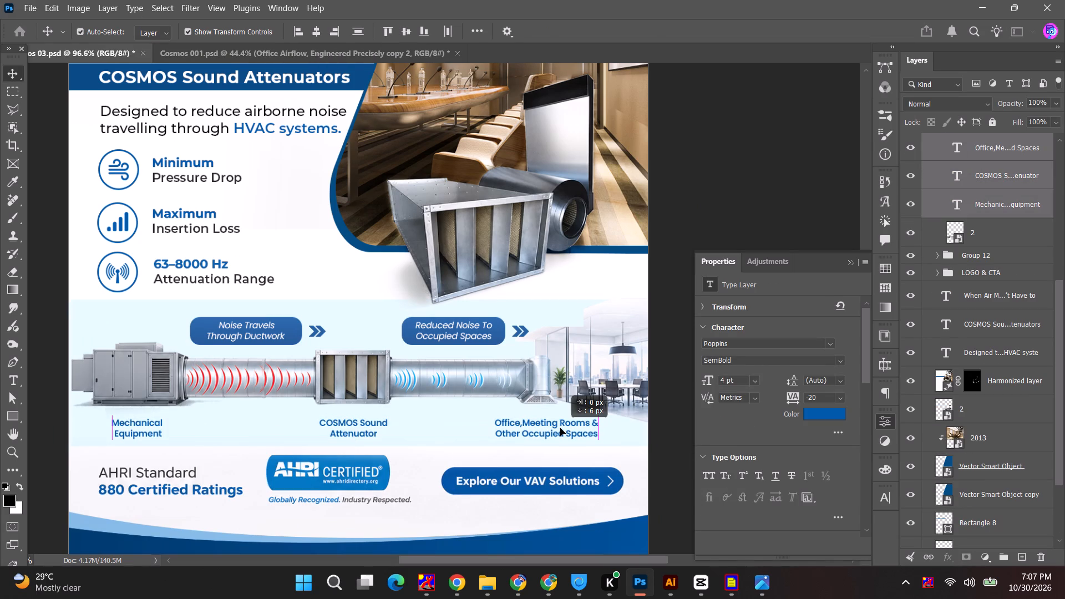
# Check the light blue band and its layer position, and review the whole poster layout.
pyautogui.click(637, 439)
pyautogui.scroll(-3, 971, 505)
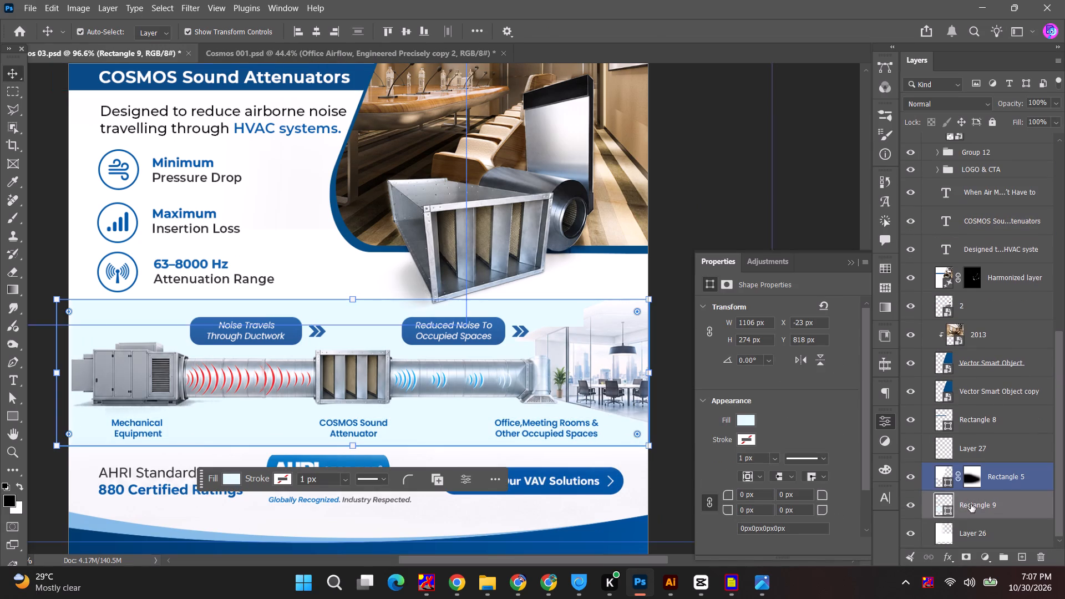
pyautogui.scroll(-1, 971, 504)
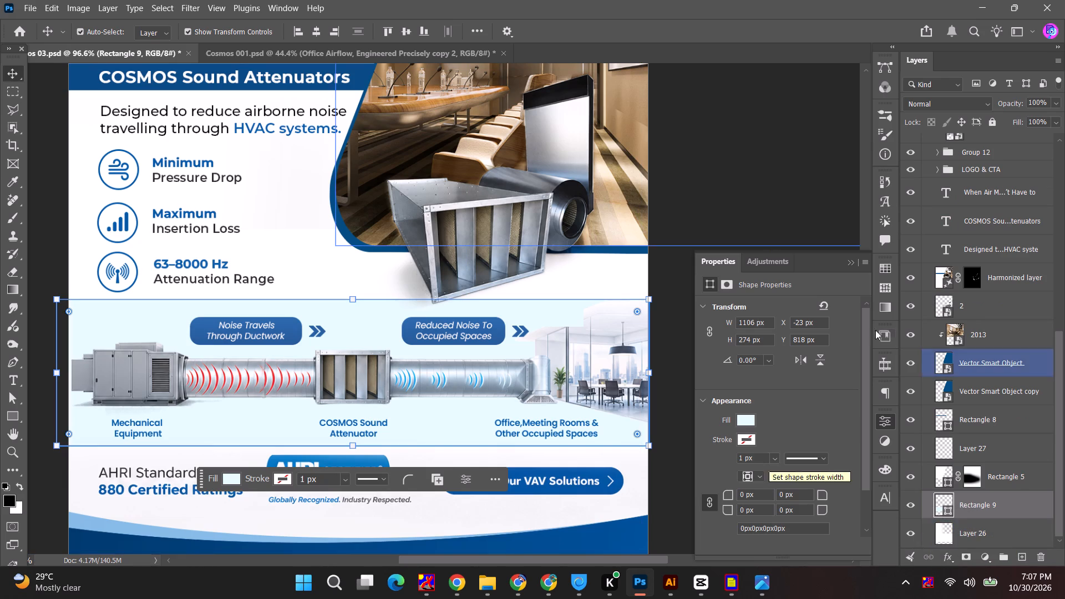
pyautogui.click(807, 189)
pyautogui.keyDown('alt'); pyautogui.scroll(-9, 784, 179); pyautogui.keyUp('alt')
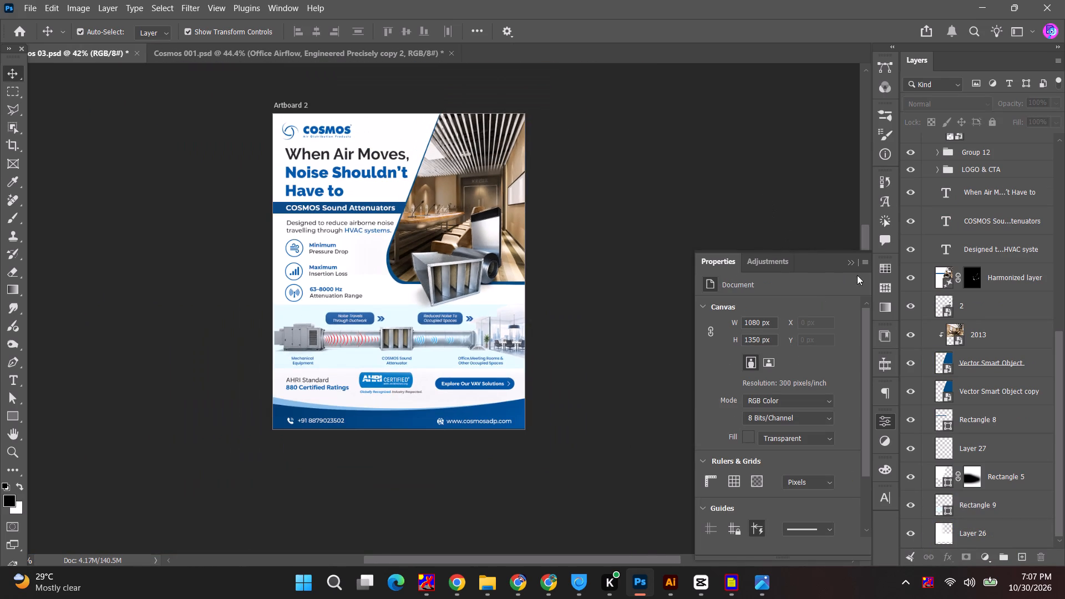
pyautogui.click(854, 263)
pyautogui.scroll(-4, 709, 270)
pyautogui.keyDown('alt'); pyautogui.scroll(-3, 674, 273); pyautogui.keyUp('alt')
pyautogui.press('space')
pyautogui.moveTo(677, 264); pyautogui.dragTo(672, 297)
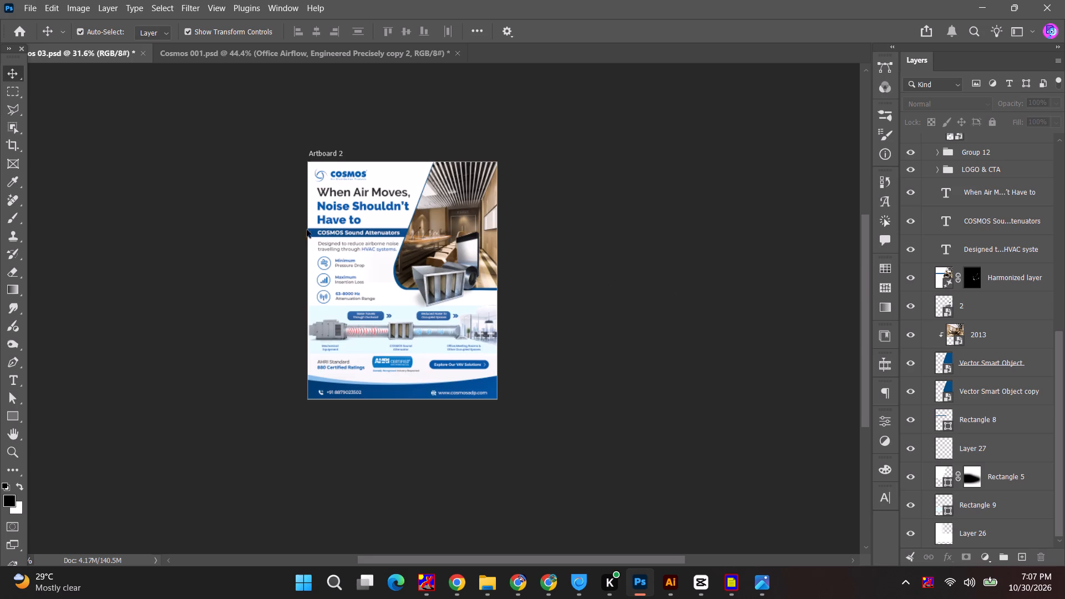
# Scale the headline "When Air Moves, Noise Shouldn't Have to" down proportionally to about 95.87%.
pyautogui.keyDown('alt'); pyautogui.scroll(4, 326, 216); pyautogui.keyUp('alt')
pyautogui.doubleClick(352, 208)
pyautogui.press('Escape')
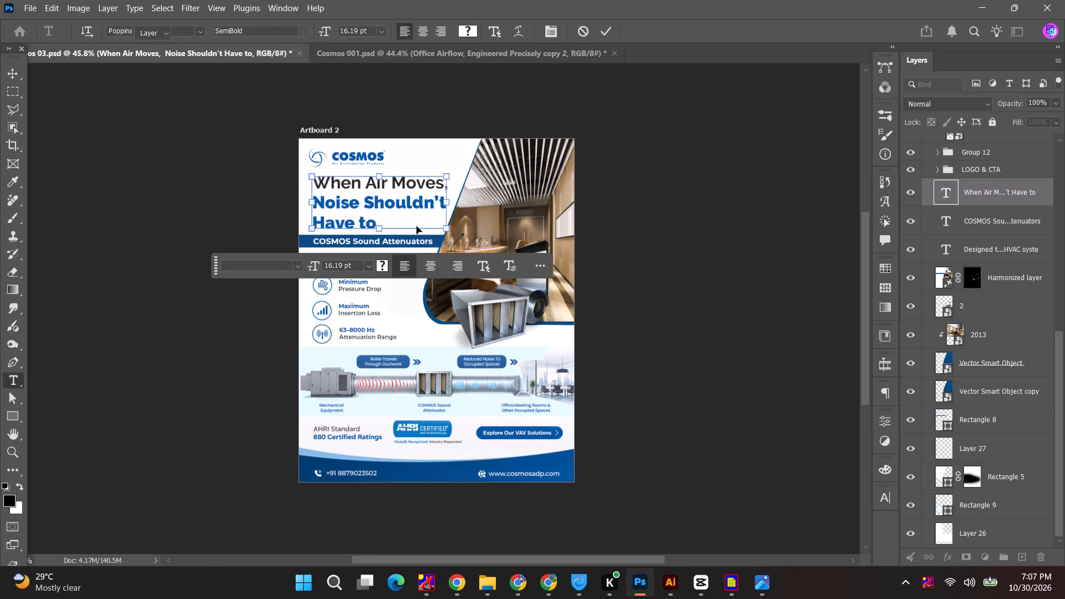
pyautogui.hotkey('ctrl', 't')
pyautogui.keyDown('shift'); pyautogui.moveTo(454, 233); pyautogui.dragTo(450, 231); pyautogui.keyUp('shift')
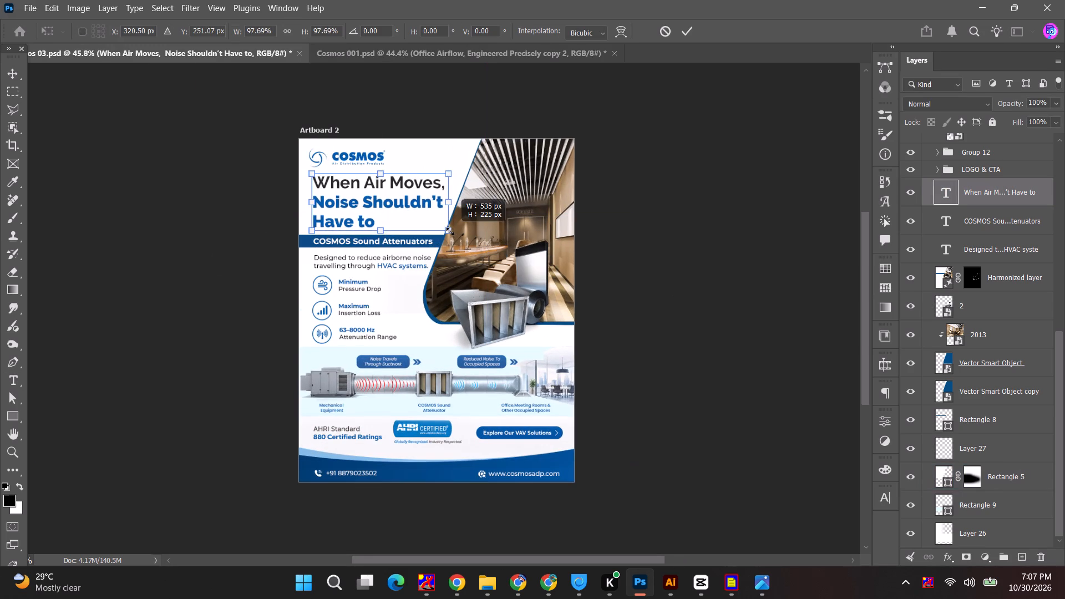
pyautogui.keyDown('shift'); pyautogui.moveTo(450, 231); pyautogui.dragTo(448, 231); pyautogui.keyUp('shift')
pyautogui.click(686, 27)
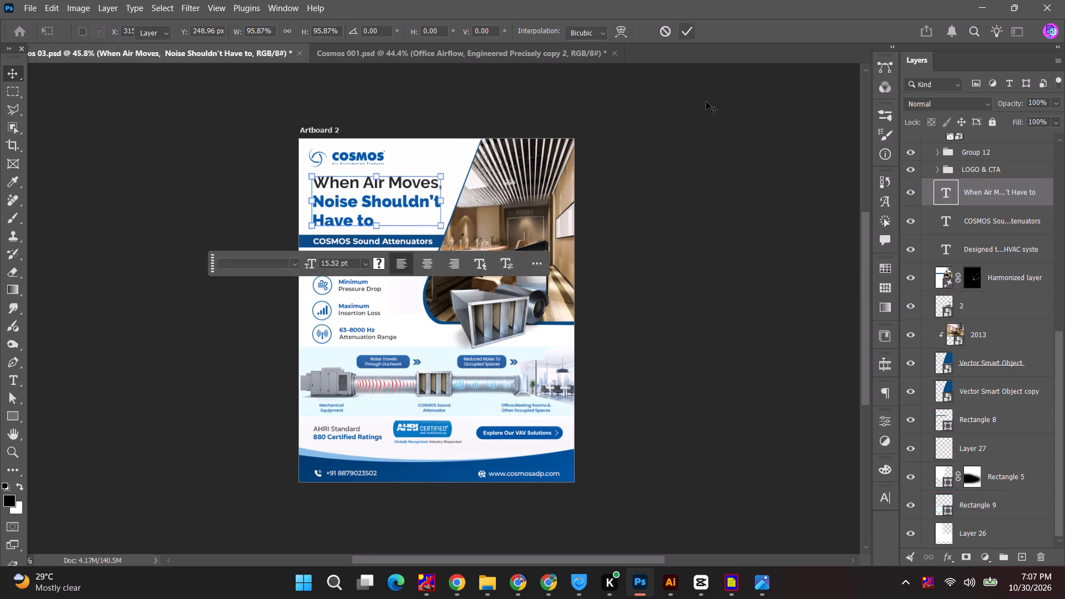
pyautogui.click(706, 101)
# Start a quick PNG export of Artboard 2.
pyautogui.click(321, 135)
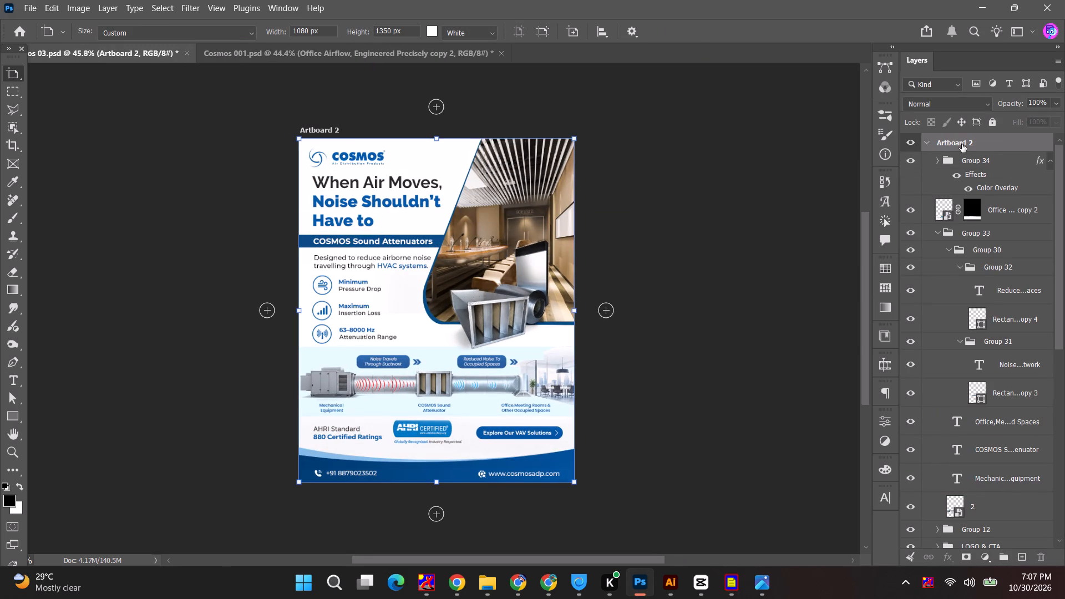
pyautogui.rightClick(962, 144)
pyautogui.click(969, 228)
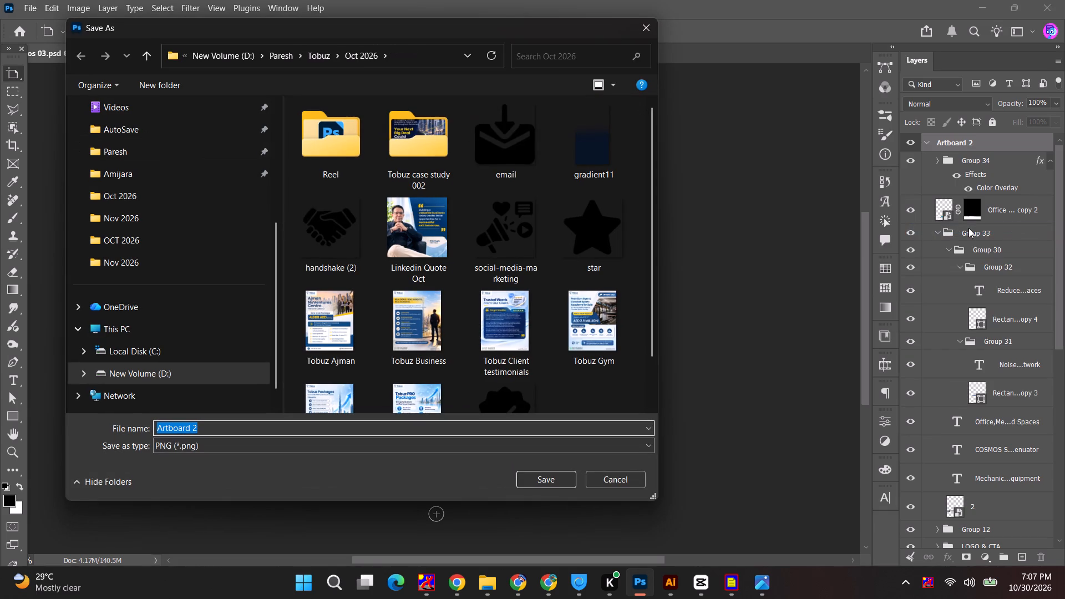
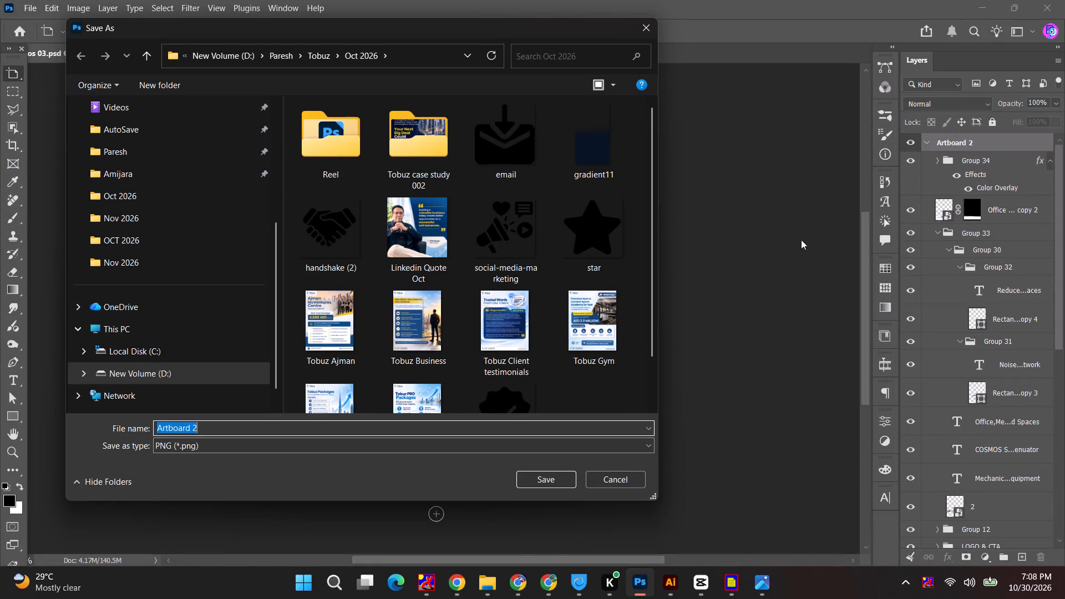
# Cancel the pending PNG export and rename Artboard 2 as Cosmos Sound Attenuators.
pyautogui.press('Escape')
pyautogui.doubleClick(944, 143)
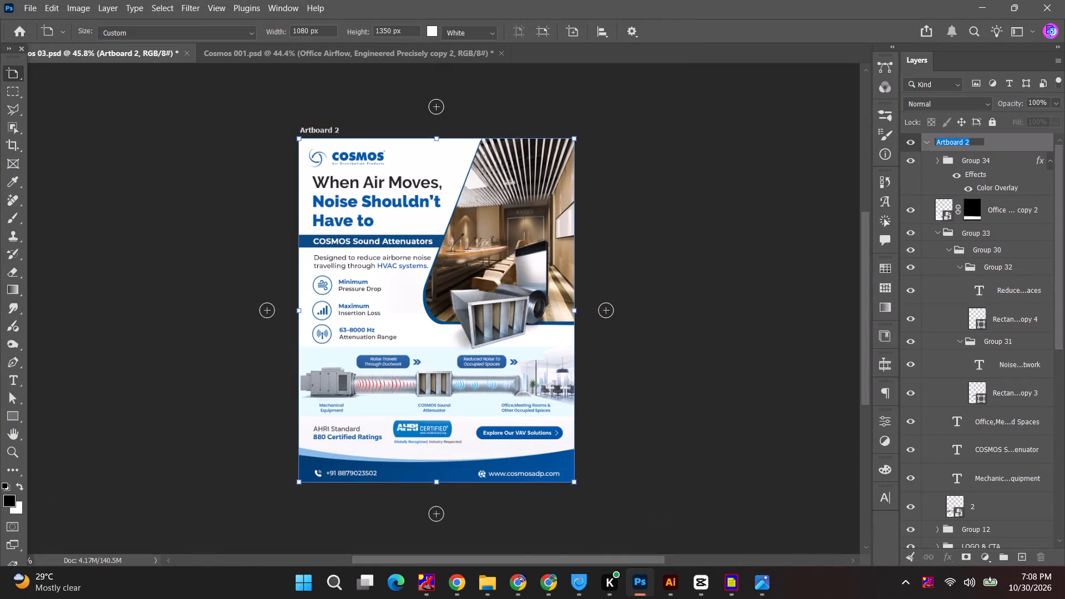
pyautogui.write('Cosmso')
pyautogui.press('BackSpace')
pyautogui.press('BackSpace')
pyautogui.write('os')
pyautogui.press('space')
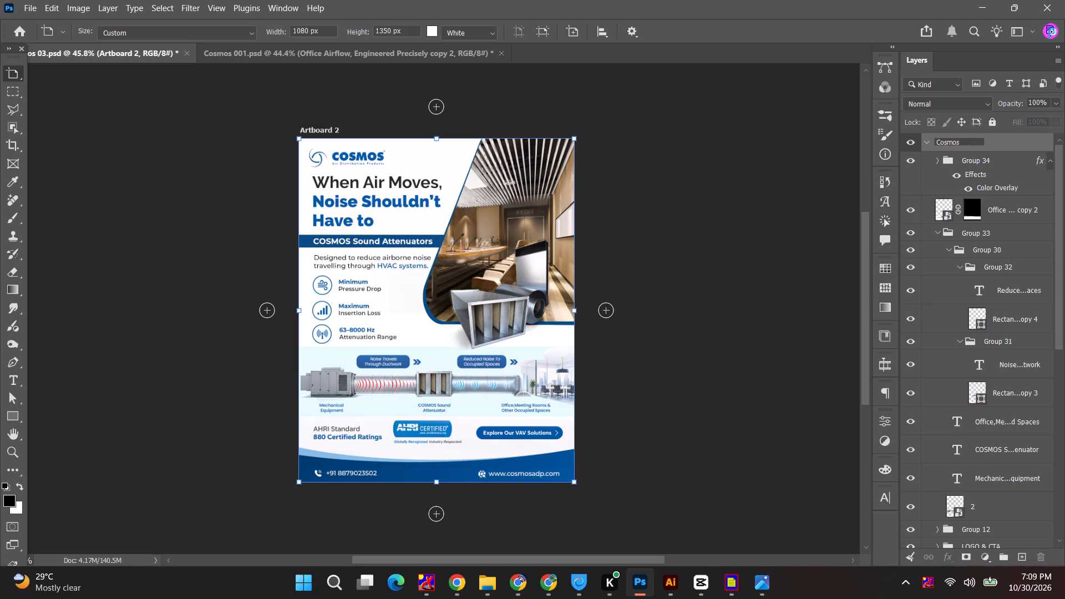
pyautogui.write('Sound')
pyautogui.press('space')
pyautogui.write('Att')
pyautogui.write('en')
pyautogui.write('ua')
pyautogui.write('tors')
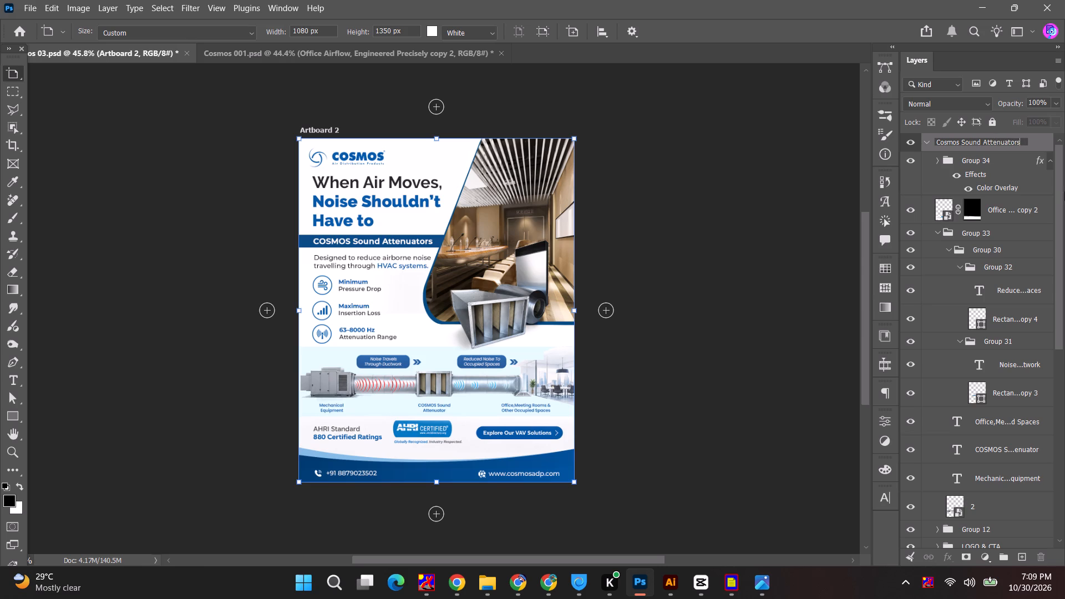
pyautogui.click(1048, 142)
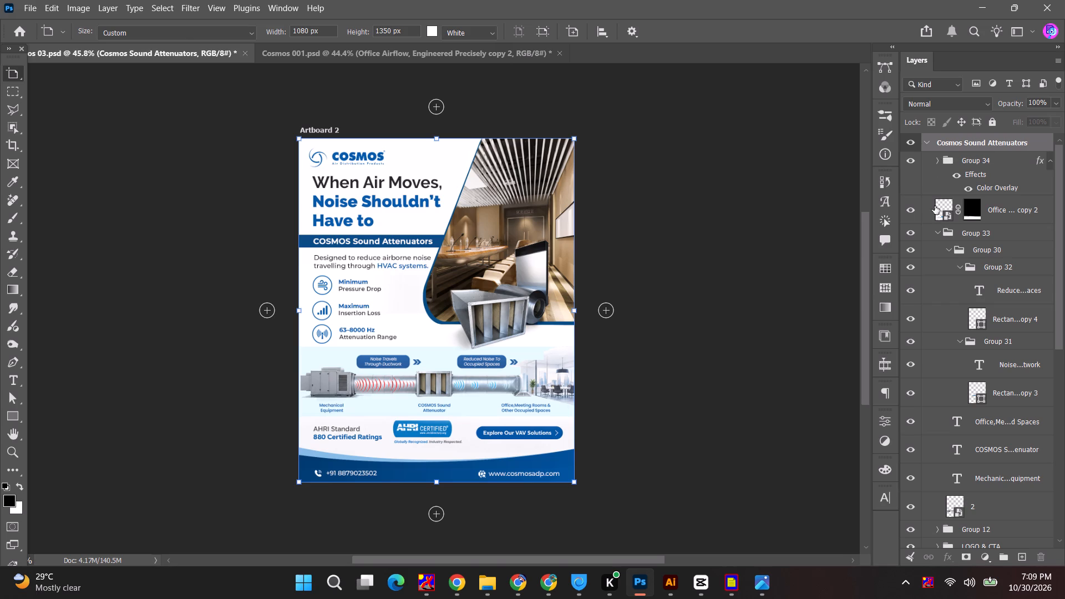
# Group the background layers from Harmonized layer down to Layer 26, and check the group's visibility and contents.
pyautogui.click(936, 233)
pyautogui.scroll(-9, 937, 366)
pyautogui.scroll(-7, 985, 370)
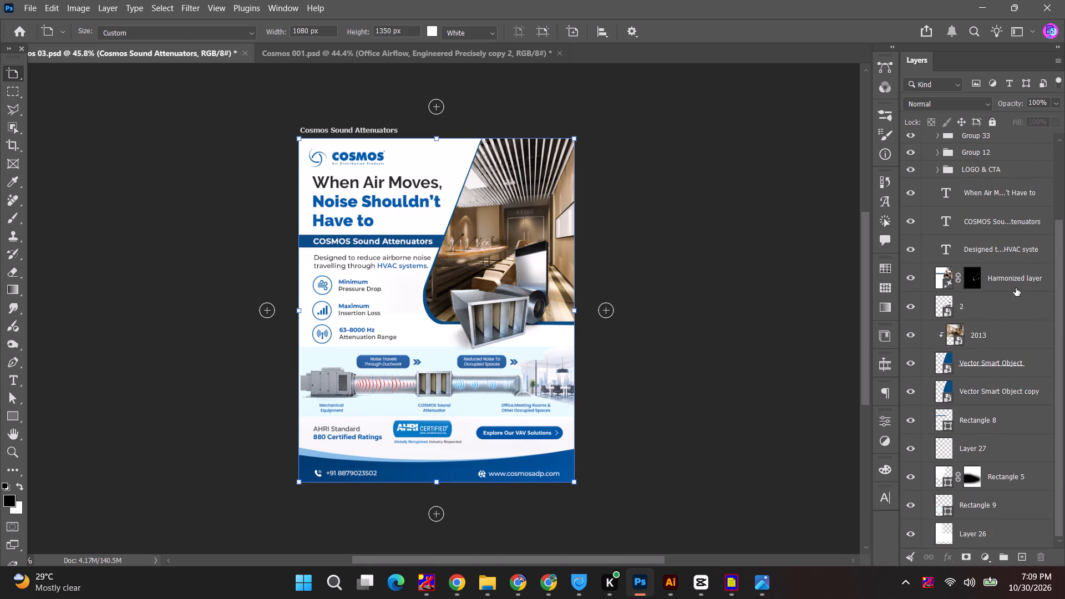
pyautogui.click(1011, 280)
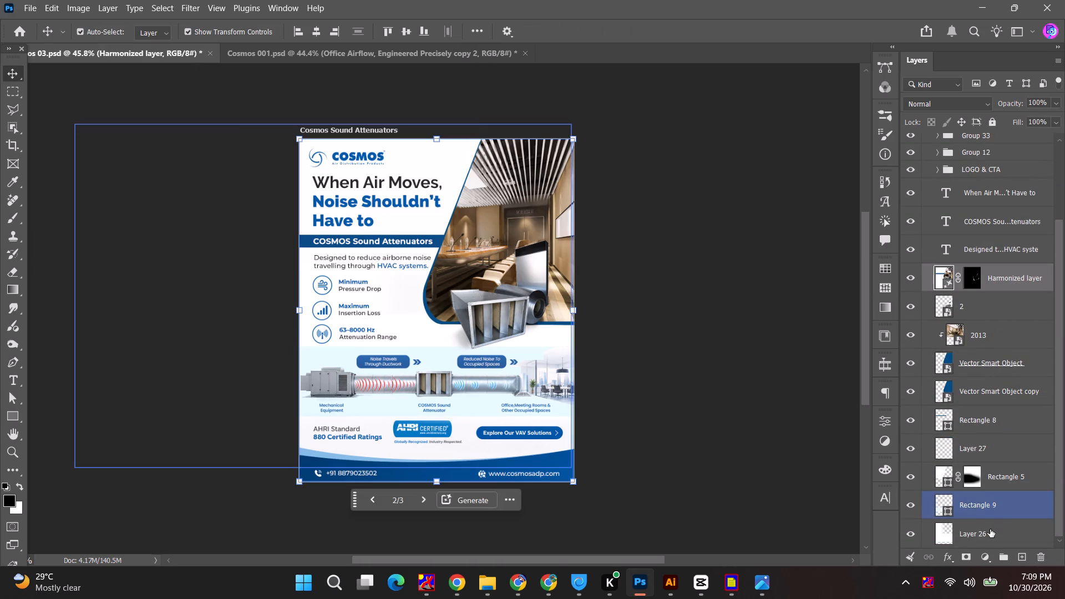
pyautogui.keyDown('shift'); pyautogui.click(990, 529); pyautogui.keyUp('shift')
pyautogui.hotkey('ctrl', 'g')
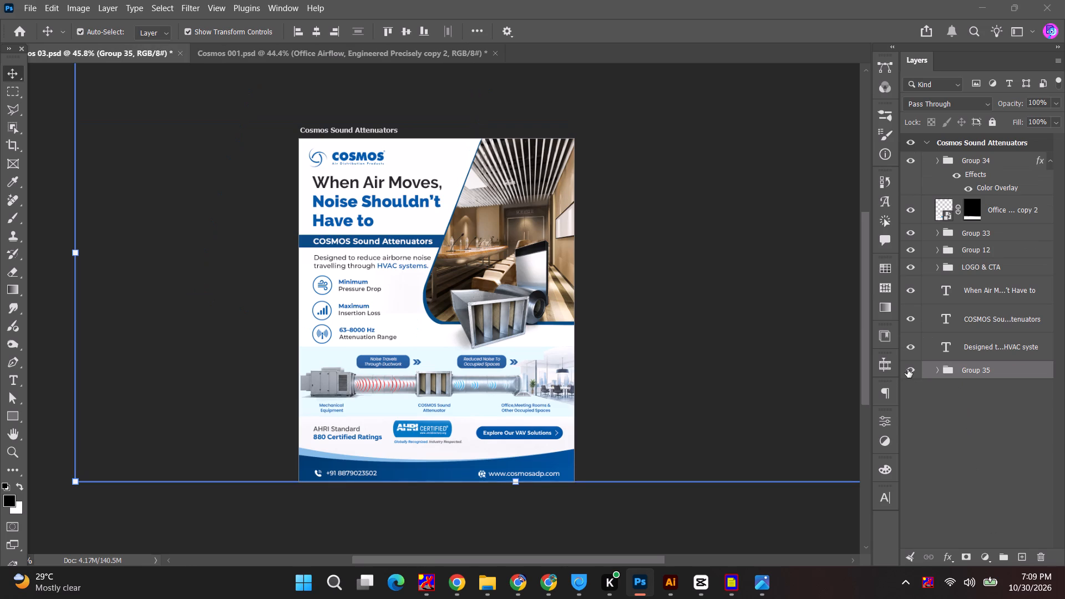
pyautogui.doubleClick(907, 369)
pyautogui.click(907, 369)
pyautogui.click(907, 369)
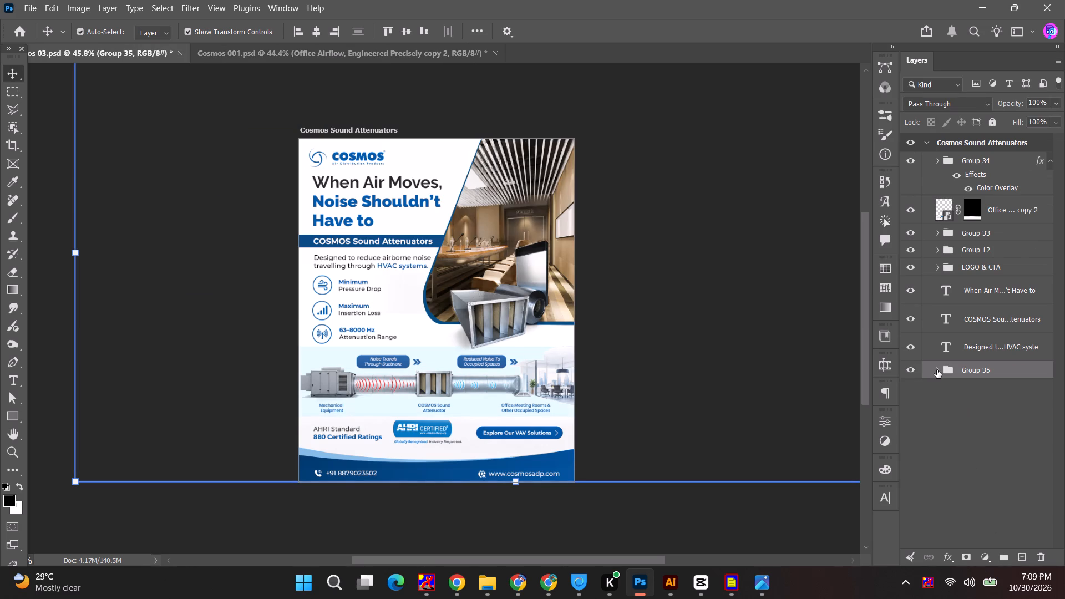
pyautogui.click(937, 370)
pyautogui.scroll(-5, 1013, 471)
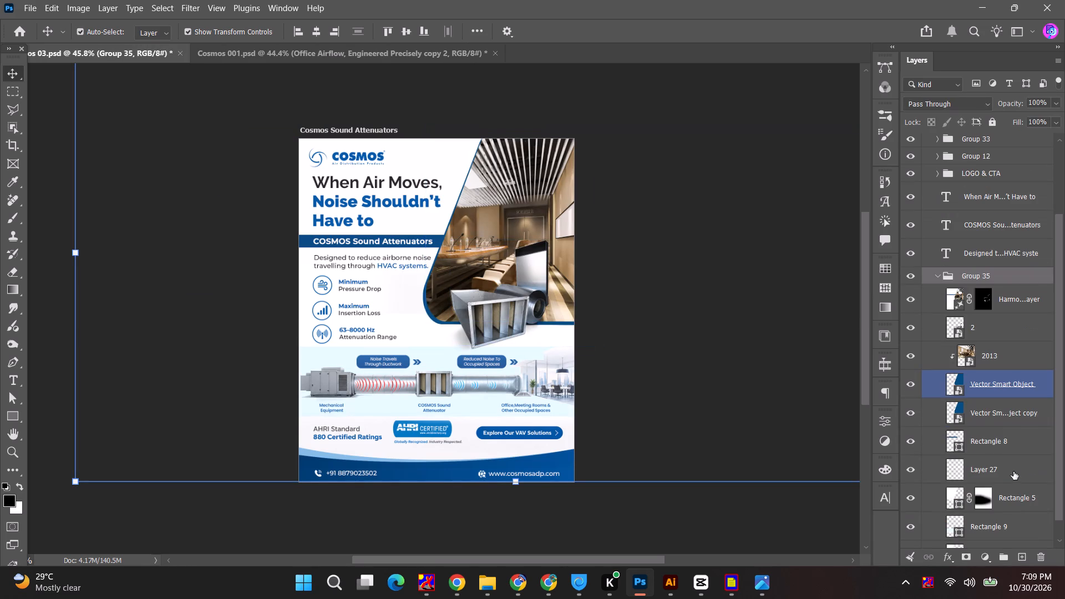
pyautogui.click(633, 236)
pyautogui.click(729, 145)
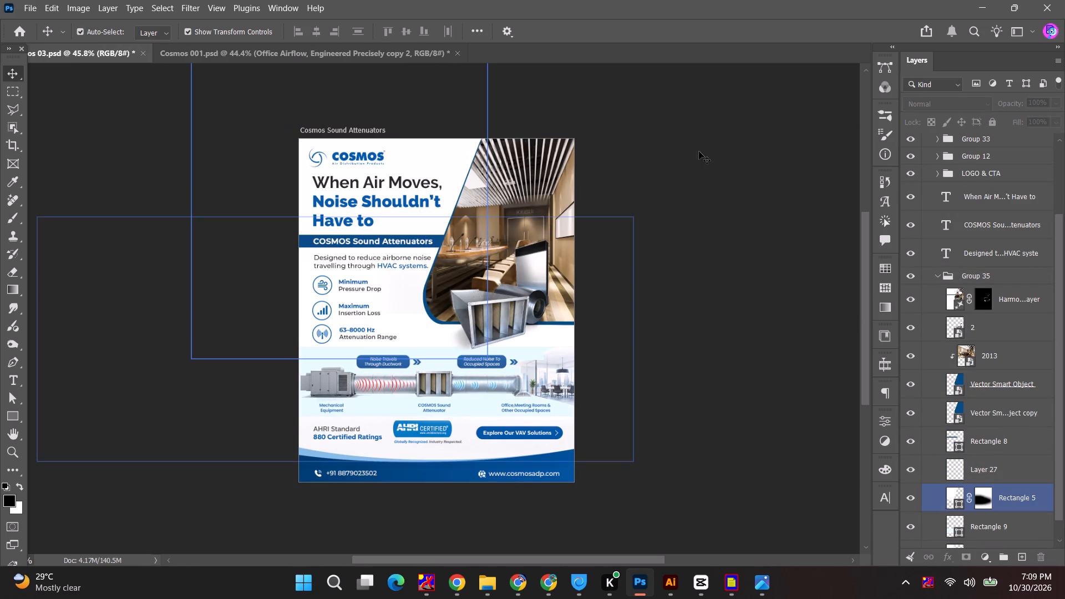
# Copy the light blue gradient background, Layer 24, from the recent Tobuz GYM file and paste it in place above Rectangle 5 in Cosmos 03.
pyautogui.click(31, 32)
pyautogui.click(26, 29)
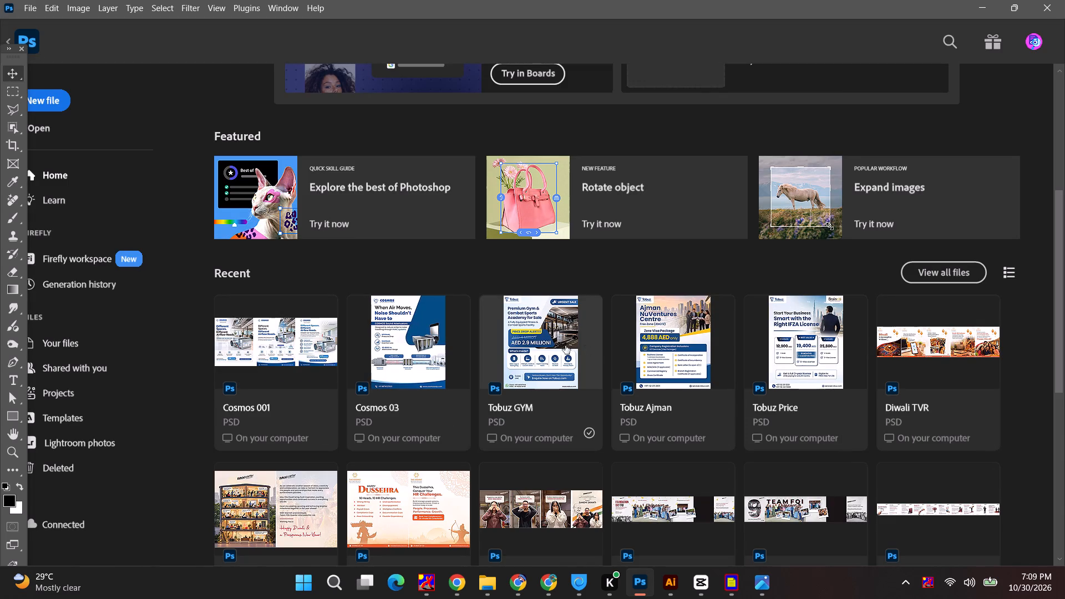
pyautogui.click(544, 326)
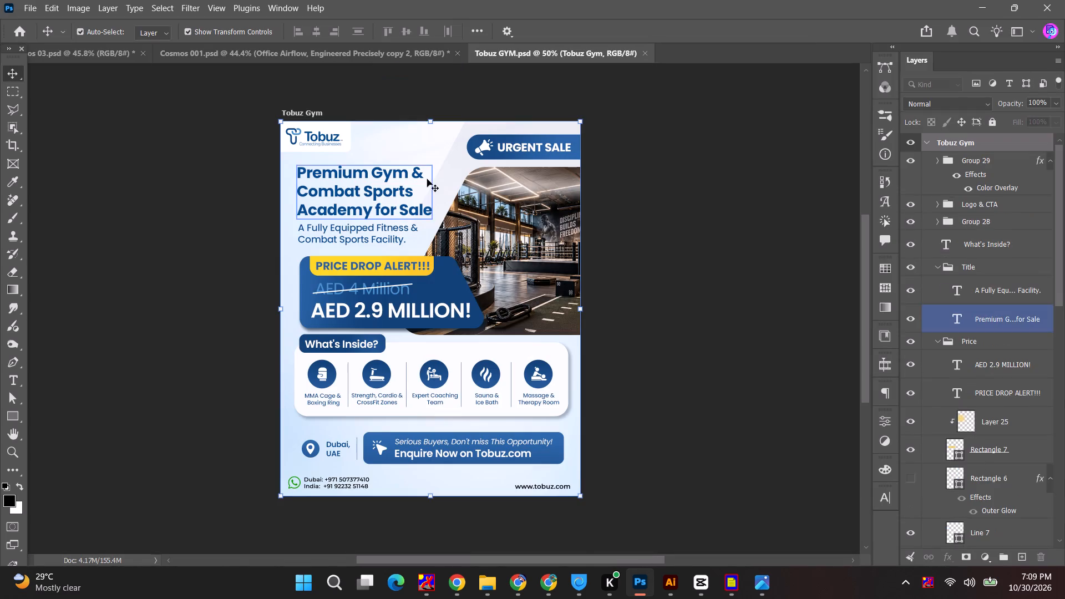
pyautogui.click(436, 149)
pyautogui.hotkey('ctrl', 'c')
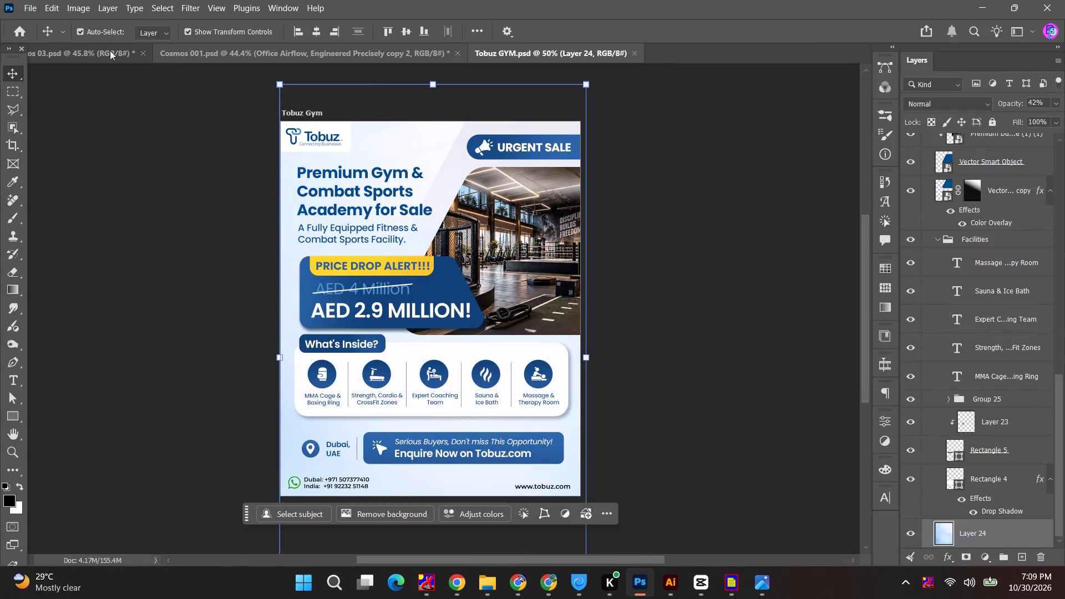
pyautogui.click(75, 45)
pyautogui.click(83, 54)
pyautogui.click(434, 167)
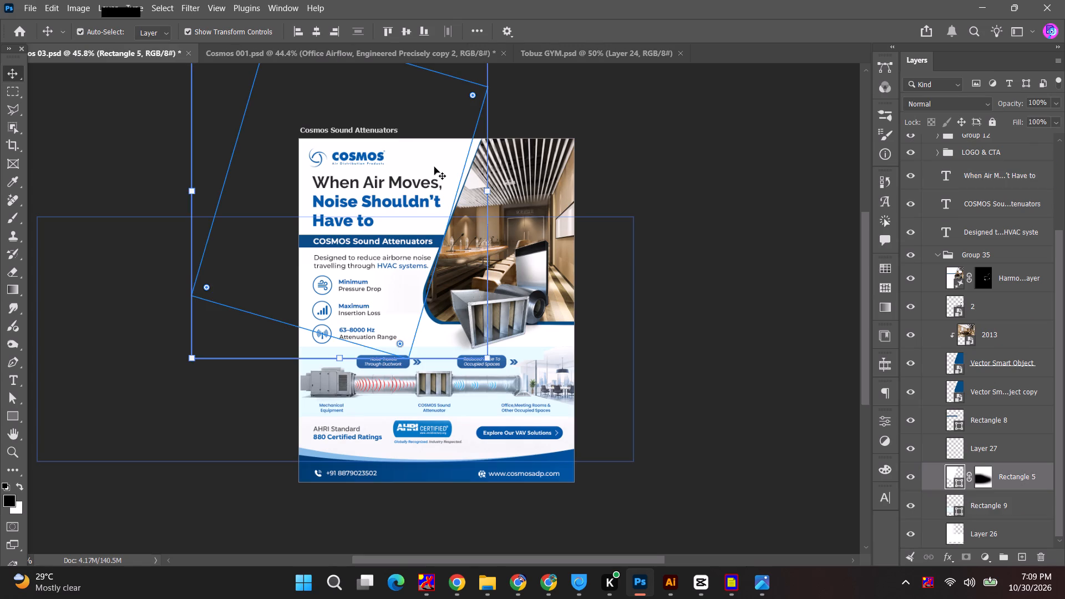
pyautogui.hotkey('ctrl', 'shift', 'v')
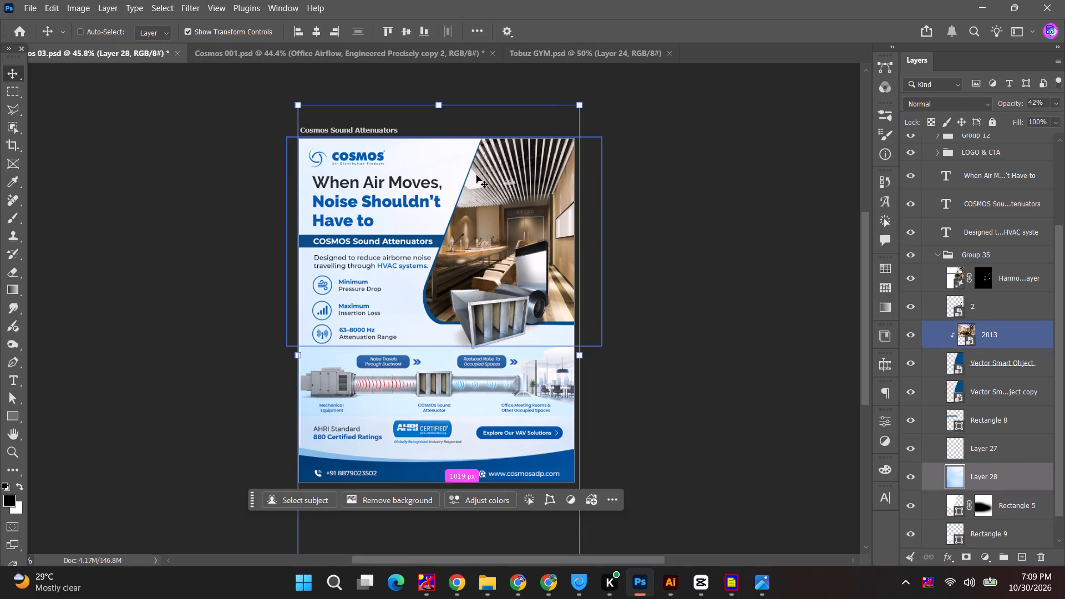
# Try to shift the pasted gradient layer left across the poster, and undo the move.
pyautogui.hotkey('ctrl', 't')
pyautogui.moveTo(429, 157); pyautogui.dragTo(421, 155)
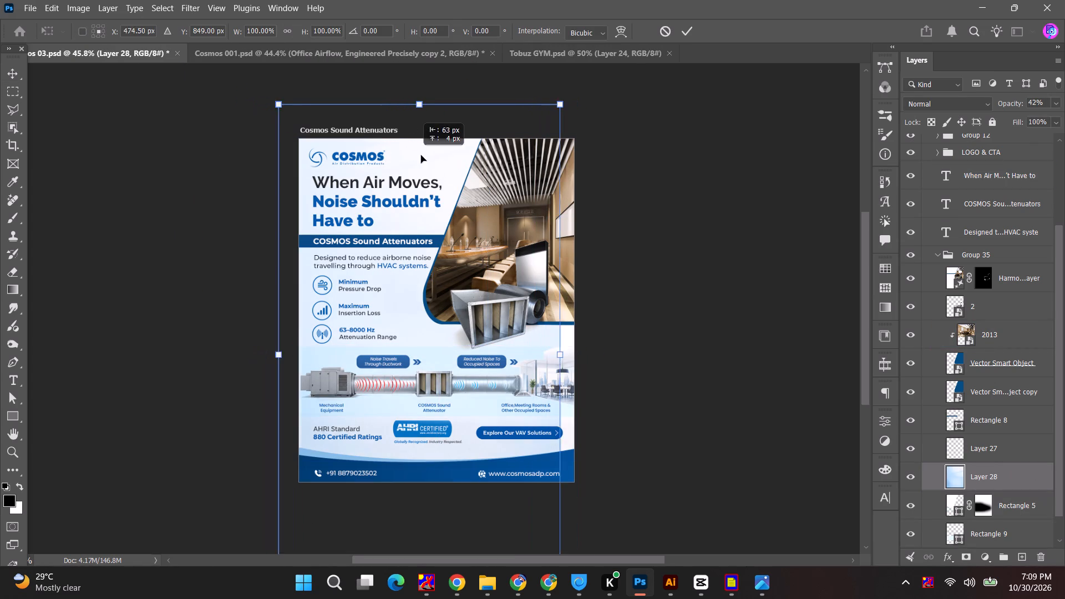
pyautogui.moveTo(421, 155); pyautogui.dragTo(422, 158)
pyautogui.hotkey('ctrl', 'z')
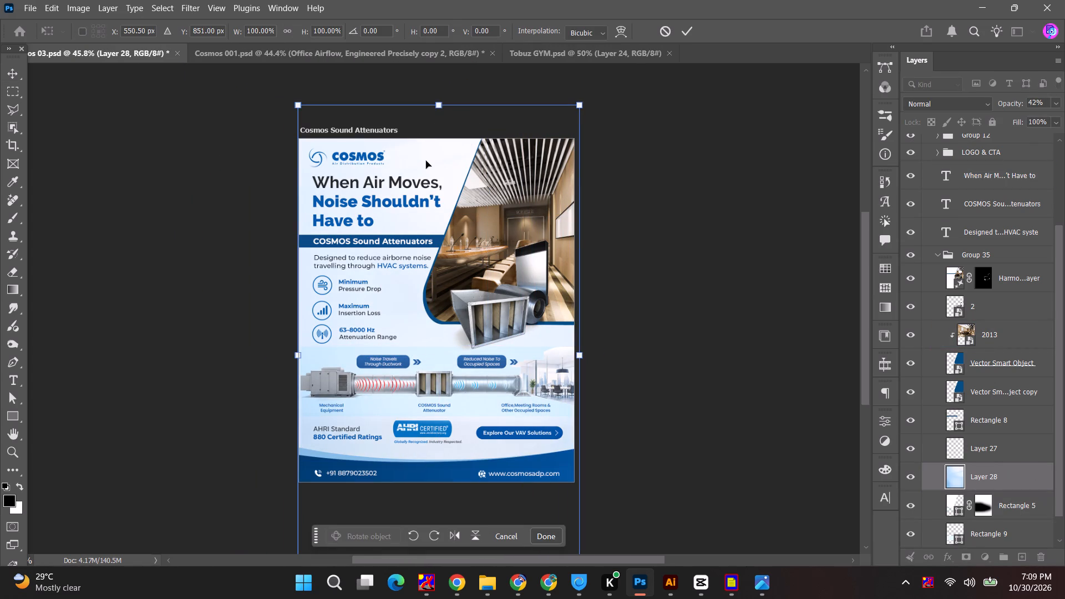
# Rotate the pasted gradient layer to -90° and move it up across the poster's upper part.
pyautogui.hotkey('ctrl', 't')
pyautogui.moveTo(599, 340); pyautogui.dragTo(549, 90)
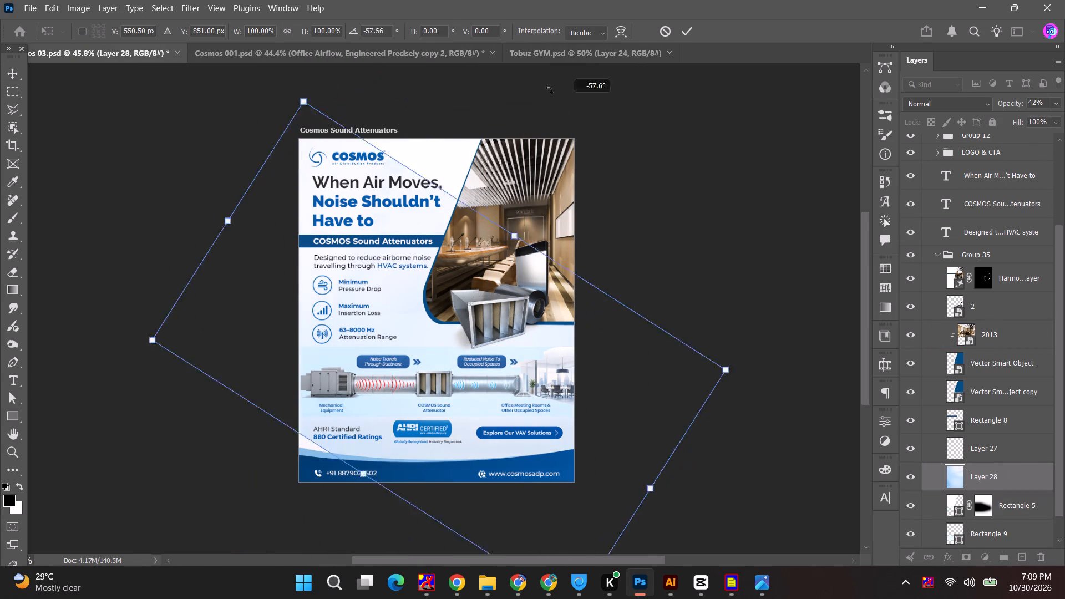
pyautogui.moveTo(549, 90); pyautogui.dragTo(418, 121)
pyautogui.moveTo(399, 314); pyautogui.dragTo(412, 251)
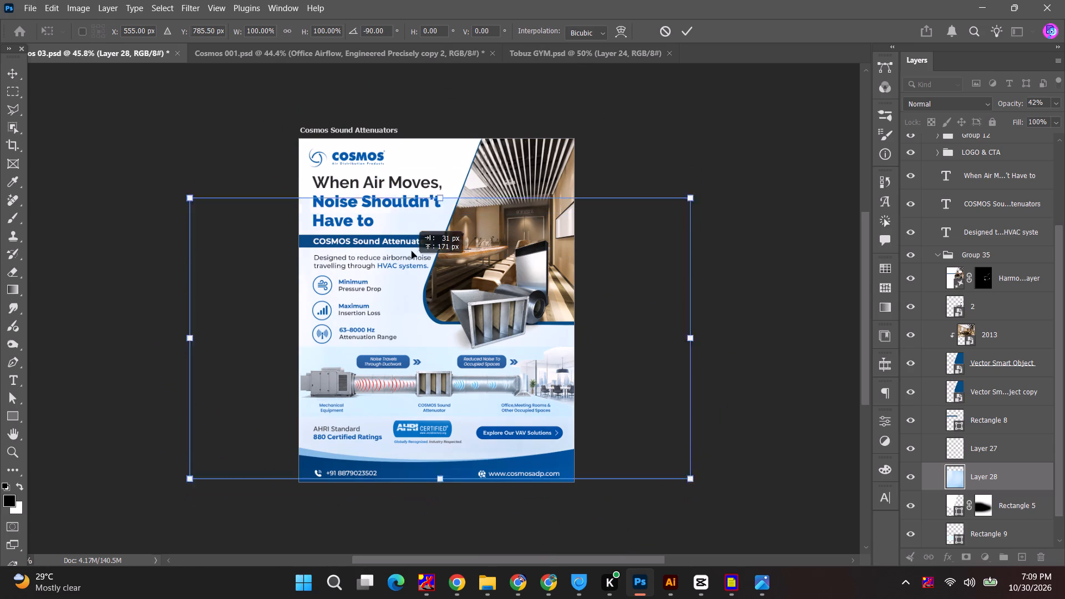
pyautogui.moveTo(412, 251); pyautogui.dragTo(420, 229)
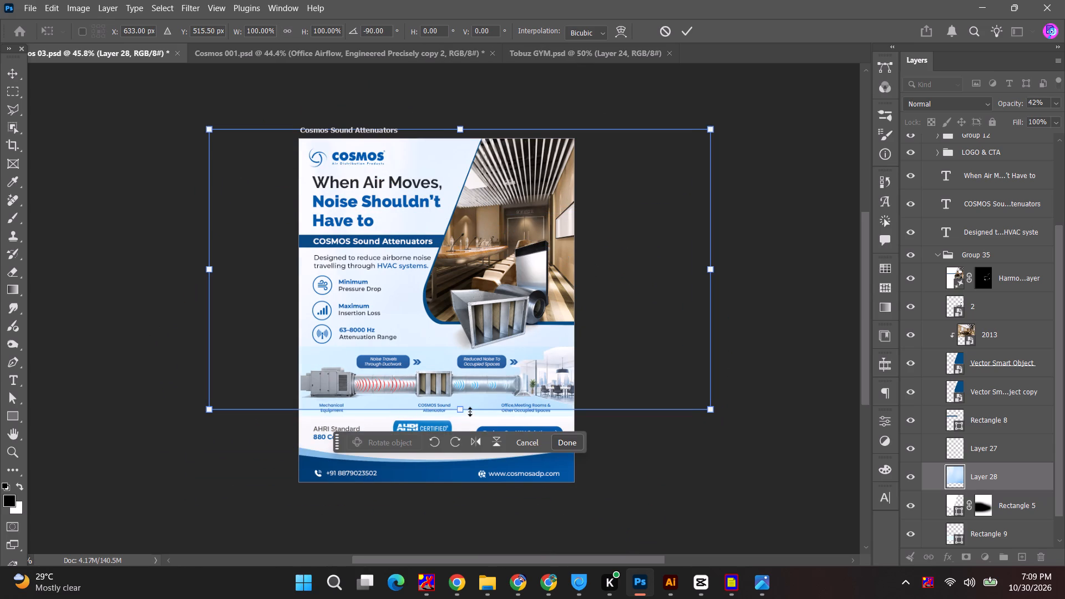
# Scale the gradient layer proportionally to about 78.05% and position it at about X 744 px, Y 422 px.
pyautogui.keyDown('shift'); pyautogui.moveTo(713, 411); pyautogui.dragTo(606, 345); pyautogui.keyUp('shift')
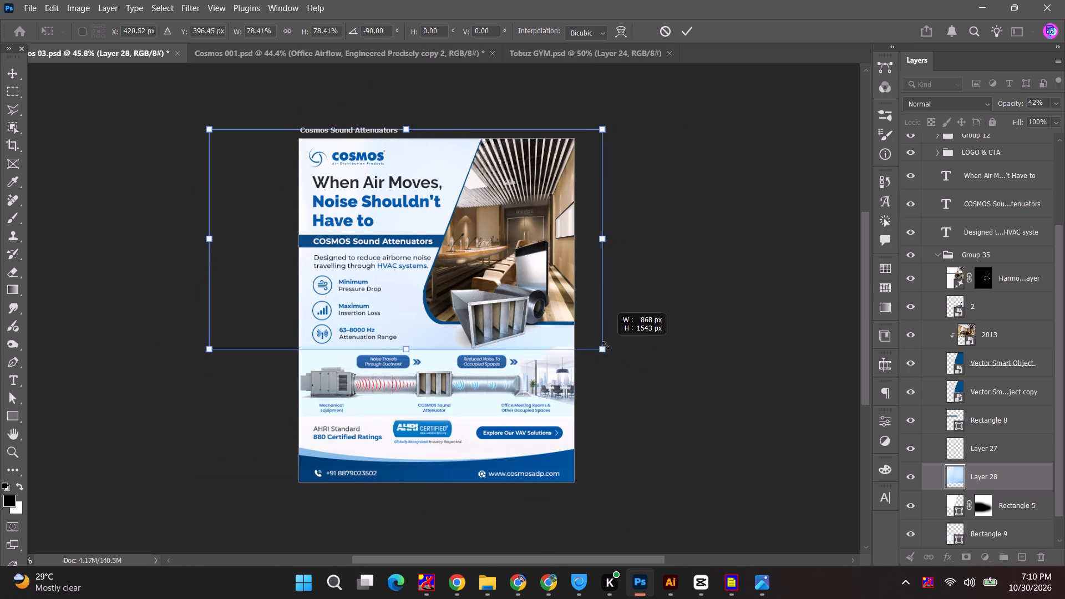
pyautogui.keyDown('shift'); pyautogui.moveTo(606, 345); pyautogui.dragTo(605, 345); pyautogui.keyUp('shift')
pyautogui.moveTo(392, 266); pyautogui.dragTo(445, 268)
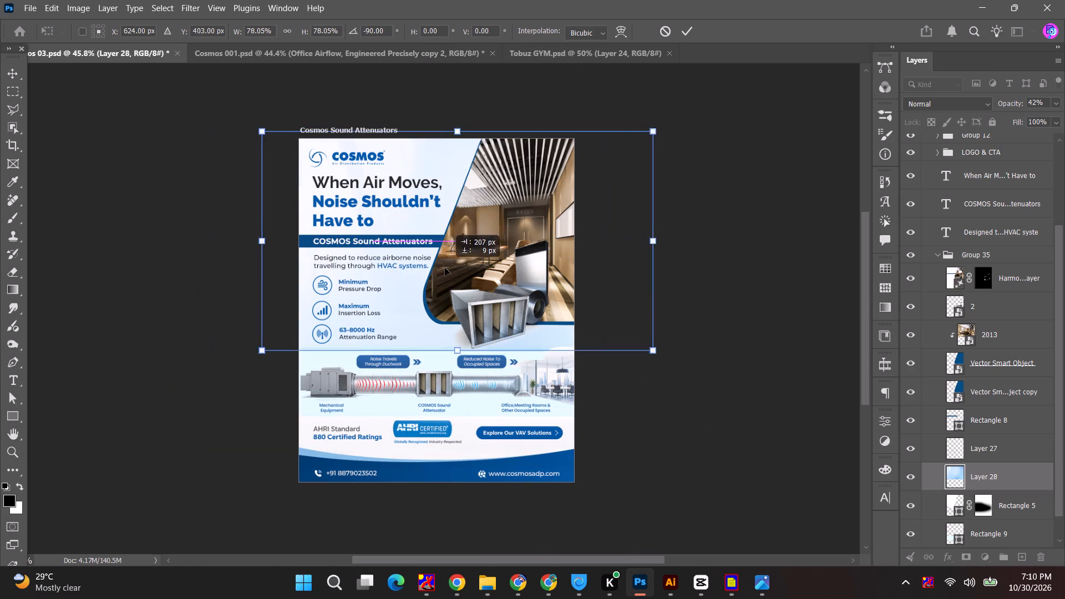
pyautogui.moveTo(445, 268); pyautogui.dragTo(475, 273)
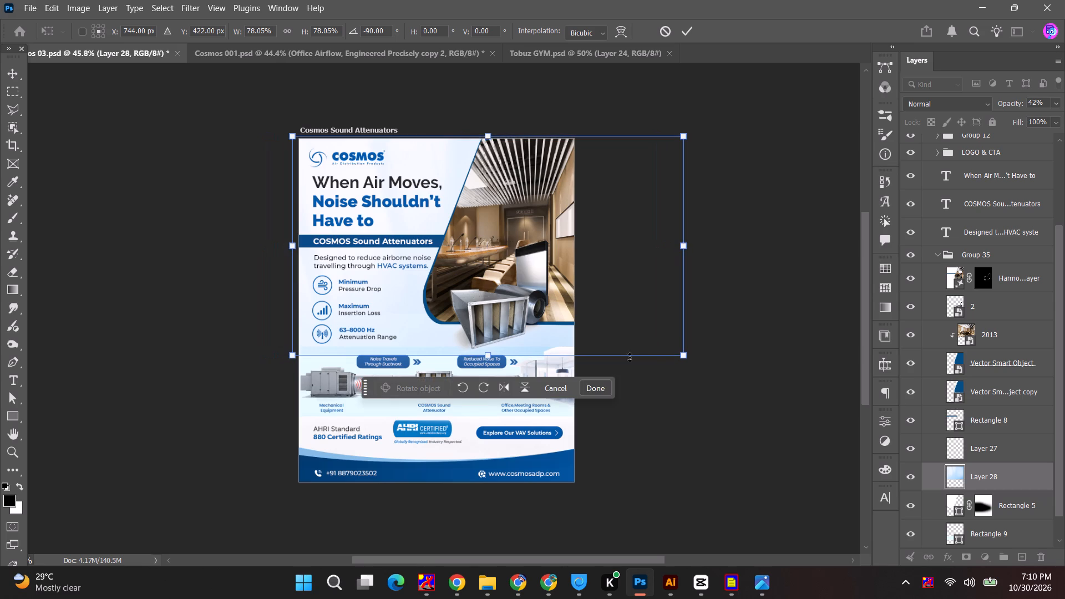
# Reduce the gradient layer's opacity to 21% and apply the transform.
pyautogui.click(1056, 103)
pyautogui.moveTo(1011, 118); pyautogui.dragTo(1005, 118)
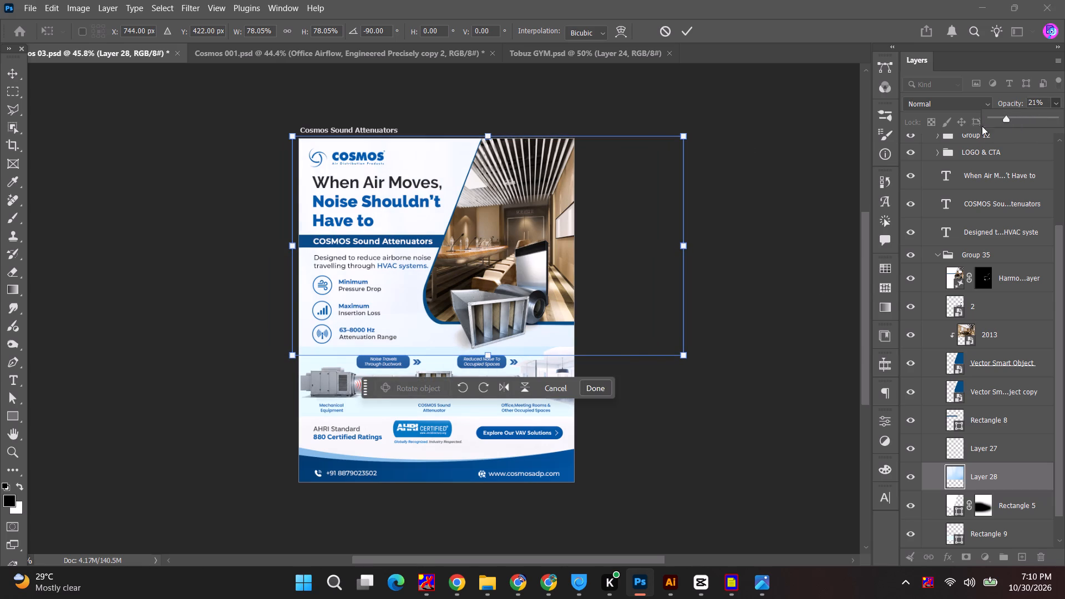
pyautogui.click(747, 151)
pyautogui.click(743, 248)
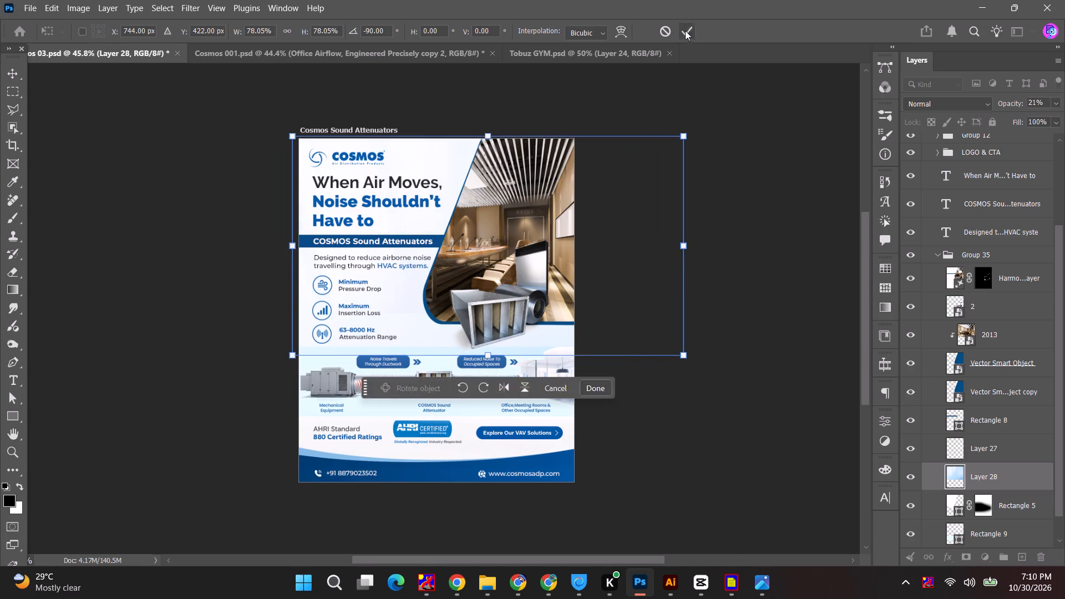
pyautogui.click(686, 29)
pyautogui.click(792, 250)
pyautogui.click(709, 351)
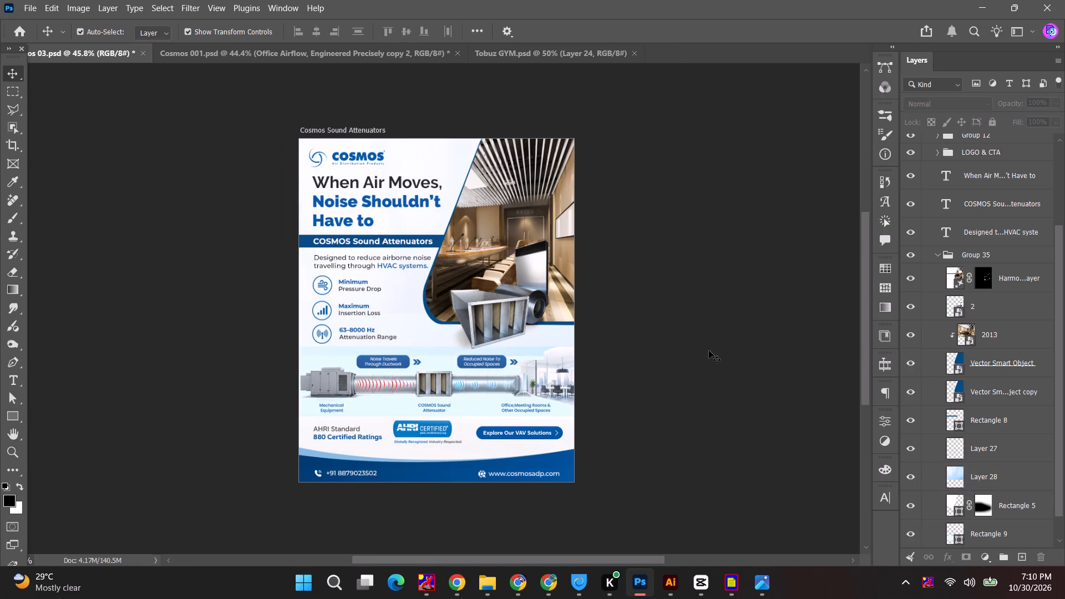
pyautogui.click(688, 375)
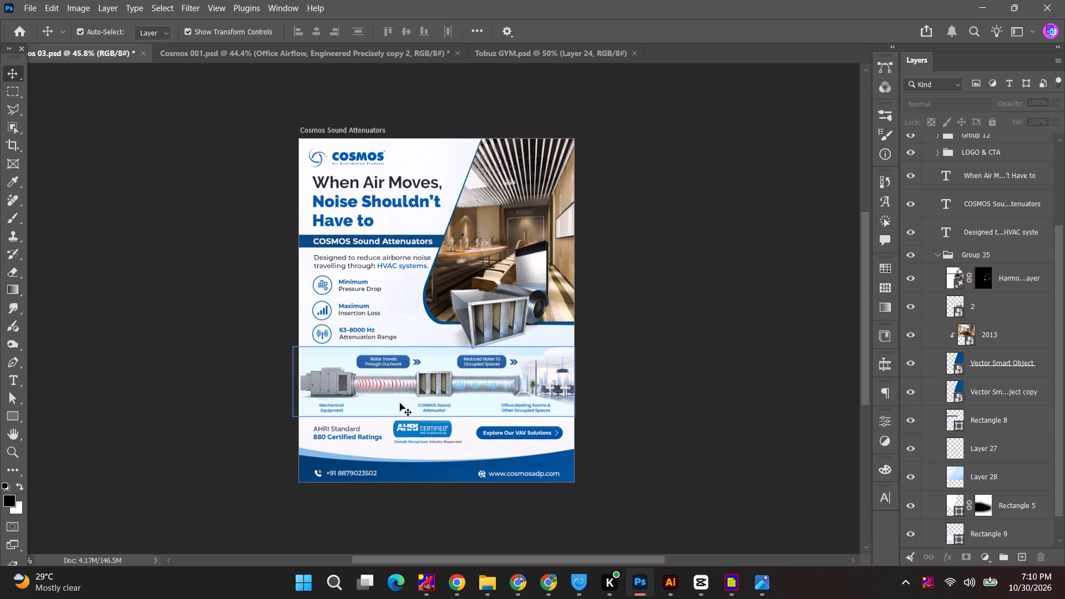
# Lower the opacity of the light blue band, Rectangle 9, to 76%.
pyautogui.click(395, 412)
pyautogui.moveTo(1012, 104); pyautogui.dragTo(1000, 100)
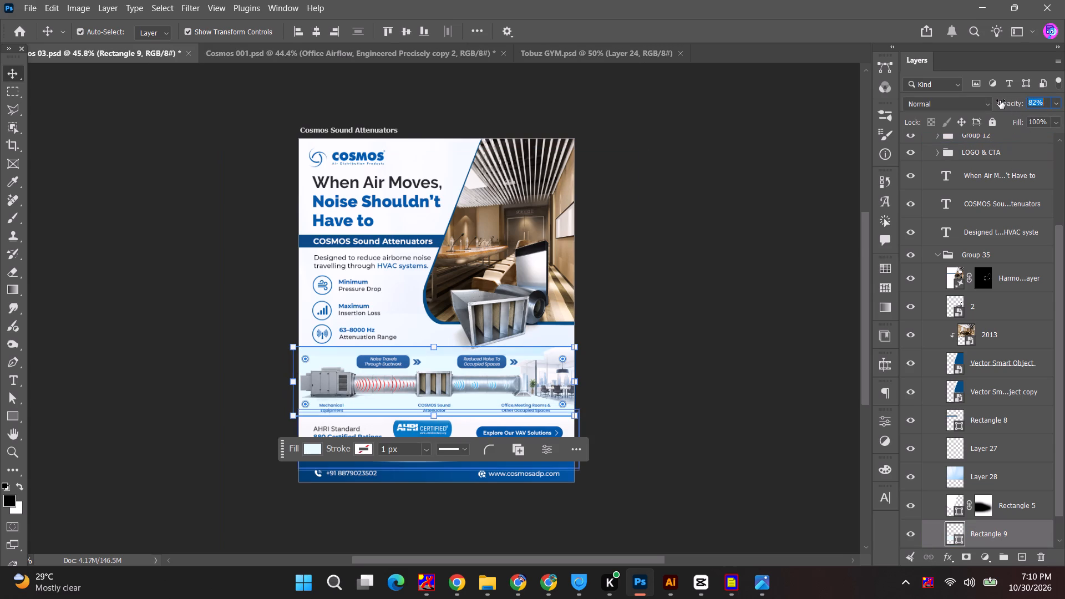
pyautogui.moveTo(1000, 100); pyautogui.dragTo(1000, 100)
pyautogui.click(1000, 100)
pyautogui.click(706, 241)
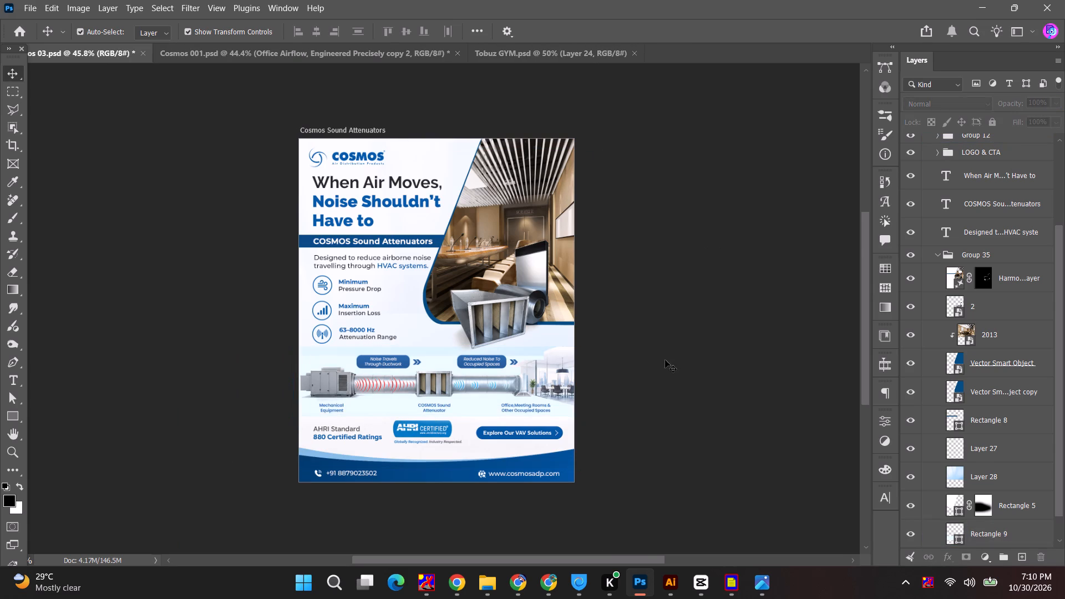
pyautogui.click(689, 324)
# Stretch the light blue band down to the artboard's bottom edge, to a height of about 534 px.
pyautogui.click(359, 405)
pyautogui.moveTo(432, 419); pyautogui.dragTo(435, 485)
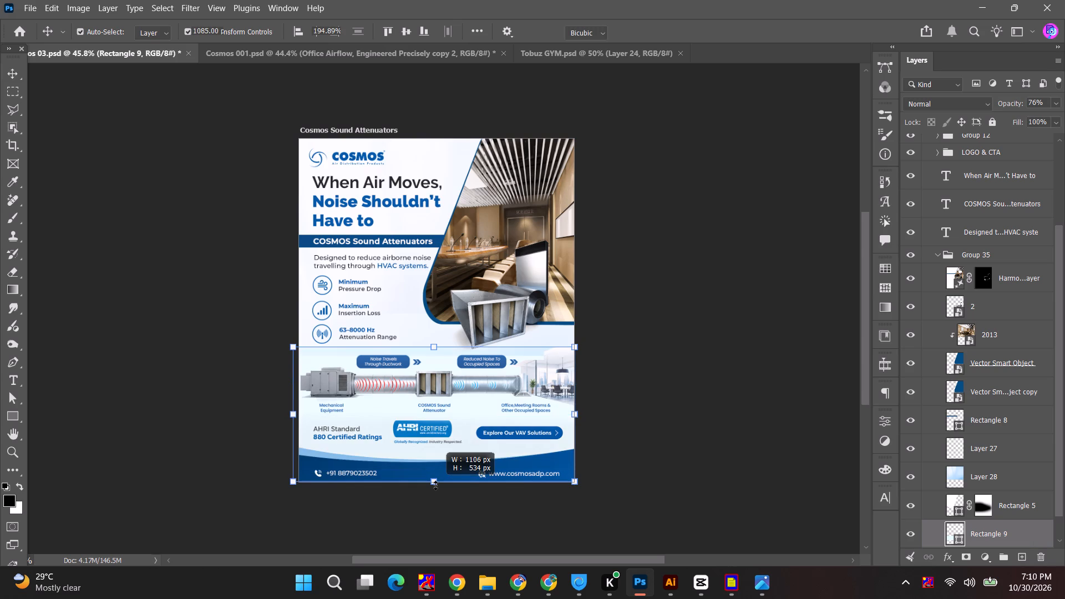
pyautogui.moveTo(435, 485); pyautogui.dragTo(435, 485)
pyautogui.click(722, 265)
pyautogui.click(693, 31)
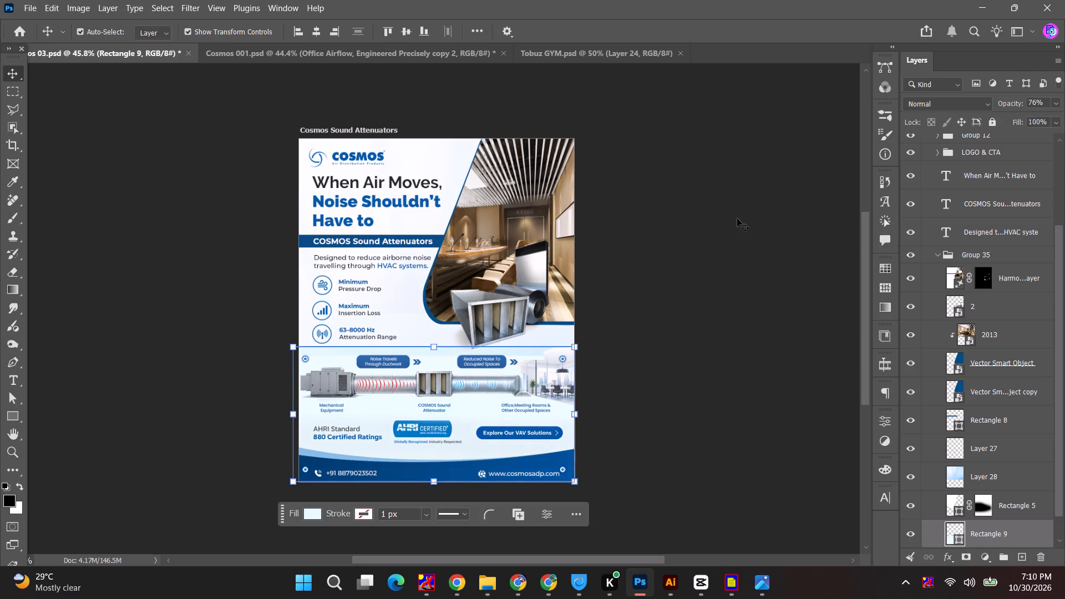
# Move the soft blue gradient layer, Layer 28, up about 31 px to the top edge of the light blue band.
pyautogui.click(732, 257)
pyautogui.keyDown('alt'); pyautogui.scroll(6, 439, 447); pyautogui.keyUp('alt')
pyautogui.click(805, 270)
pyautogui.keyDown('alt'); pyautogui.scroll(-3, 781, 282); pyautogui.keyUp('alt')
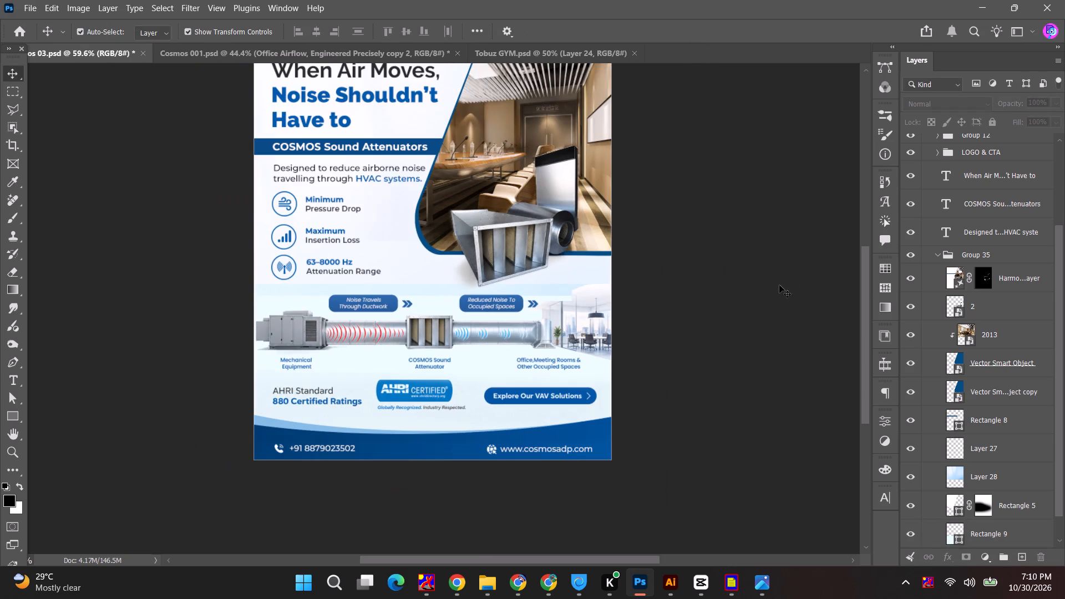
pyautogui.click(412, 285)
pyautogui.moveTo(412, 286); pyautogui.dragTo(413, 275)
pyautogui.click(825, 267)
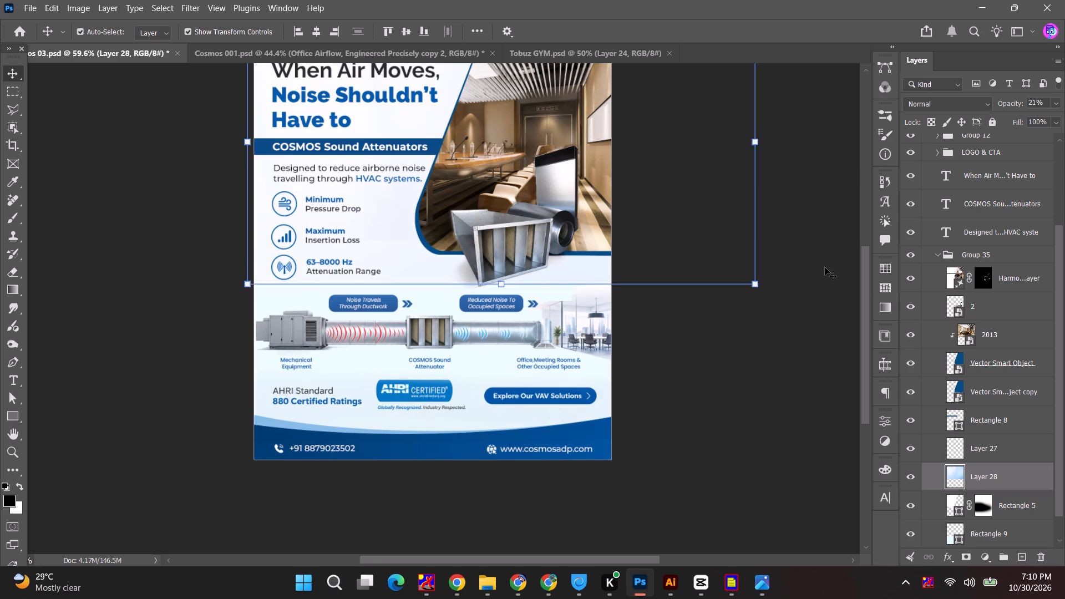
# Lower the top edge of the light blue band, Rectangle 9, by about 16 px, keeping its bottom edge in place.
pyautogui.click(437, 304)
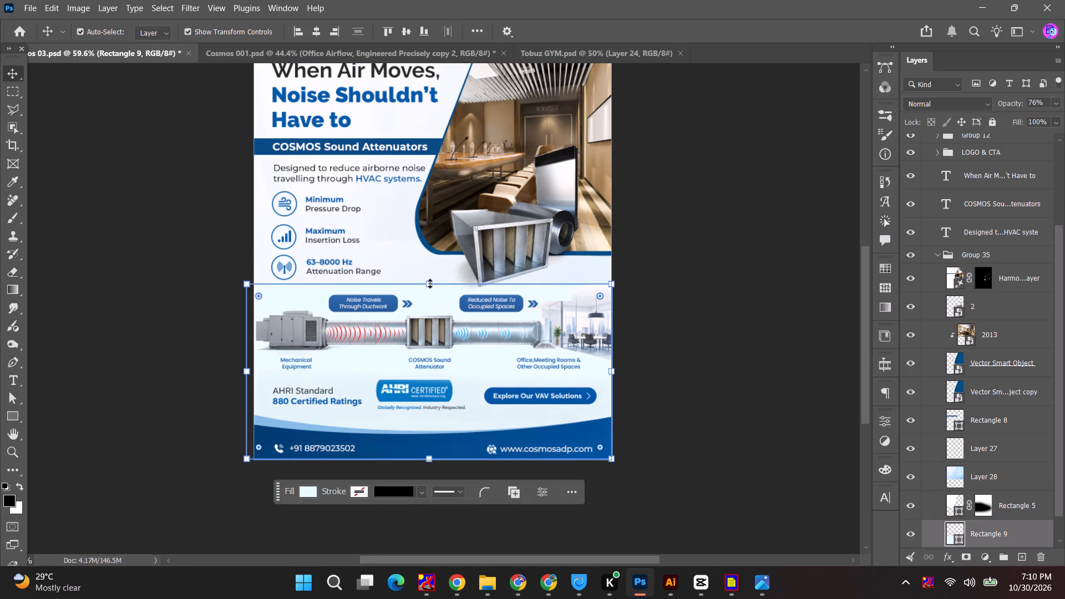
pyautogui.moveTo(430, 283); pyautogui.dragTo(429, 290)
pyautogui.click(754, 297)
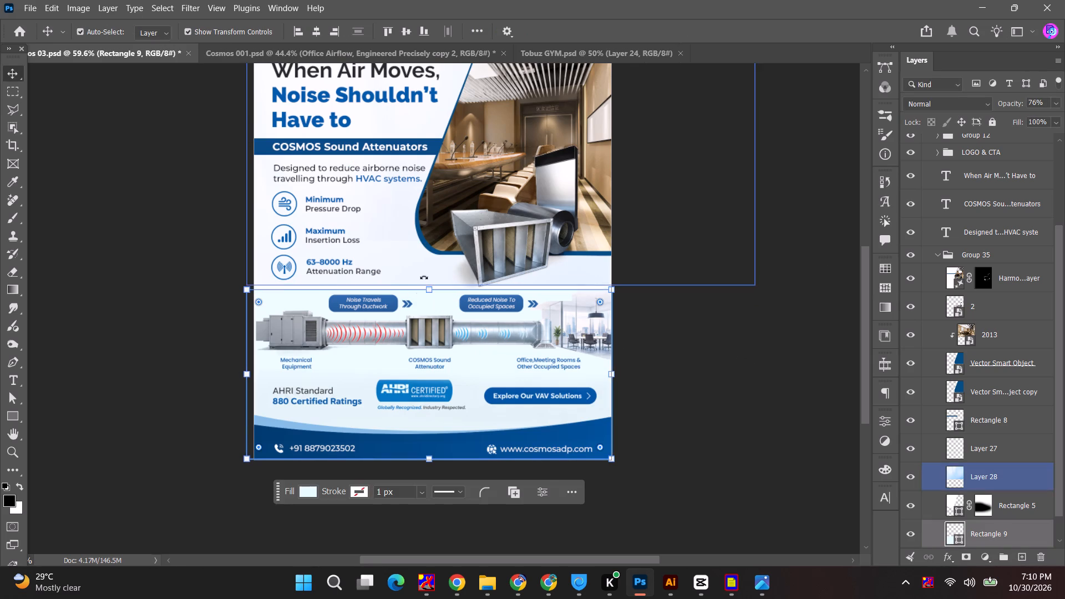
# Move the gradient layer, Layer 28, straight down until its bottom edge meets the top edge of the light blue band.
pyautogui.keyDown('alt'); pyautogui.scroll(10, 428, 288); pyautogui.keyUp('alt')
pyautogui.moveTo(454, 257); pyautogui.dragTo(453, 271)
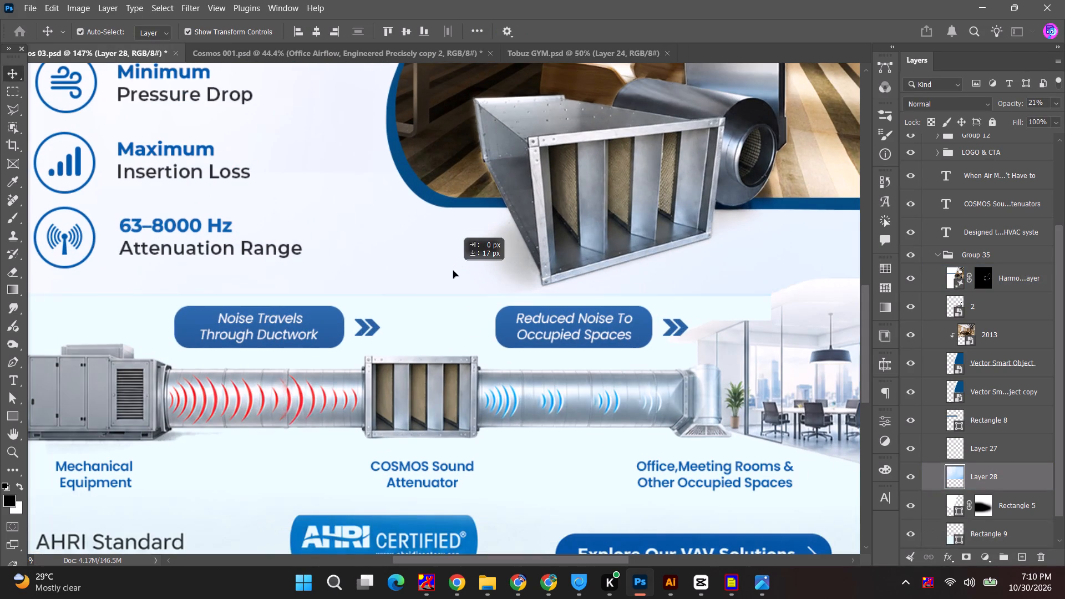
pyautogui.moveTo(453, 271); pyautogui.dragTo(453, 267)
pyautogui.keyDown('alt'); pyautogui.scroll(-5, 453, 271); pyautogui.keyUp('alt')
pyautogui.click(782, 319)
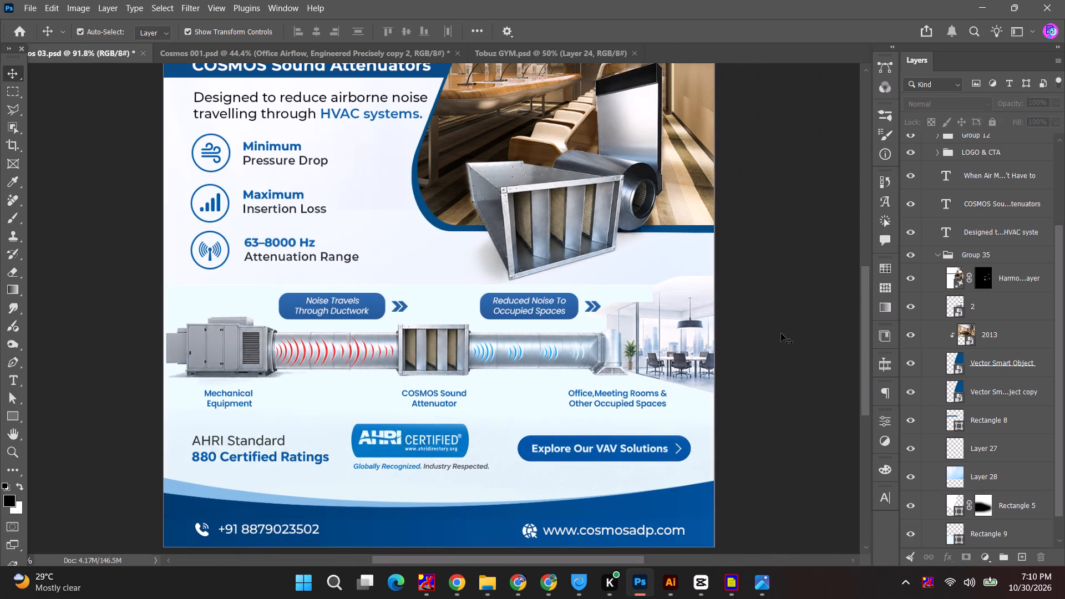
pyautogui.keyDown('alt'); pyautogui.scroll(-5, 781, 333); pyautogui.keyUp('alt')
pyautogui.click(422, 312)
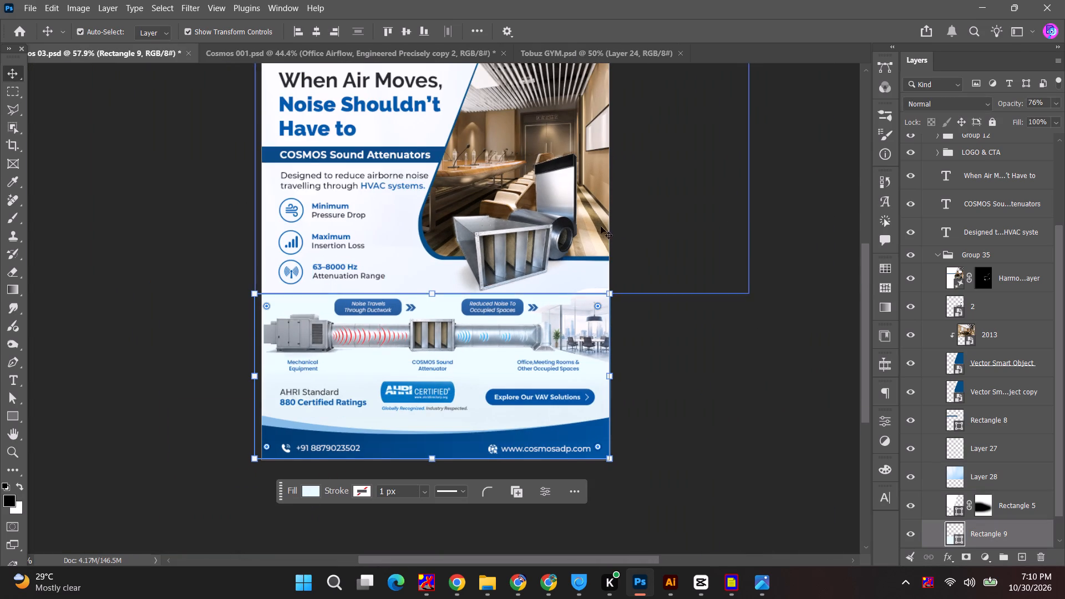
pyautogui.click(678, 223)
# Select the Cosmos Sound Attenuators artboard and copy its name from the layer list, leaving the name as it is.
pyautogui.keyDown('alt'); pyautogui.scroll(-5, 679, 260); pyautogui.keyUp('alt')
pyautogui.press('space')
pyautogui.moveTo(700, 241); pyautogui.dragTo(694, 268)
pyautogui.click(358, 149)
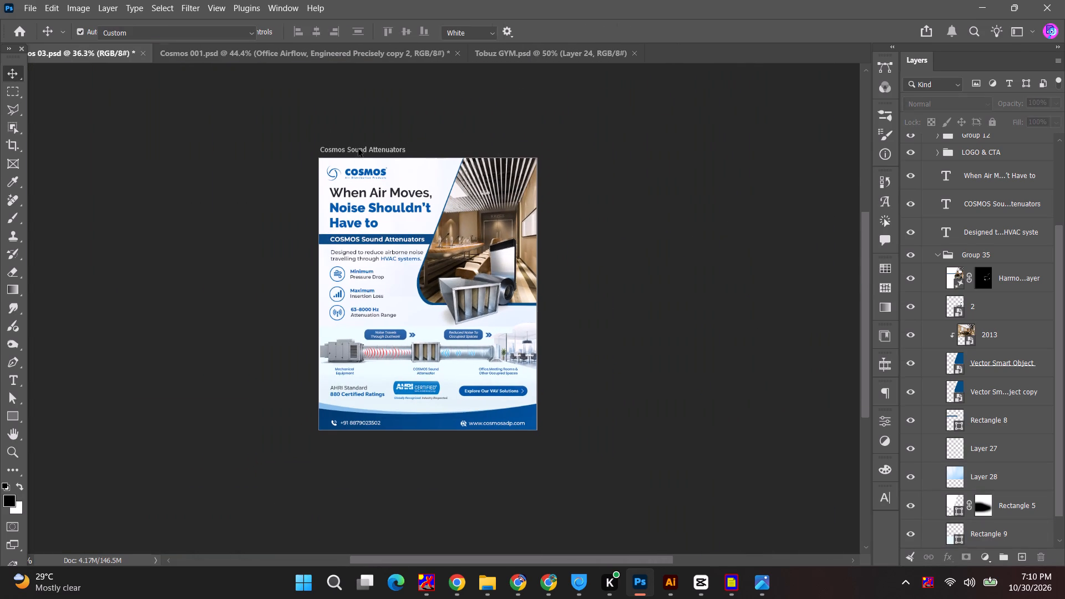
pyautogui.tripleClick(961, 144)
pyautogui.hotkey('ctrl', 'a')
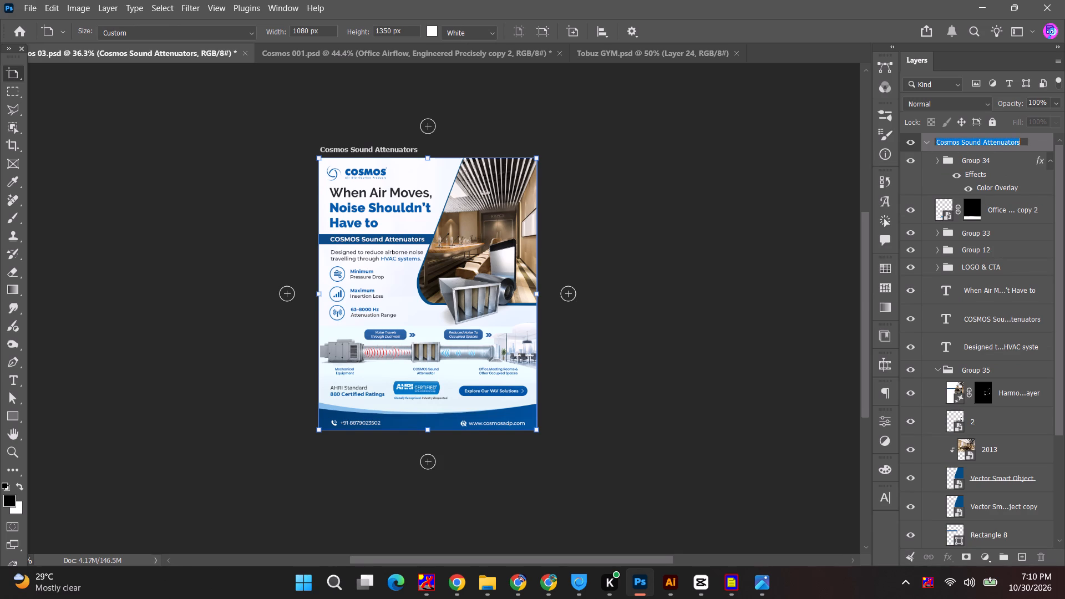
pyautogui.hotkey('ctrl', 'c')
pyautogui.click(1043, 142)
# Quick-export the artboard as the PNG Cosmos Sound Attenuators into the Nov 2026 folder inside the COSMOS folder.
pyautogui.rightClick(1043, 142)
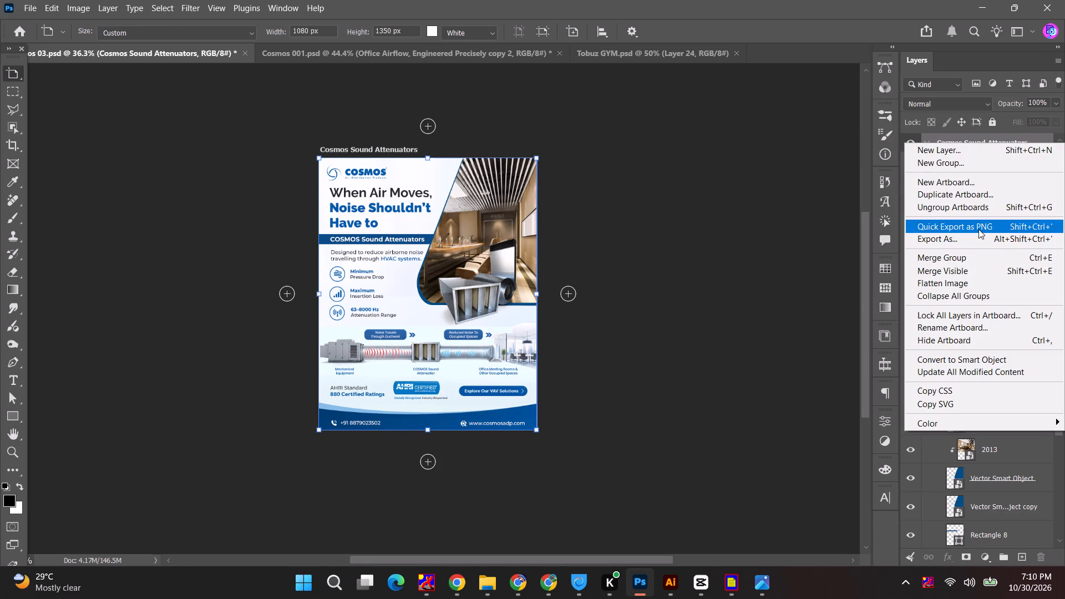
pyautogui.click(978, 229)
pyautogui.scroll(-6, 522, 385)
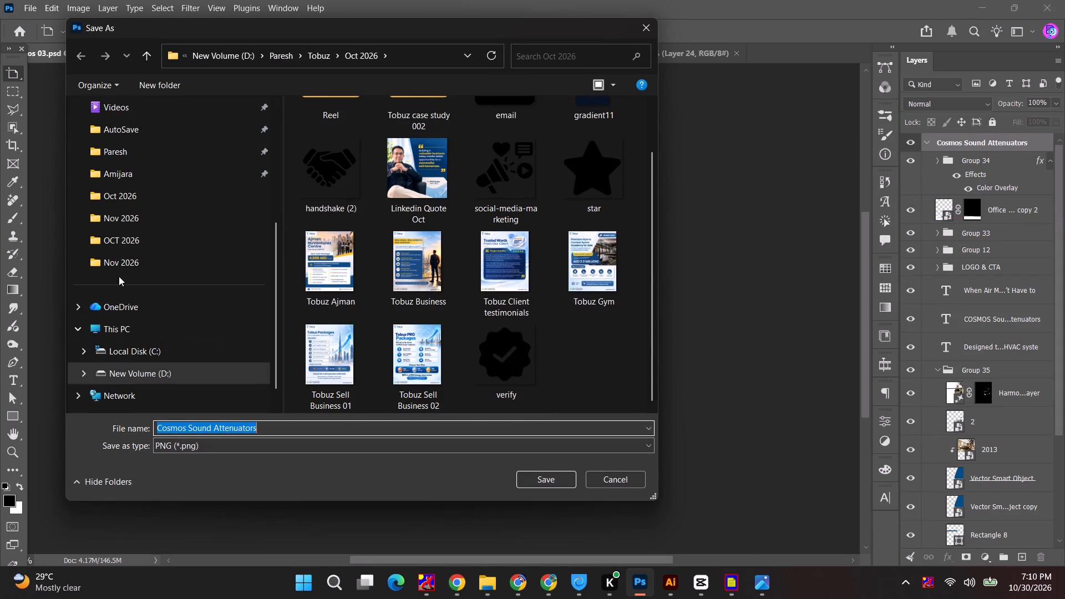
pyautogui.click(124, 266)
pyautogui.click(132, 219)
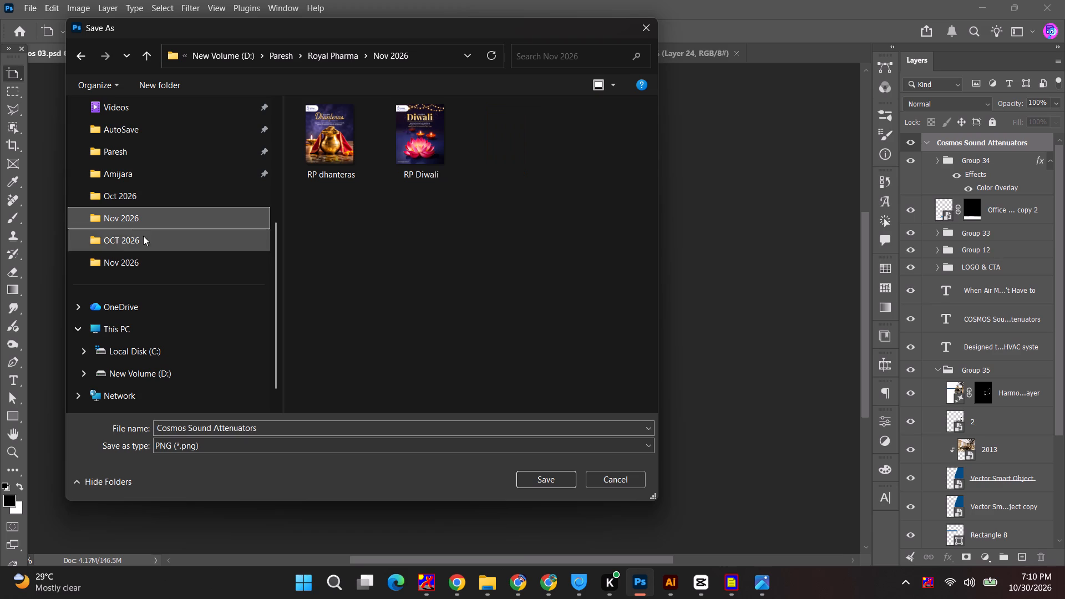
pyautogui.click(141, 156)
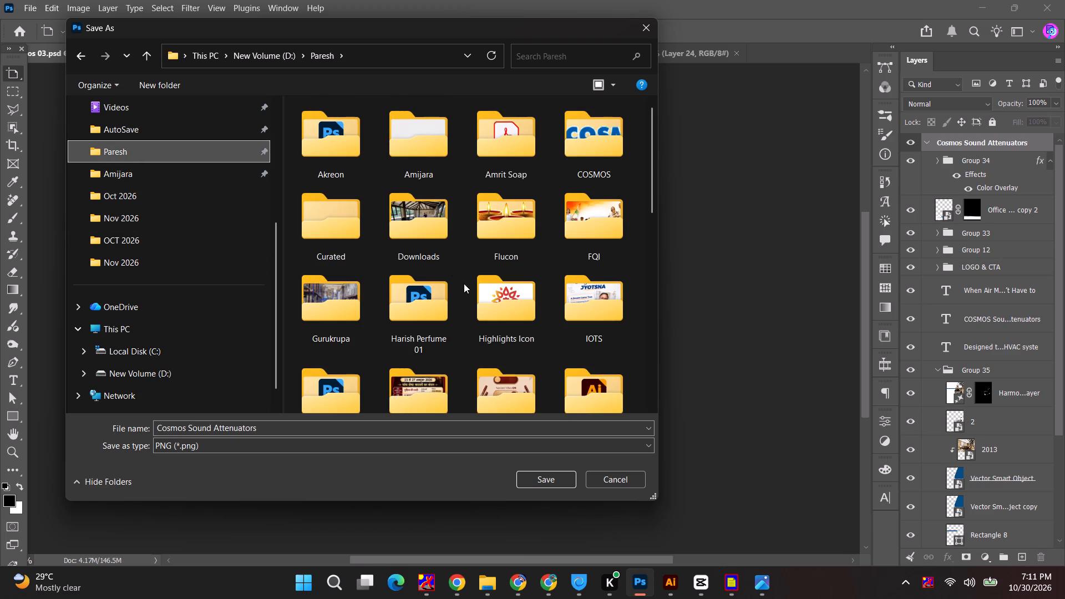
pyautogui.doubleClick(592, 169)
pyautogui.doubleClick(375, 128)
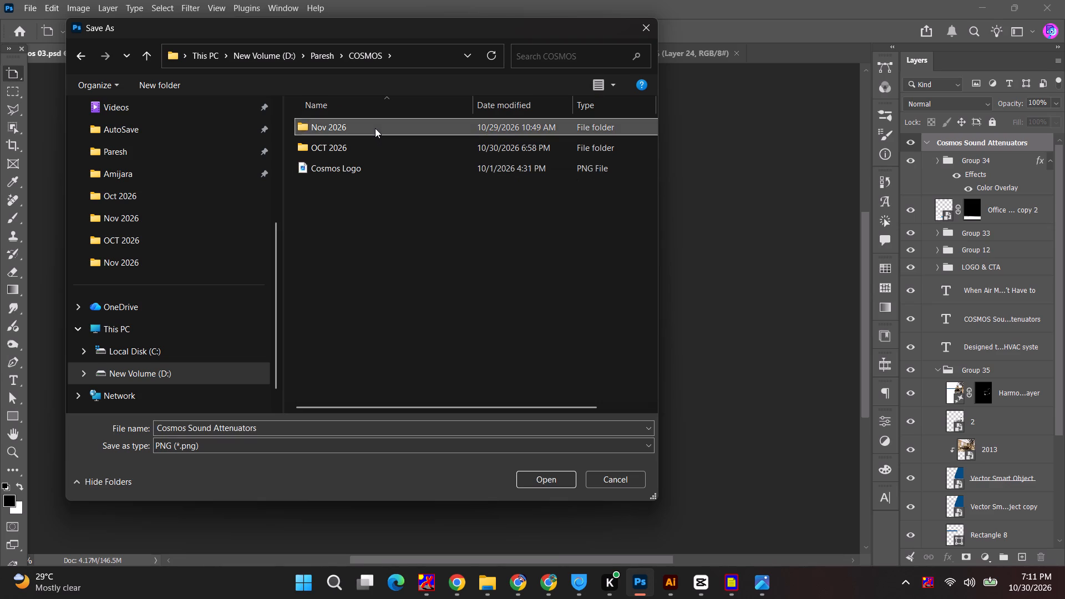
pyautogui.click(541, 473)
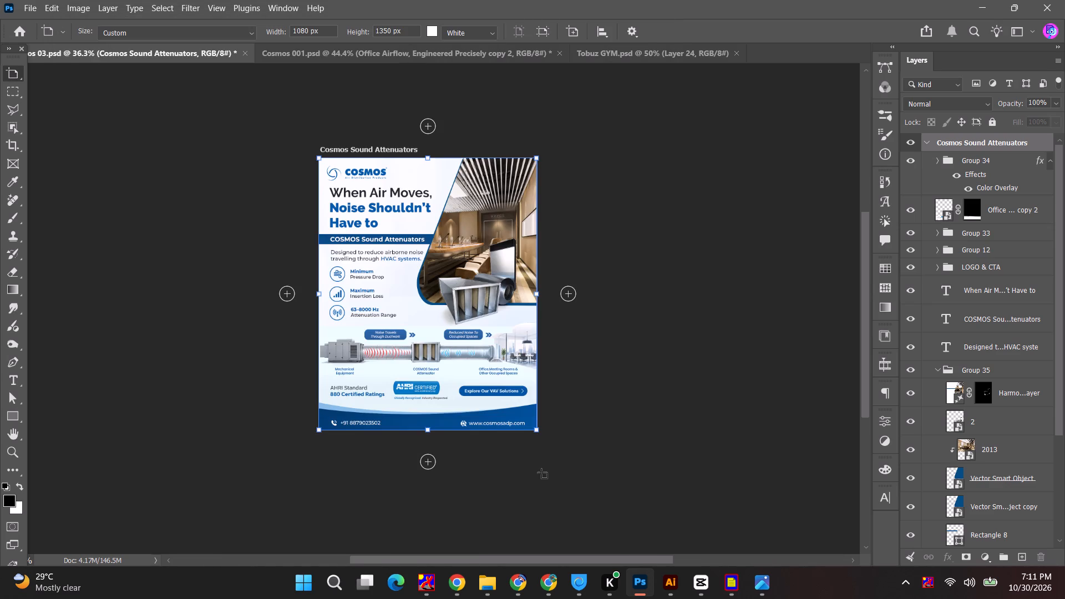
# Close Cosmos 03.psd, saving its changes.
pyautogui.hotkey('shift', 's')
pyautogui.hotkey('ctrl', 'w')
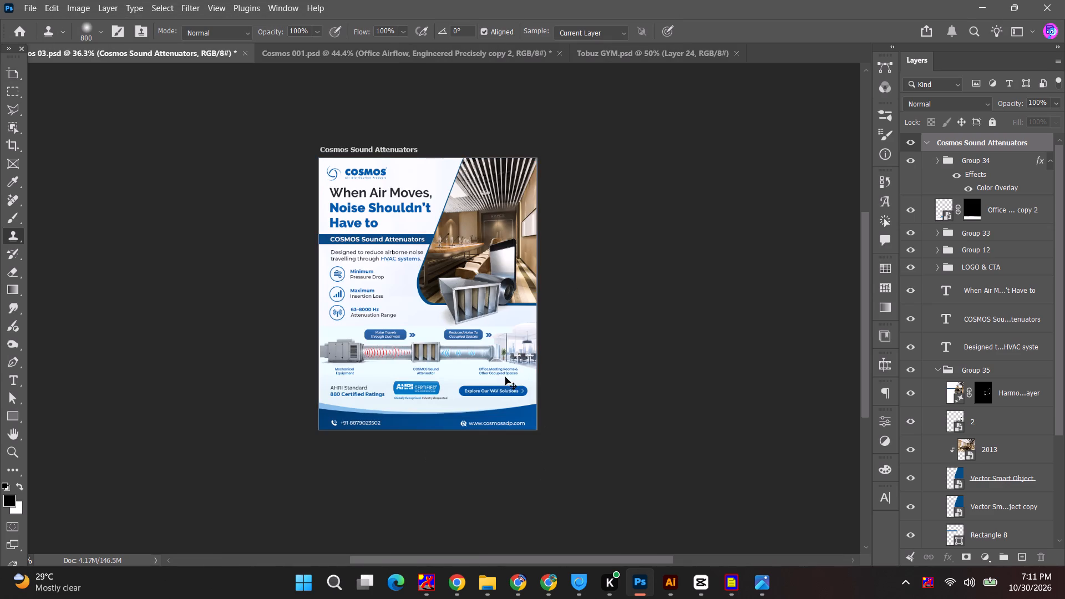
pyautogui.click(476, 233)
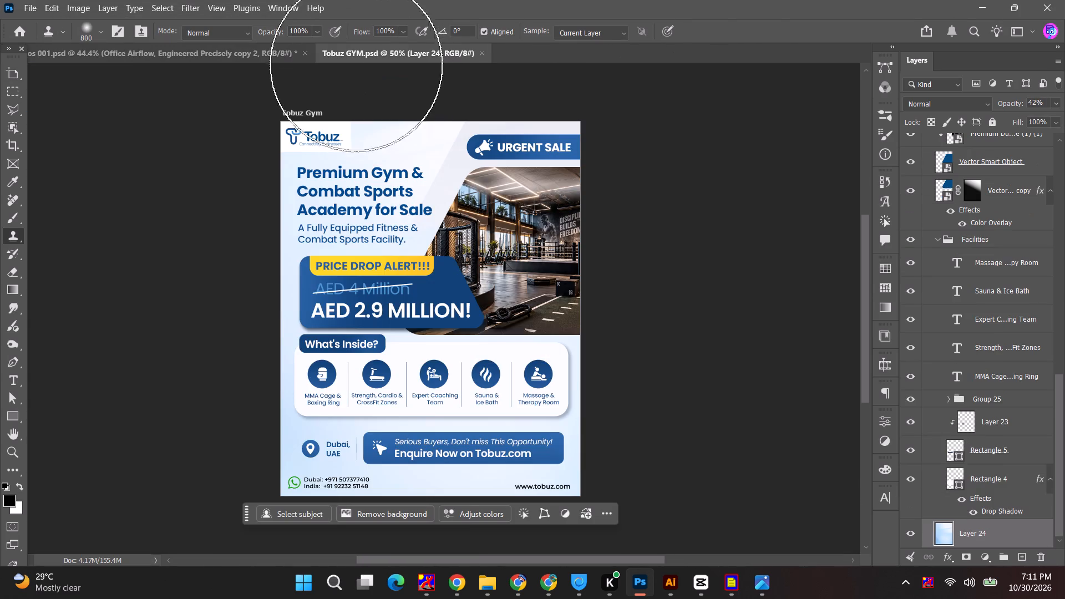
# Close Tobuz GYM.psd and Cosmos 001.psd, discarding the unsaved changes in Cosmos 001.
pyautogui.hotkey('ctrl', 'w')
pyautogui.hotkey('ctrl', 'w')
pyautogui.click(536, 229)
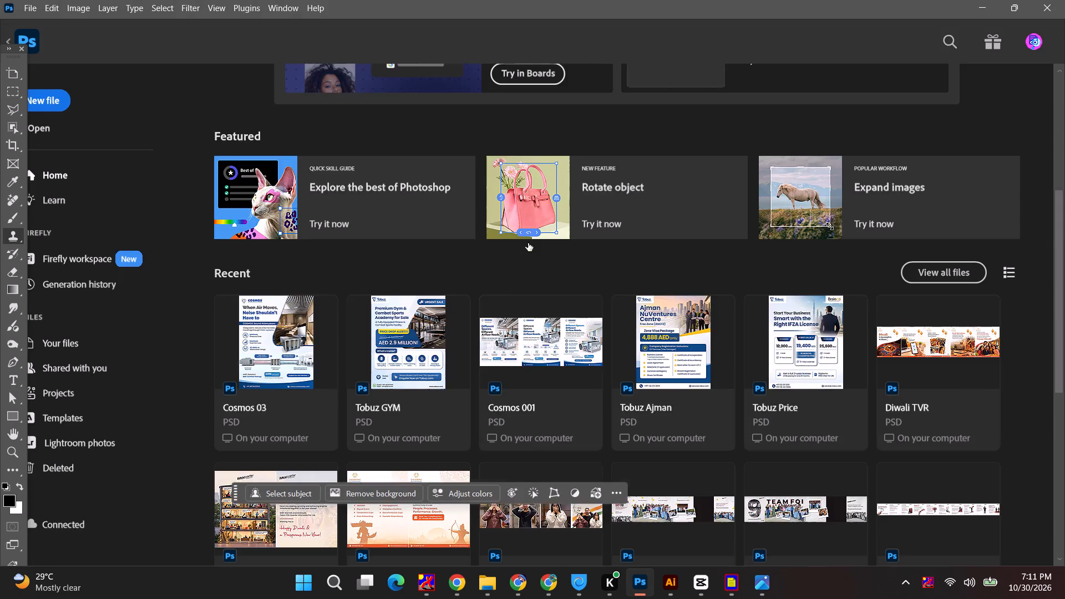
# Switch from Photoshop to Google Chrome and bring up the overview of open windows.
pyautogui.keyDown('alt'); pyautogui.scroll(-4, 491, 297); pyautogui.keyUp('alt')
pyautogui.hotkey('alt', 'Tab')
pyautogui.hotkey('alt', 'Tab')
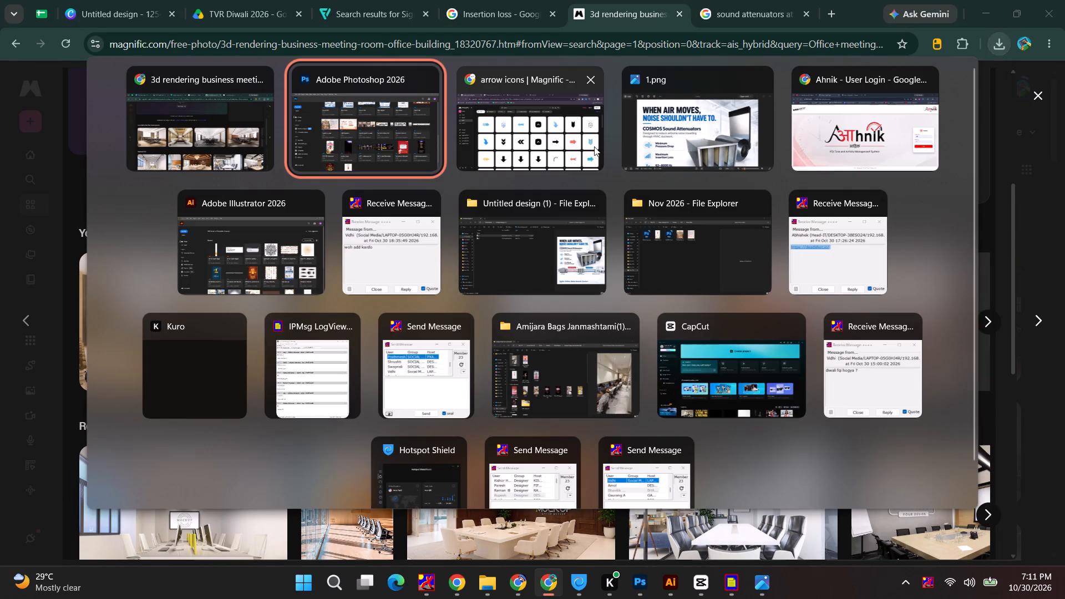
# In File Explorer, go to the Nov 2026 folder inside Paresh's COSMOS folder and select the Cosmos Sound Attenuators PNG.
pyautogui.keyDown('alt'); pyautogui.click(438, 202); pyautogui.keyUp('alt')
pyautogui.keyDown('alt'); pyautogui.click(621, 247); pyautogui.keyUp('alt')
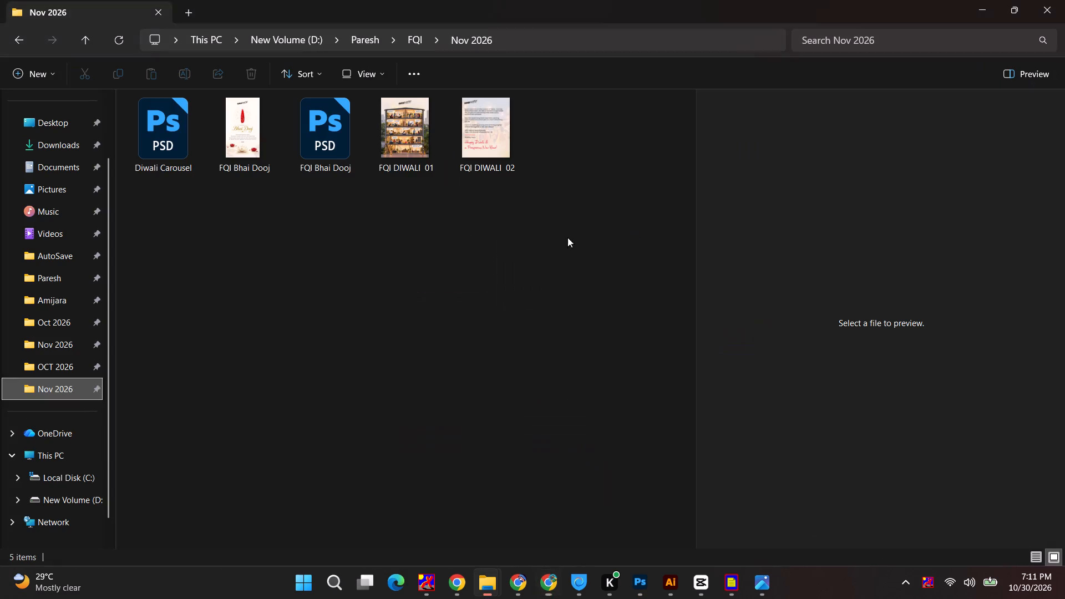
pyautogui.click(59, 281)
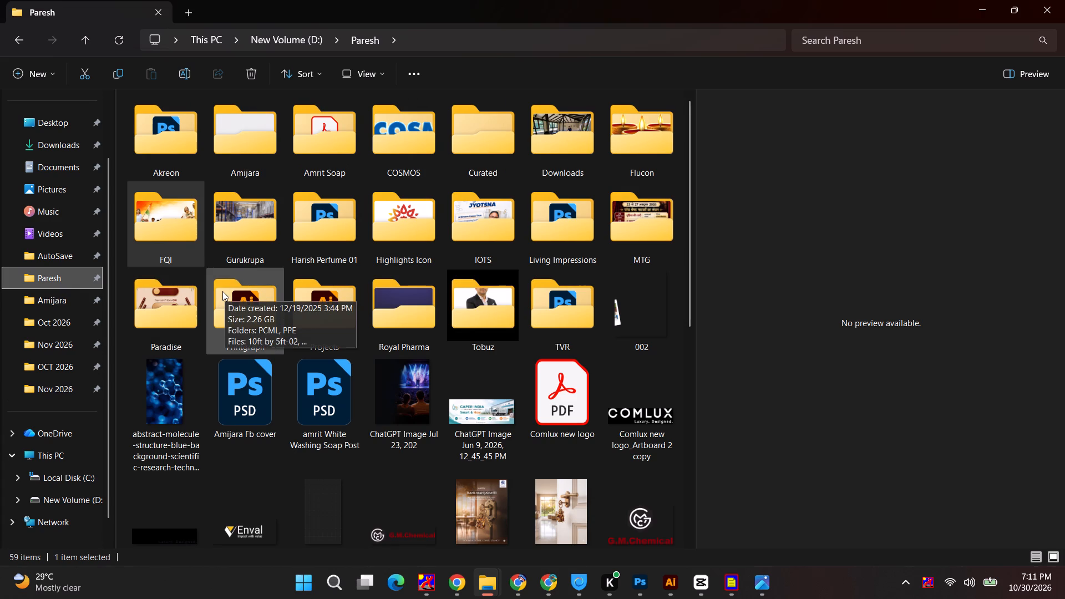
pyautogui.doubleClick(392, 145)
pyautogui.click(197, 132)
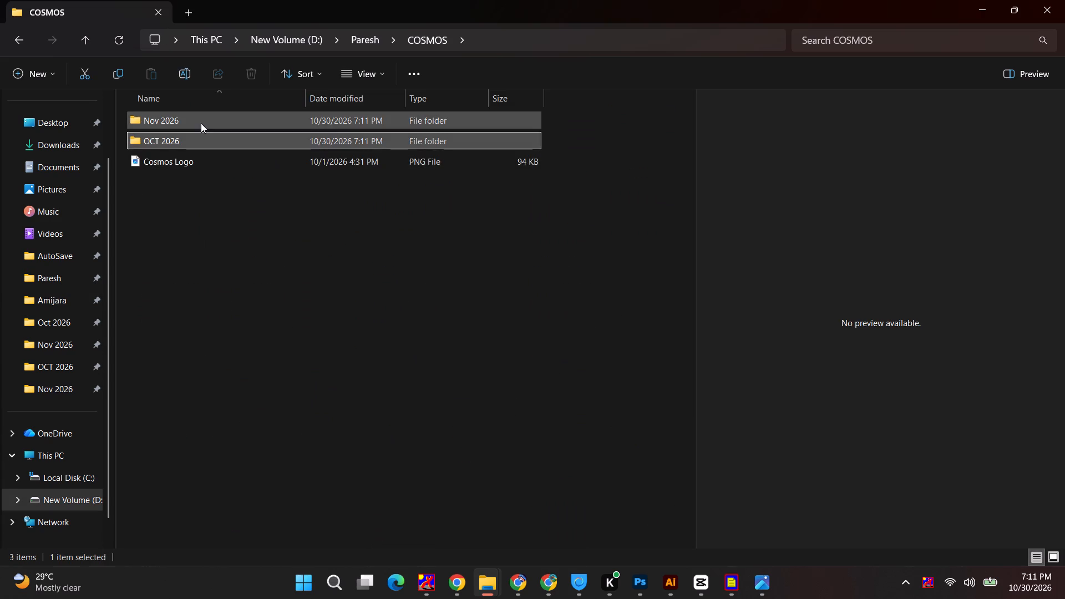
pyautogui.doubleClick(201, 123)
pyautogui.click(202, 122)
pyautogui.click(201, 163)
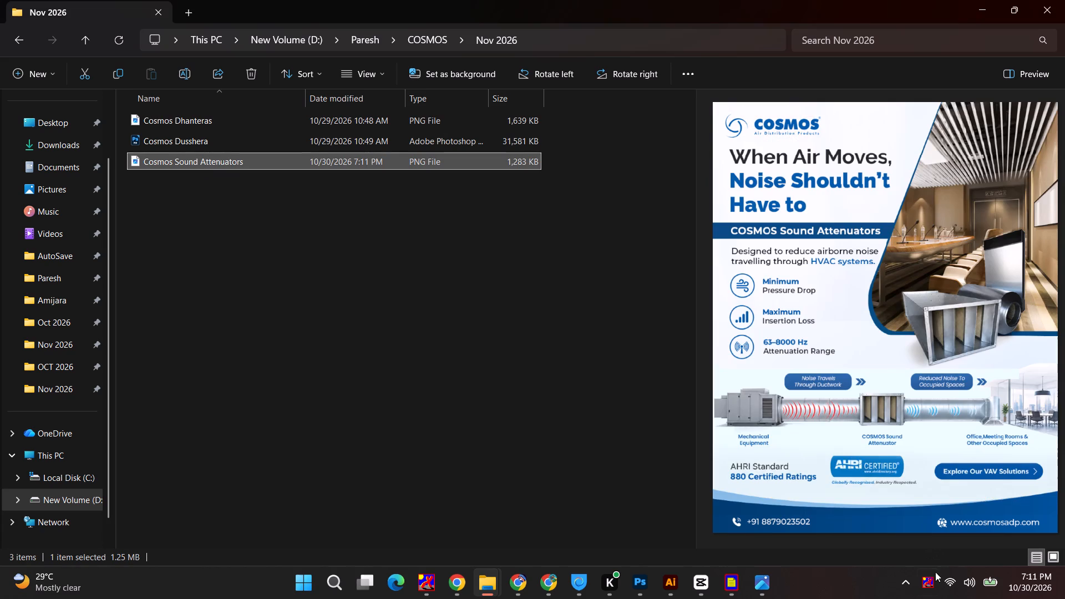